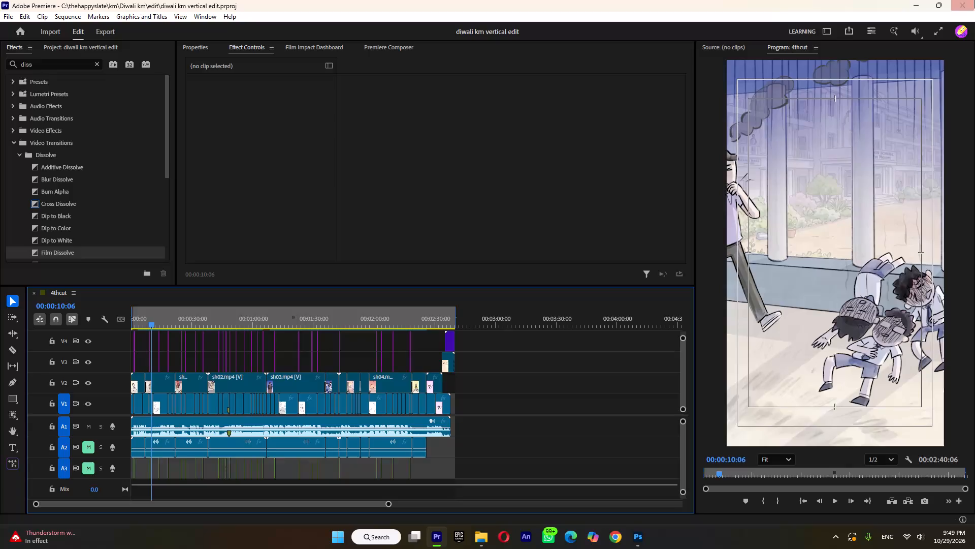
Switch to File Explorer and open sc29.fla from the ep06 shots folder in Adobe Animate.
click(974, 0)
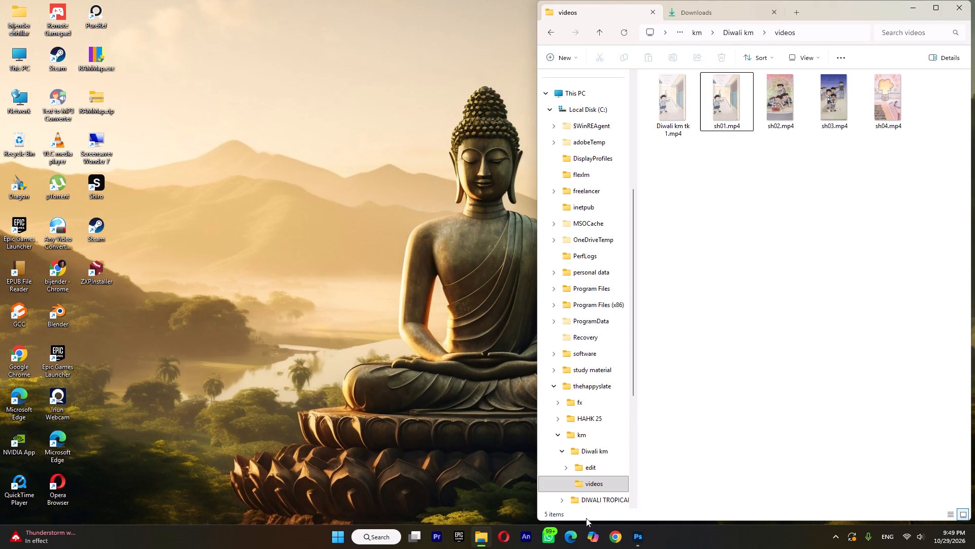
scroll(594, 385, up, 9)
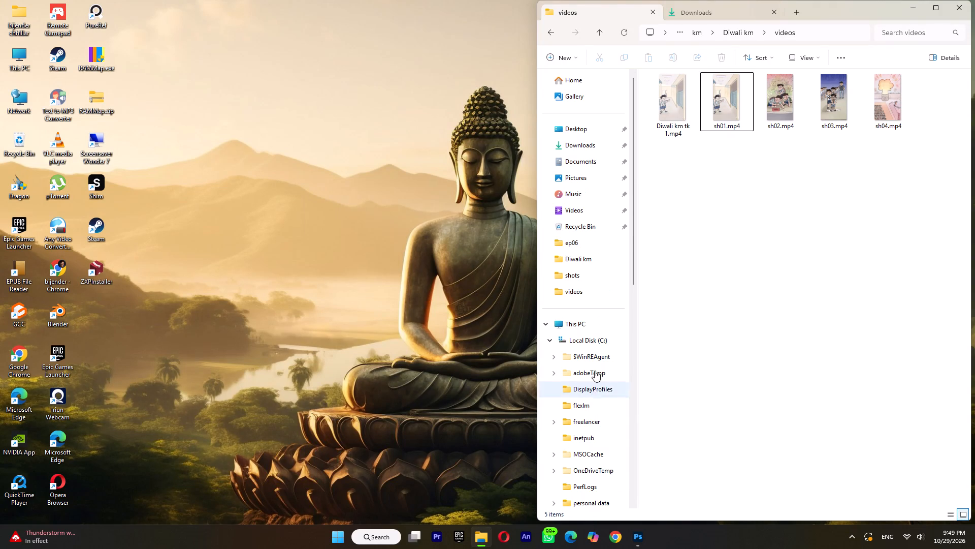
click(586, 245)
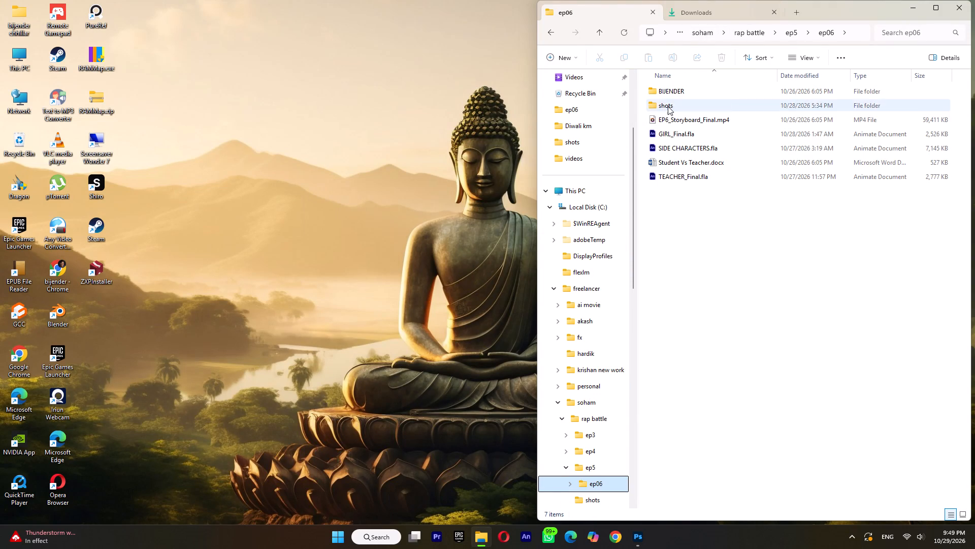
double_click(668, 106)
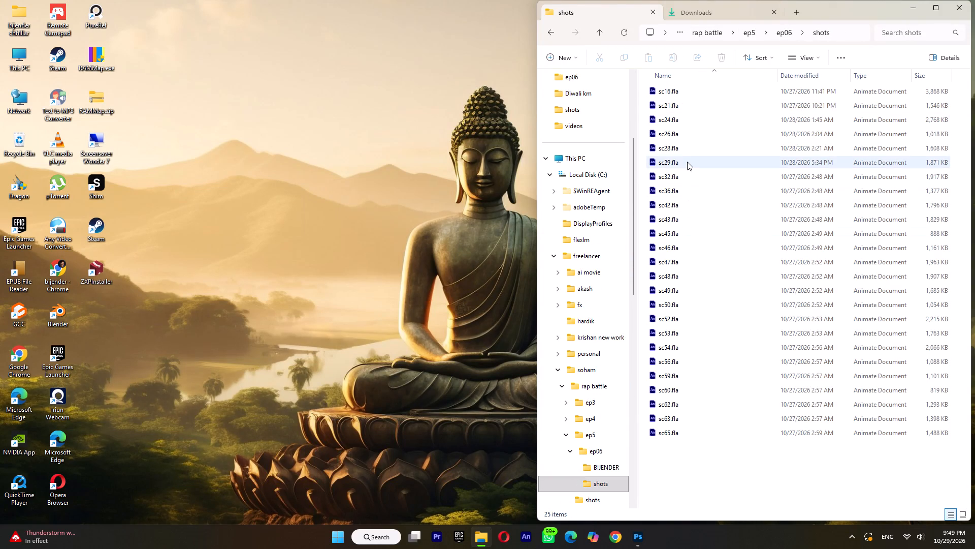
double_click(687, 162)
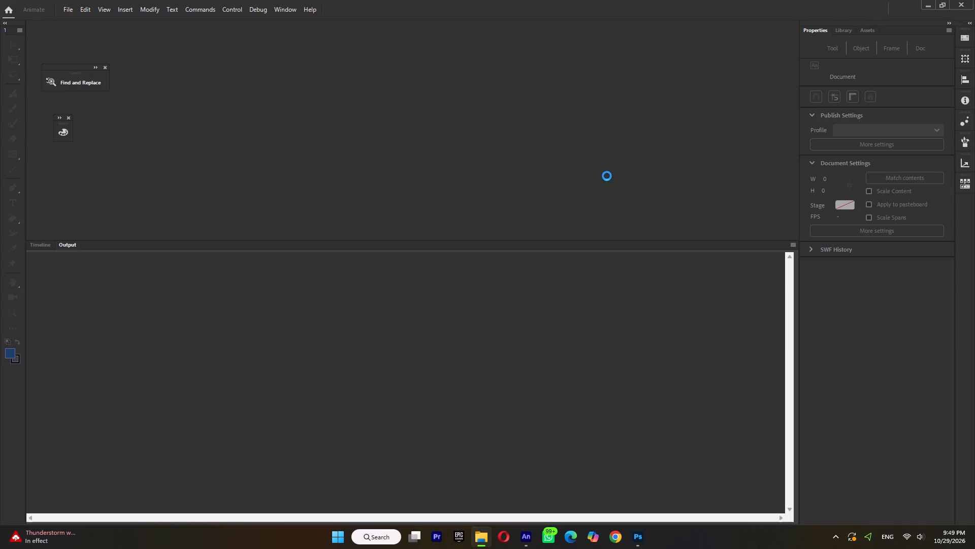
Copy the turned head artwork nested in Symbol 16 of the crossed-arms man, and leave the symbol.
ctrl+scroll(507, 159, down, 6)
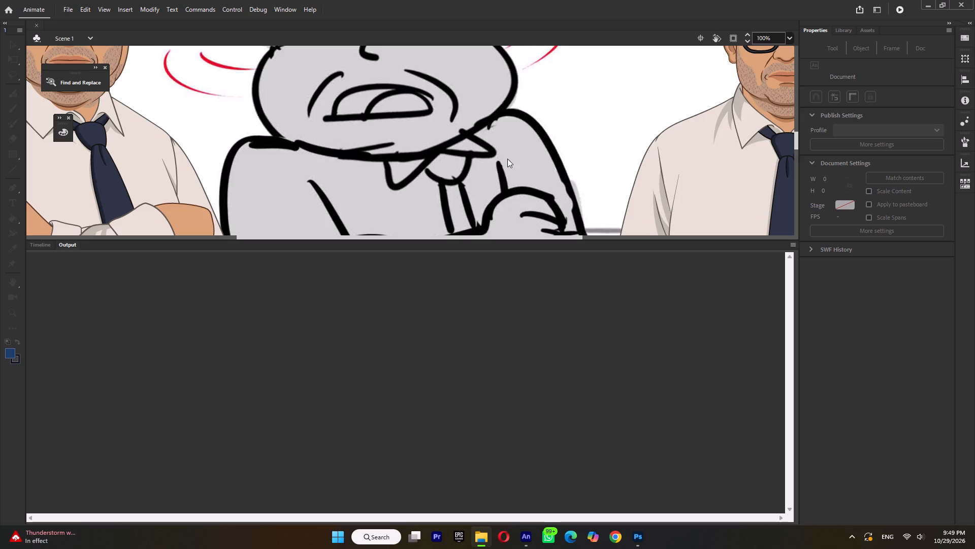
ctrl+scroll(507, 158, down, 3)
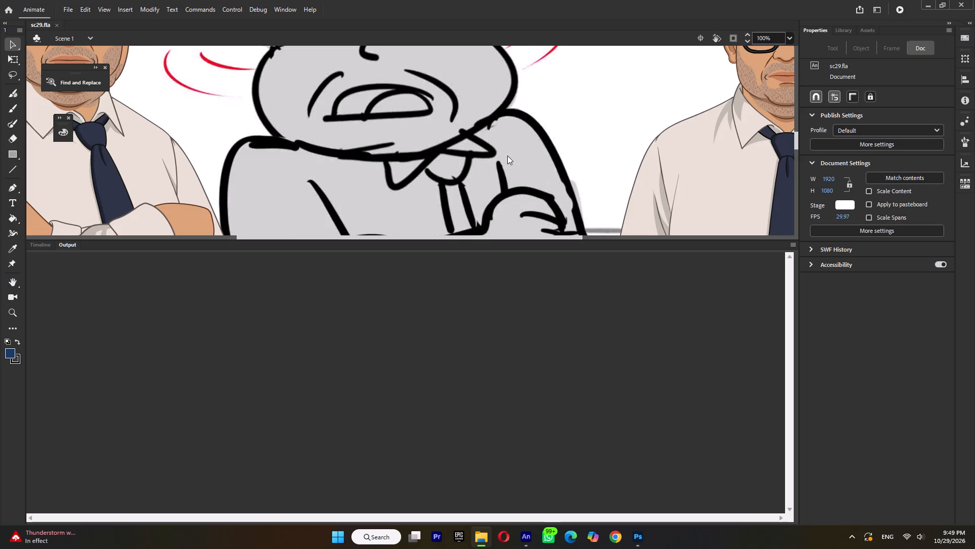
ctrl+scroll(501, 140, down, 4)
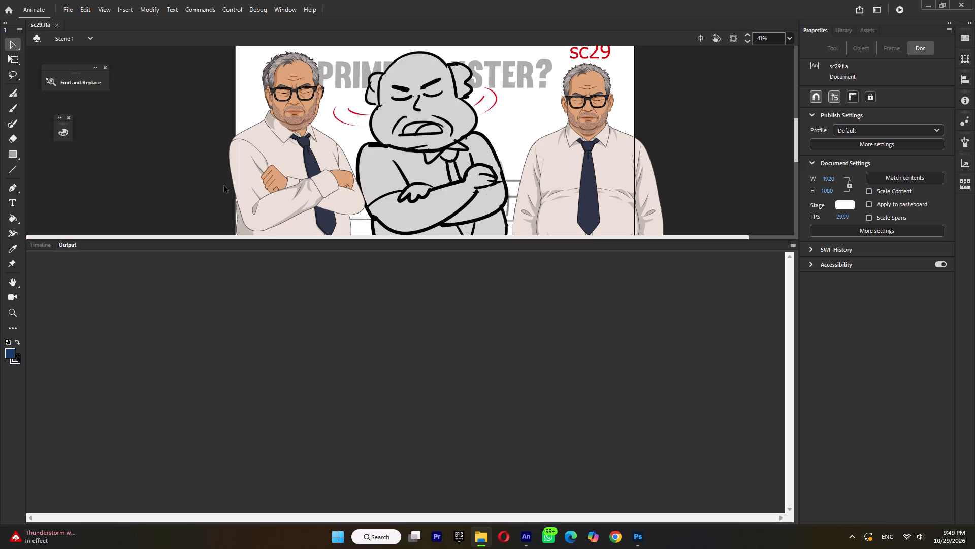
triple_click(303, 99)
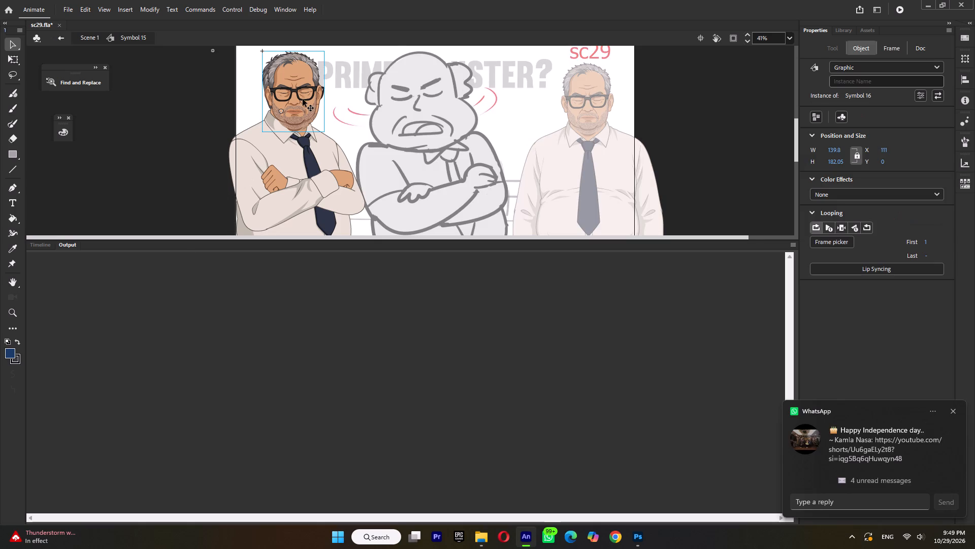
double_click(303, 99)
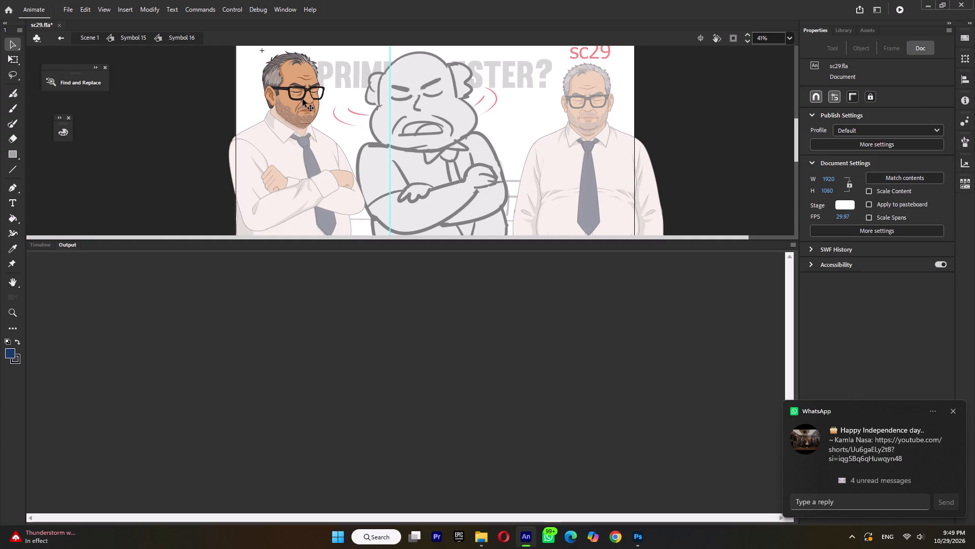
click(303, 99)
right_click(303, 99)
click(333, 157)
double_click(428, 134)
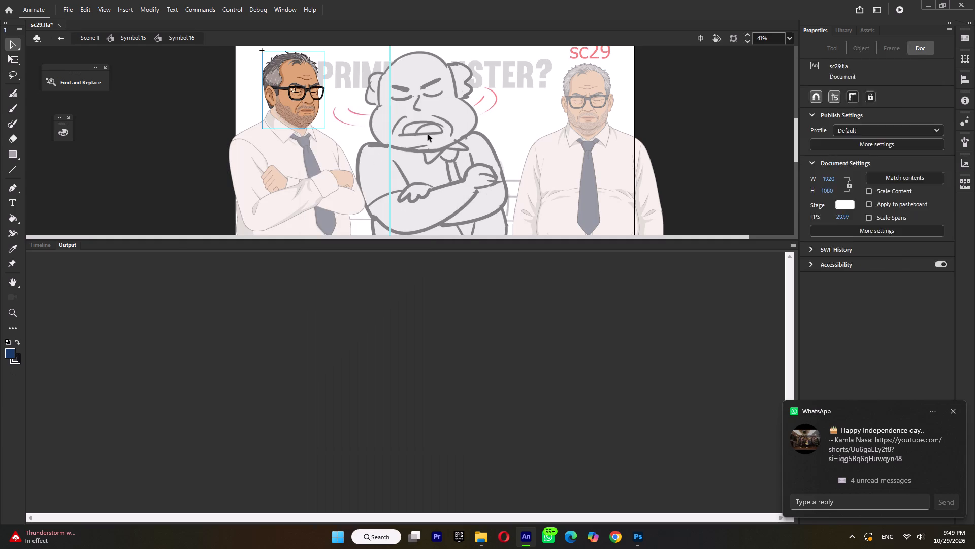
Inside the standing man's Symbol 9, add a layer above Symbol_10 and paste the copied head on it.
triple_click(575, 98)
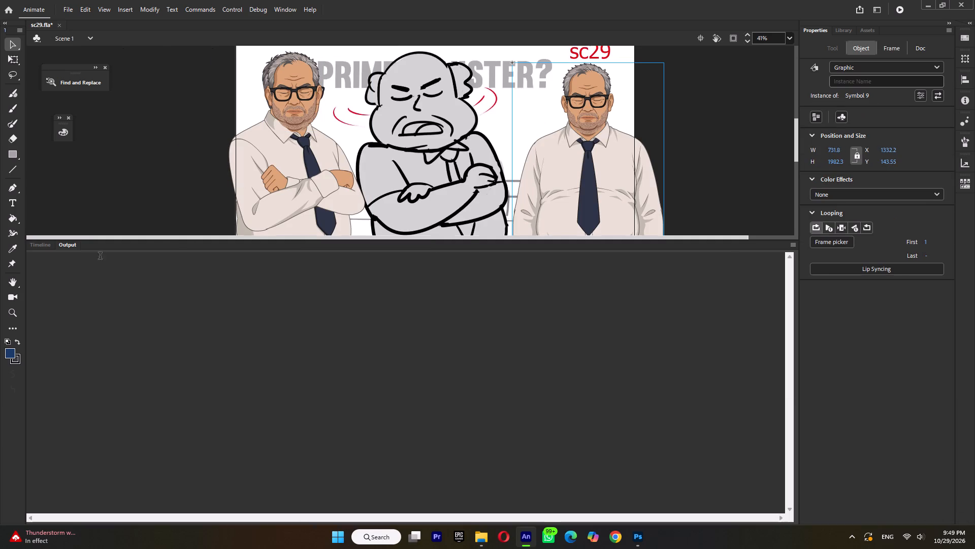
click(38, 248)
double_click(569, 99)
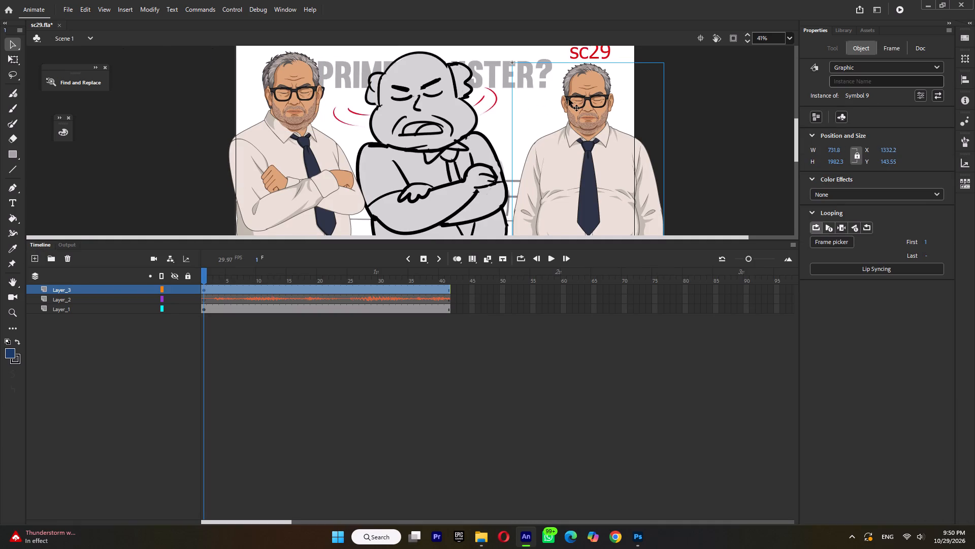
click(589, 114)
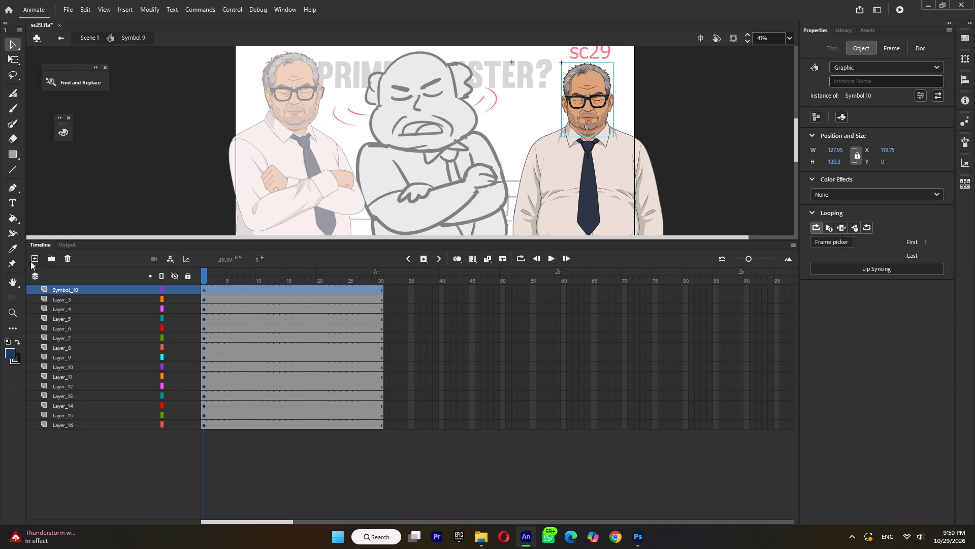
click(34, 259)
right_click(414, 177)
click(440, 218)
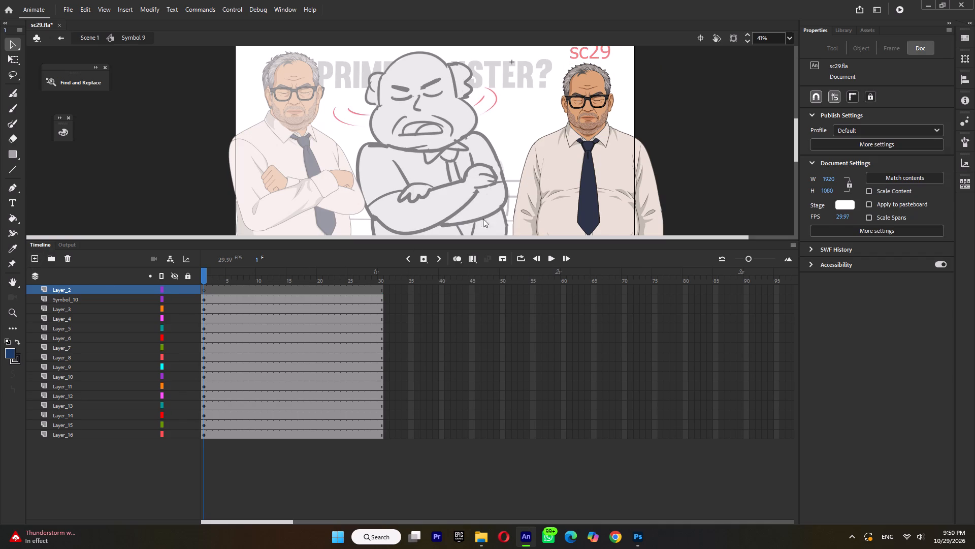
Position the pasted head over the standing man's front-facing head, seating it on the collar at about X 112.8, Y -0.9.
drag(551, 114, 602, 116)
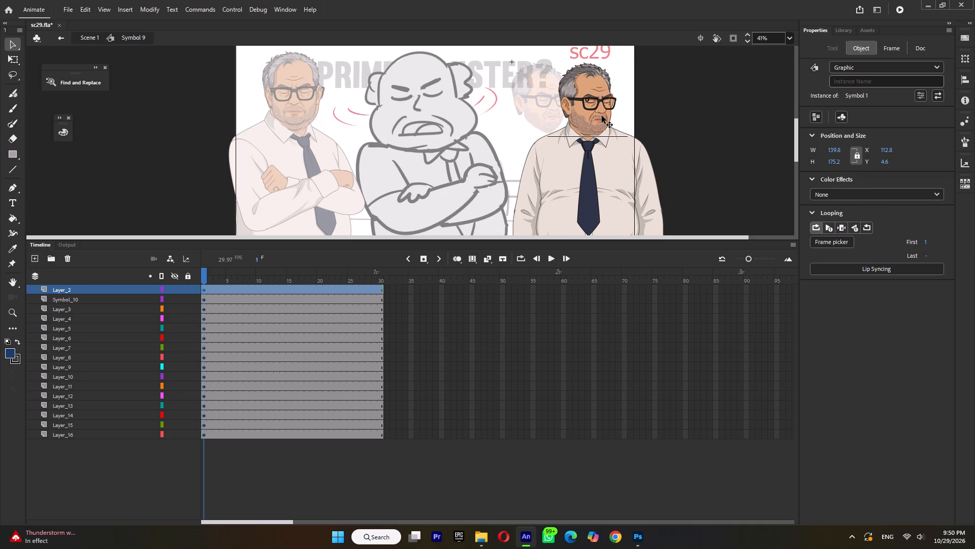
drag(602, 116, 600, 114)
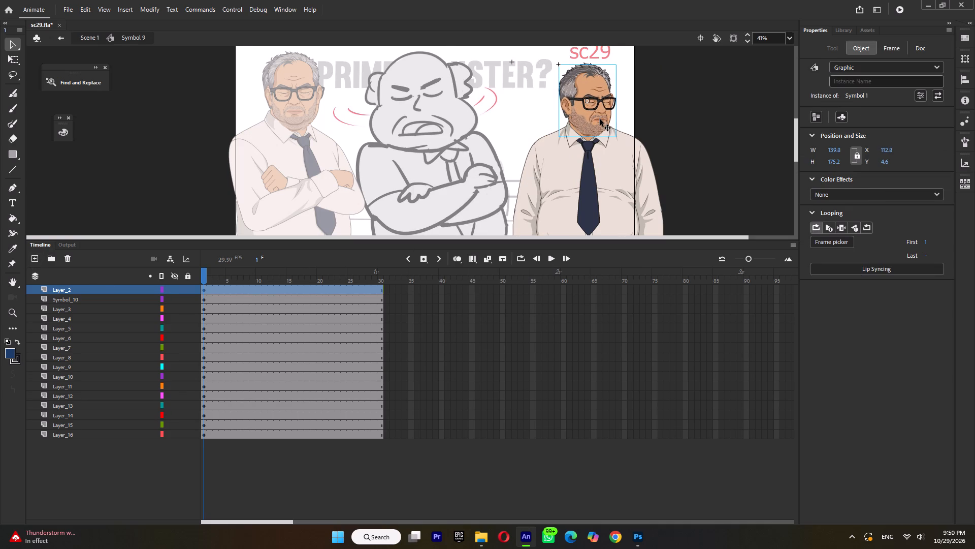
ctrl+scroll(600, 111, up, 6)
click(581, 117)
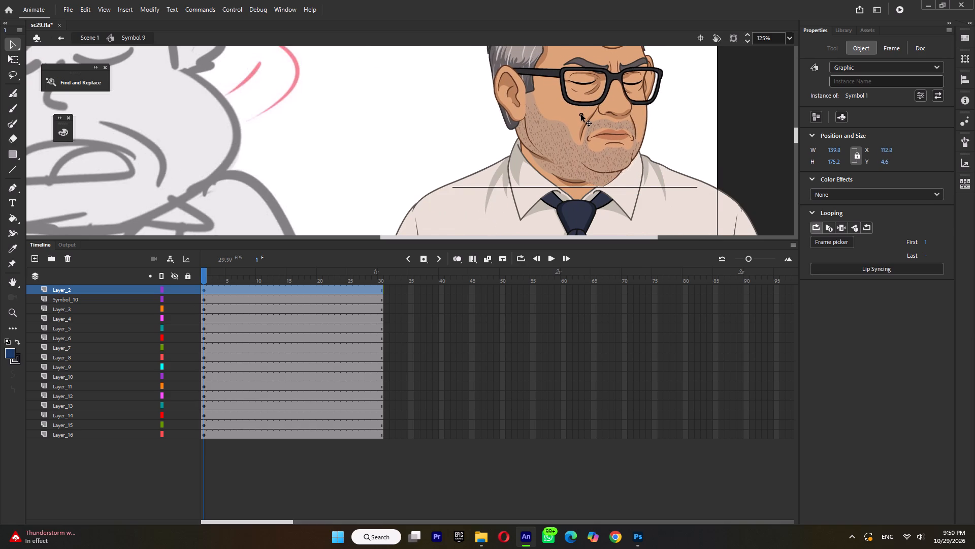
ctrl+scroll(590, 154, down, 4)
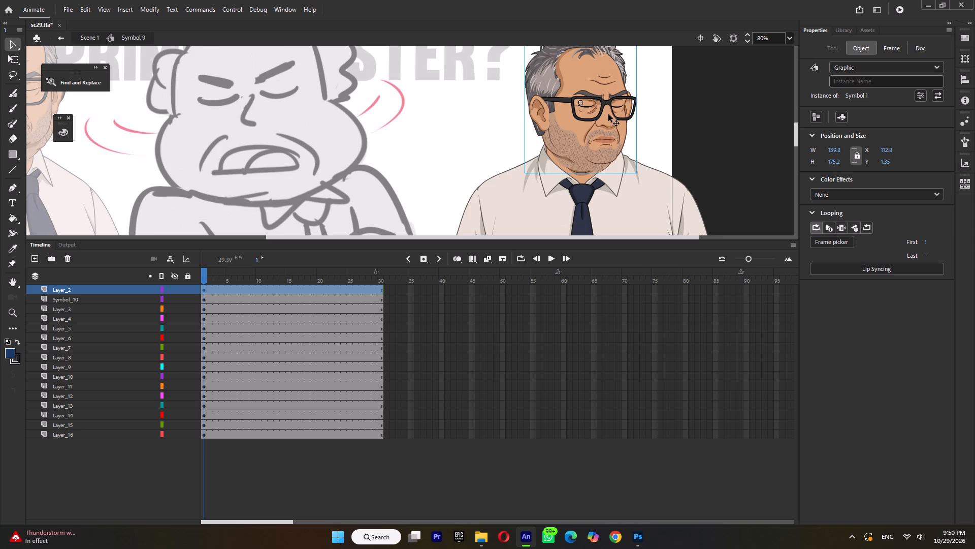
ctrl+scroll(609, 122, down, 1)
ctrl+scroll(608, 62, up, 2)
key(Up)
key(Up)
key(Up)
key(Up)
key(Up)
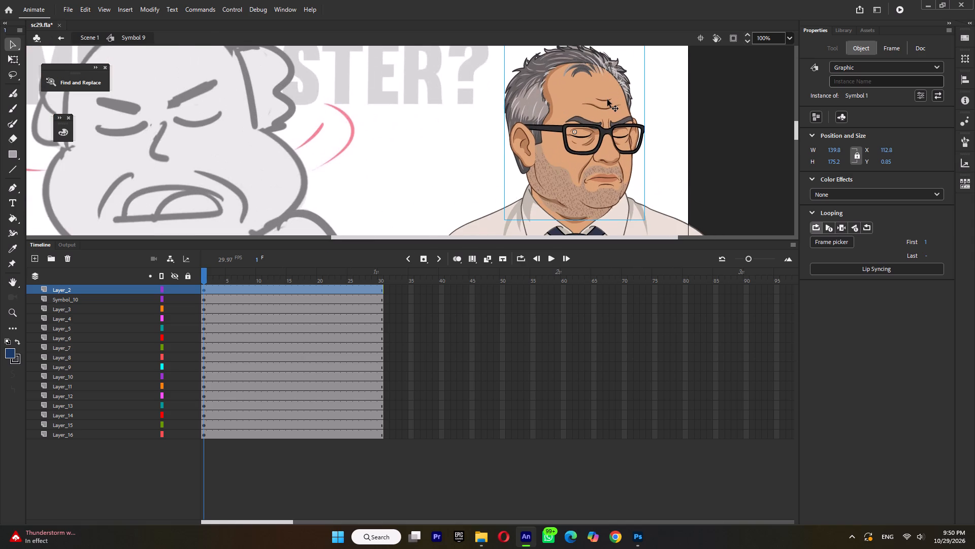
key(Up)
key(Up)
key(Up)
key(Up)
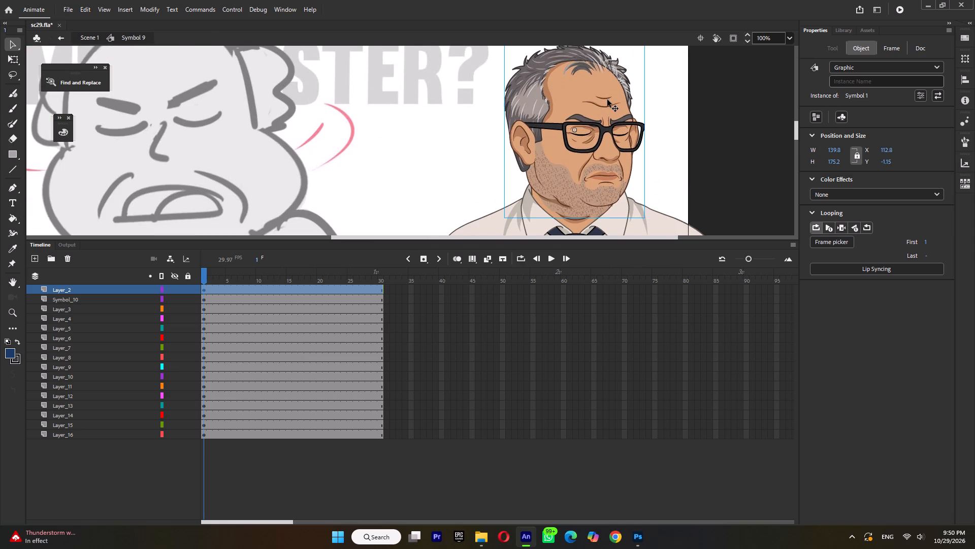
key(Up)
key(Down)
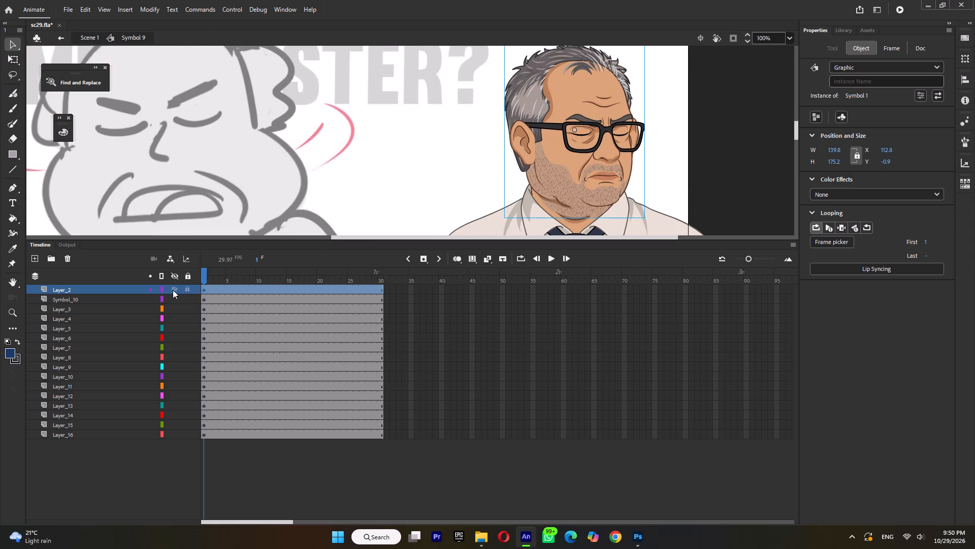
Toggle Layer_2's visibility to compare the two head poses, leave it hidden, and save the document.
click(173, 290)
click(173, 290)
click(173, 290)
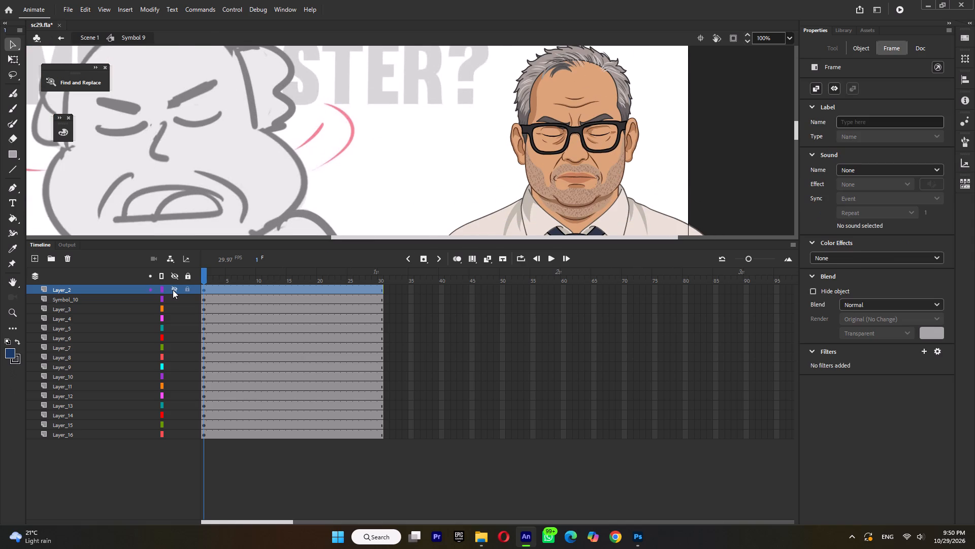
ctrl+scroll(651, 152, down, 5)
key(ctrl+s)
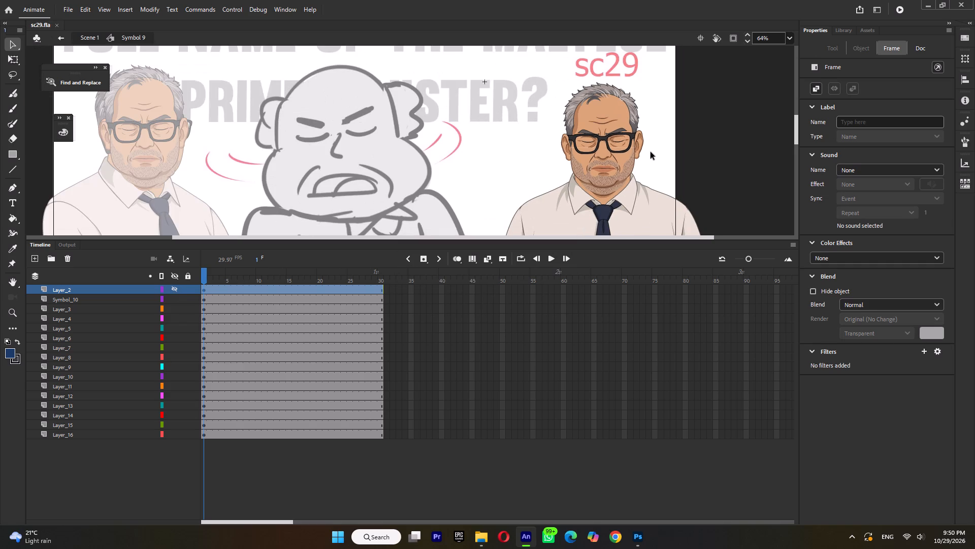
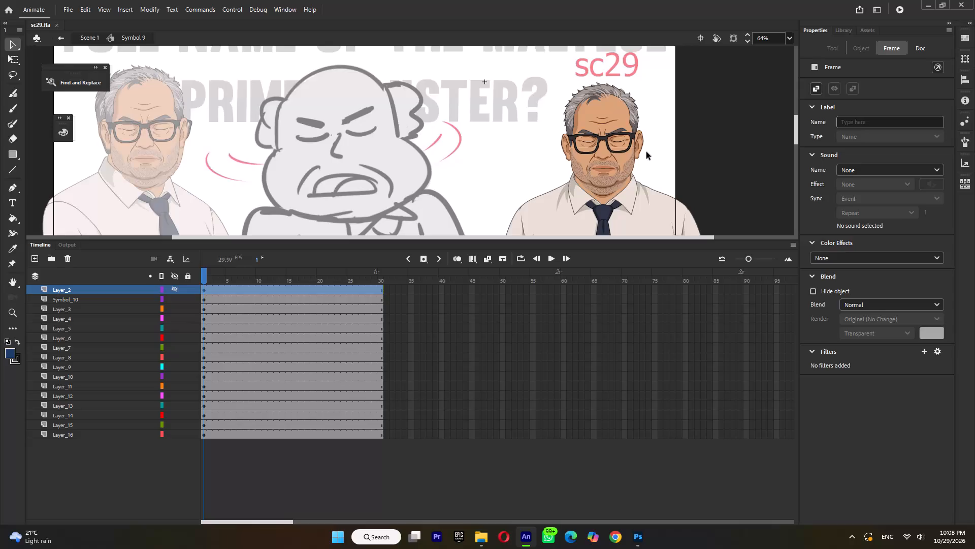
Rotate the character's right upper arm (Tween 49, Layer_16) slightly outward around its shoulder pivot.
ctrl+scroll(642, 158, down, 6)
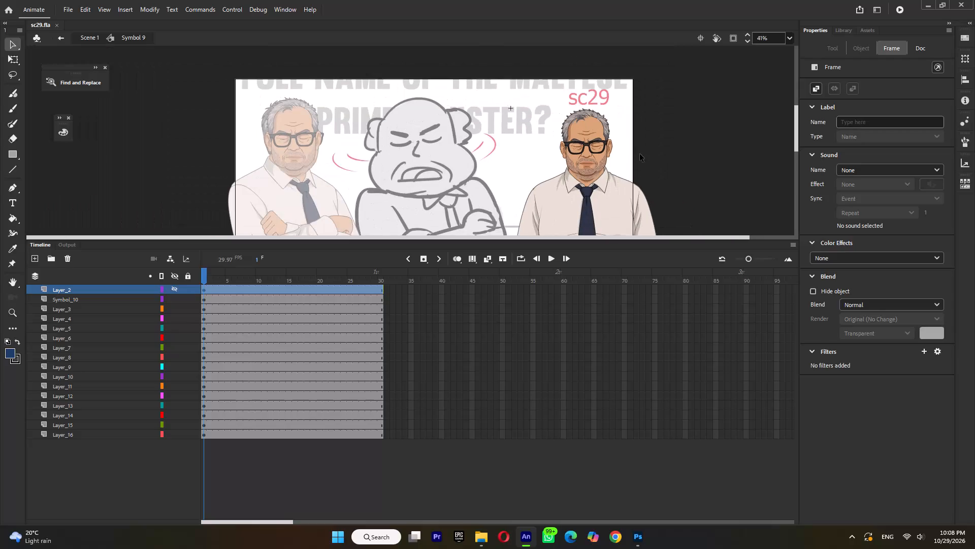
ctrl+scroll(617, 148, down, 4)
scroll(545, 171, down, 3)
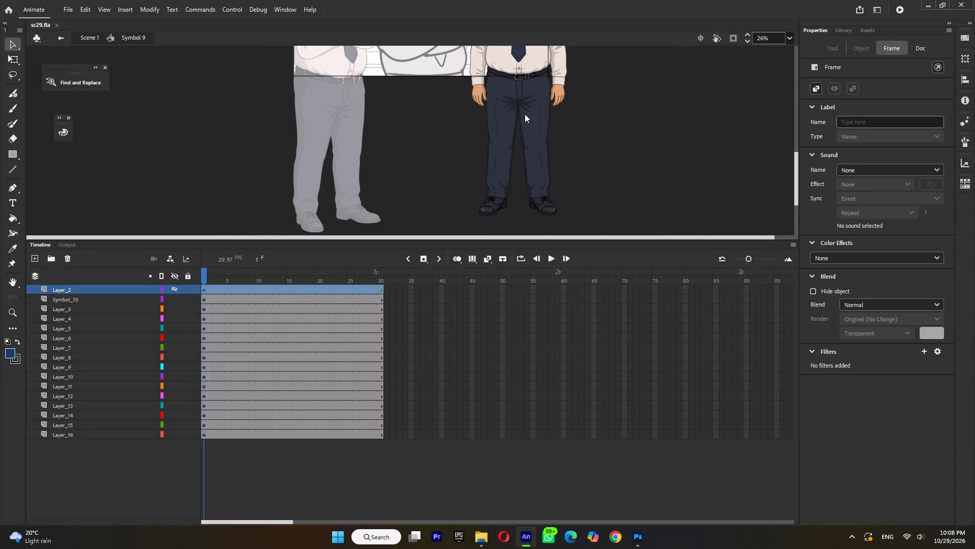
scroll(525, 114, up, 2)
click(478, 141)
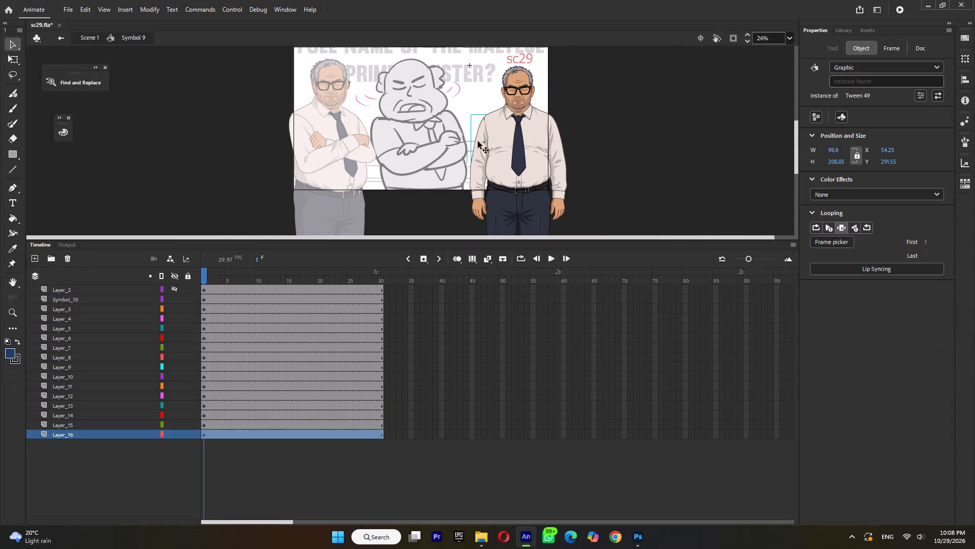
click(12, 59)
ctrl+scroll(475, 170, up, 3)
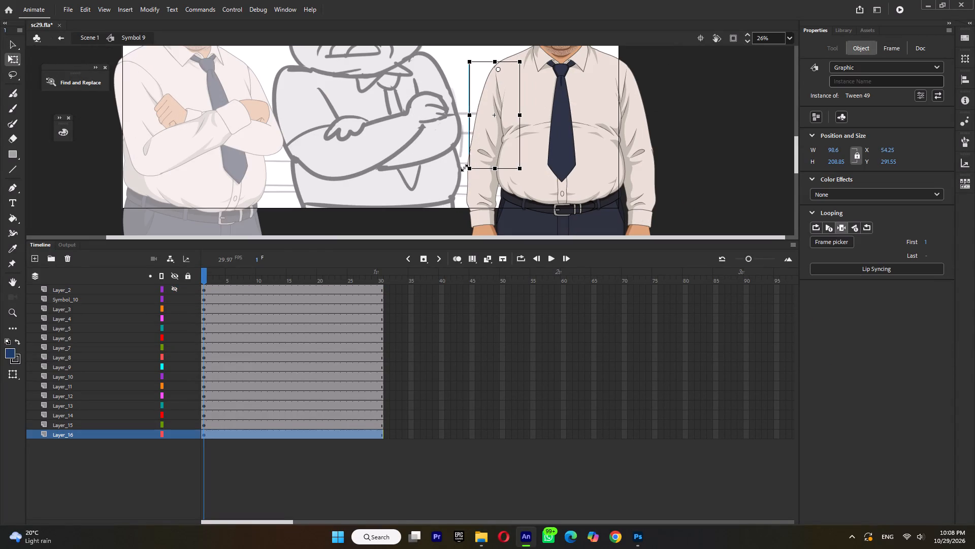
drag(466, 174, 457, 174)
Move the character's right forearm and hand layers, Layer_4 and Layer_5, to the top of the layer stack.
click(473, 191)
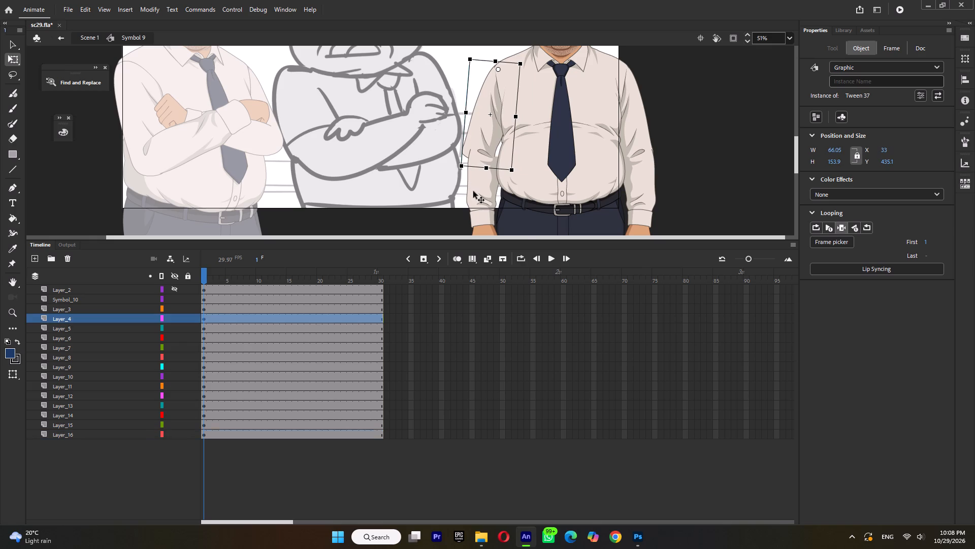
shift+click(487, 233)
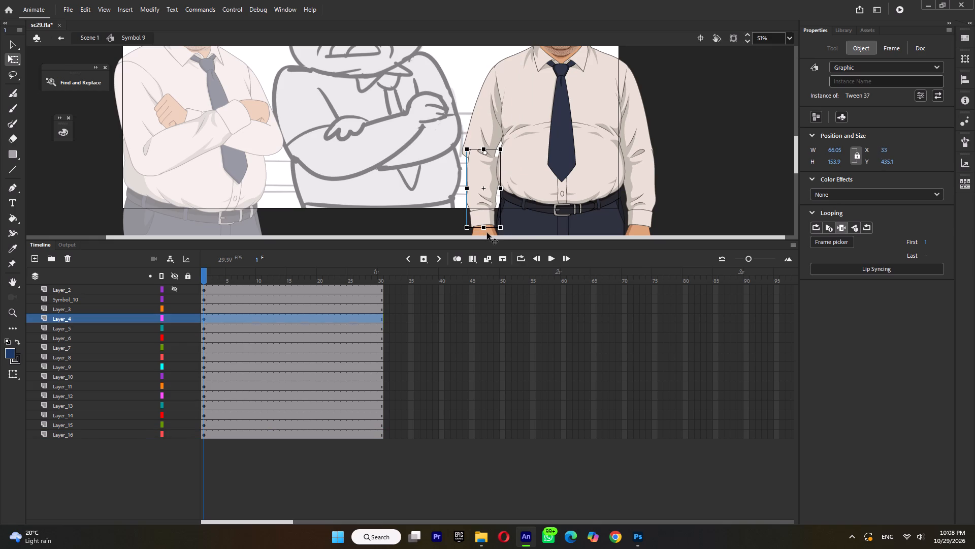
shift+click(84, 321)
drag(85, 320, 86, 282)
Move the character's left forearm and hand layers, Layer_13 and Layer_14, up to directly below Layer_4.
click(640, 184)
shift+click(641, 231)
shift+click(641, 235)
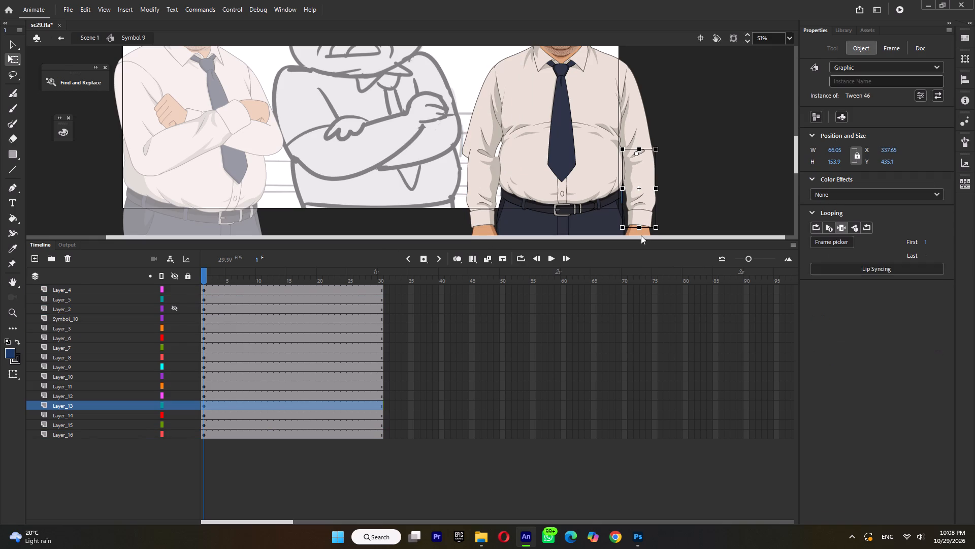
shift+click(643, 234)
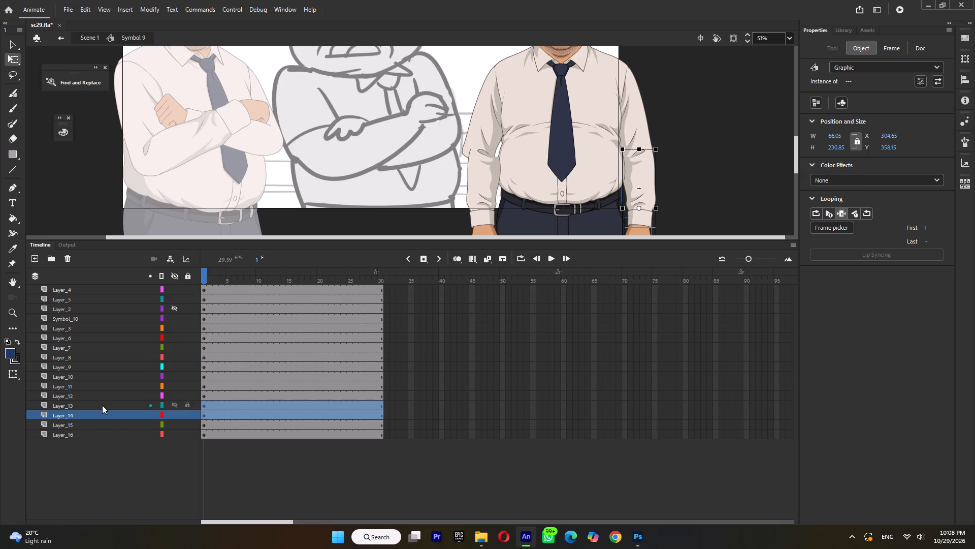
shift+click(102, 405)
drag(88, 406, 86, 309)
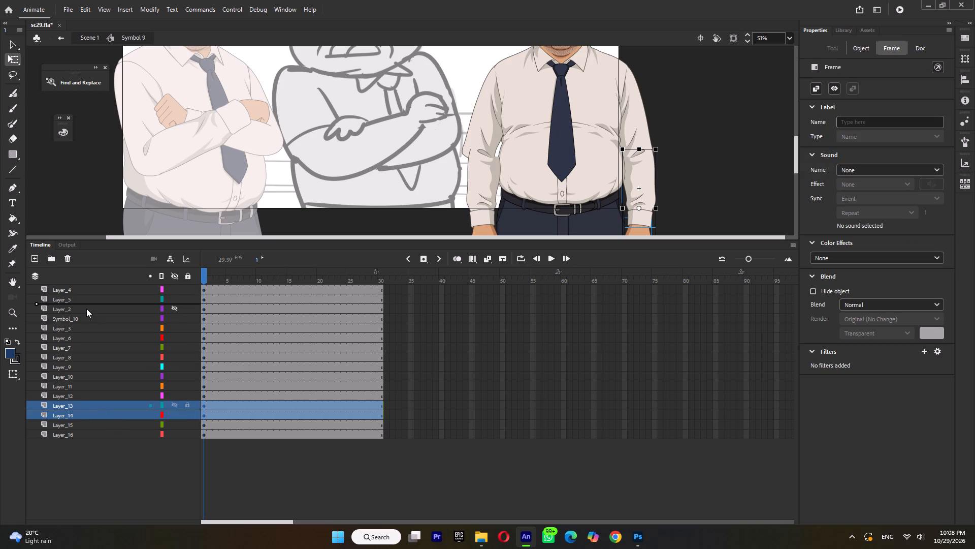
drag(86, 309, 88, 291)
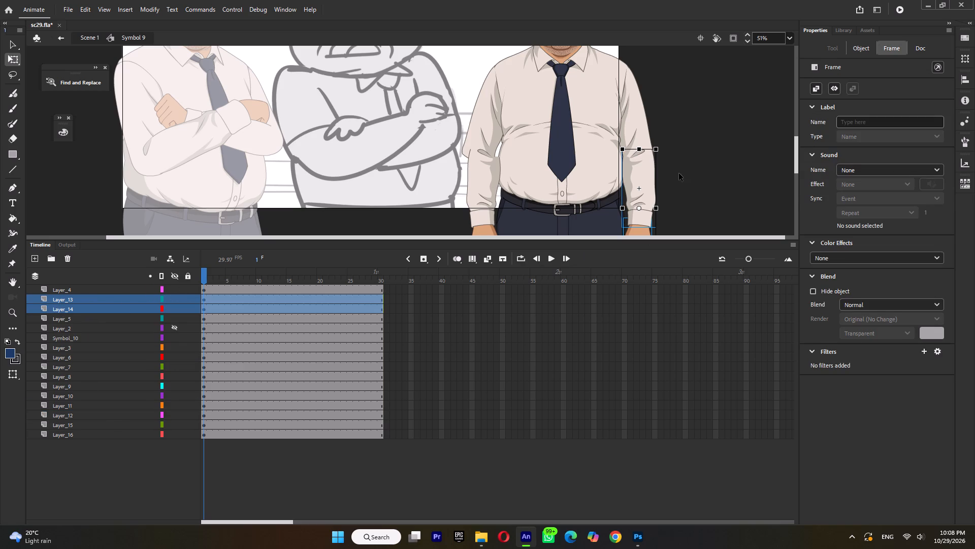
Rotate the character's left forearm (Tween 46) around the elbow until it lies across the belly over the tie.
click(691, 168)
click(629, 193)
drag(661, 228, 575, 142)
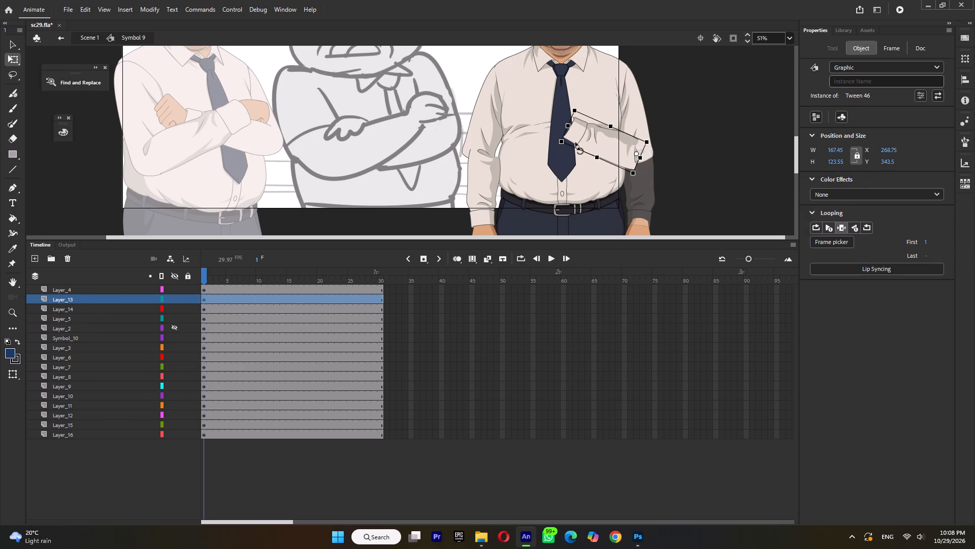
drag(575, 142, 573, 160)
Inside Tween 48, draw a circle about 51 px wide on a new layer, using the sleeve's fill and outline colours, and group it.
double_click(649, 150)
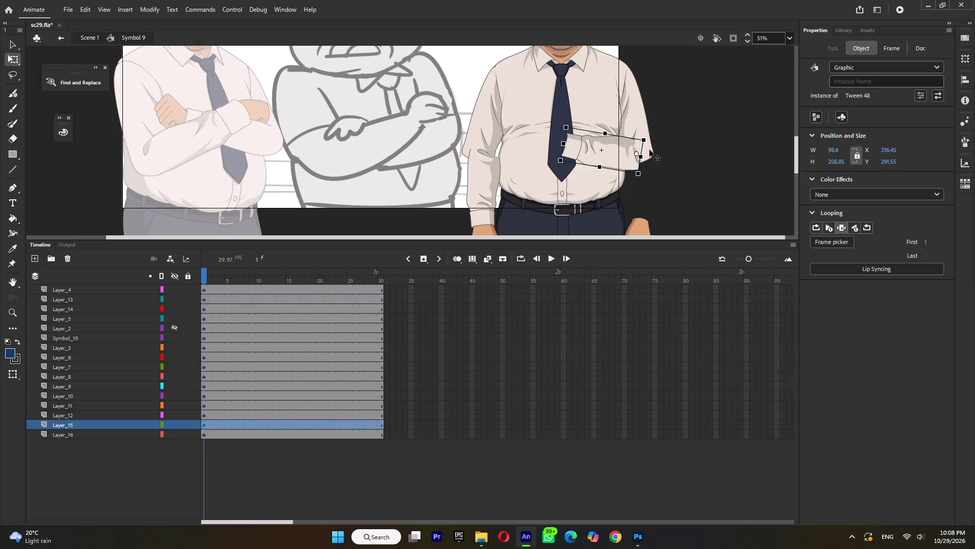
ctrl+scroll(650, 161, up, 5)
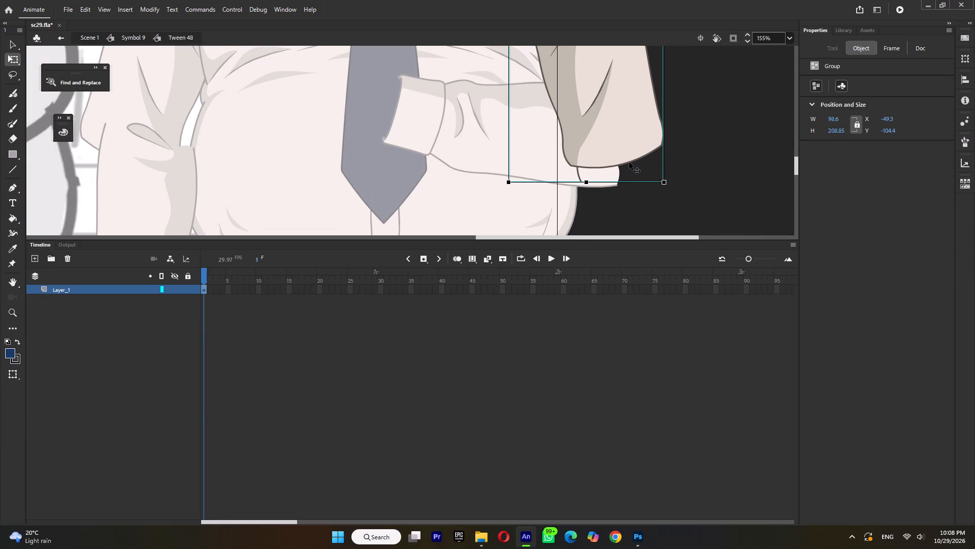
click(37, 257)
click(11, 155)
click(37, 177)
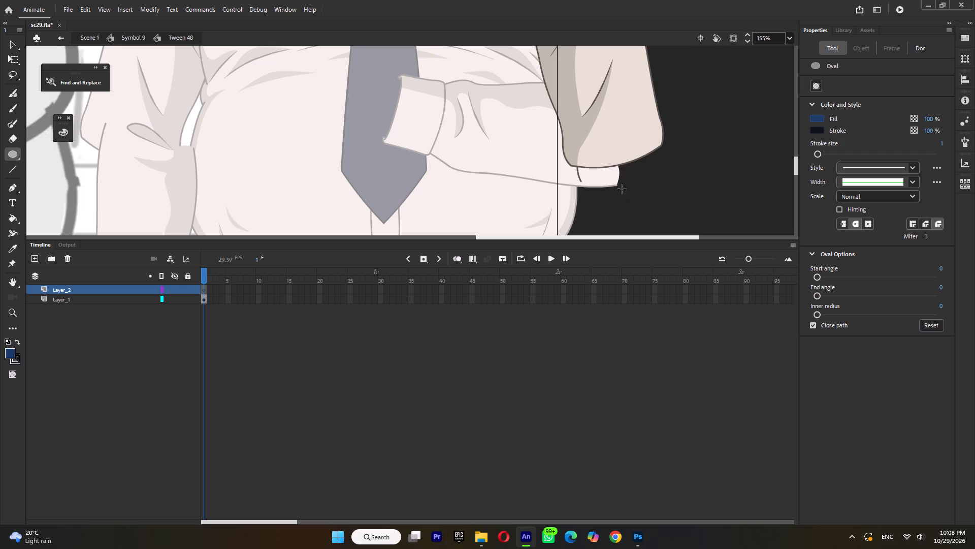
key(i)
click(614, 138)
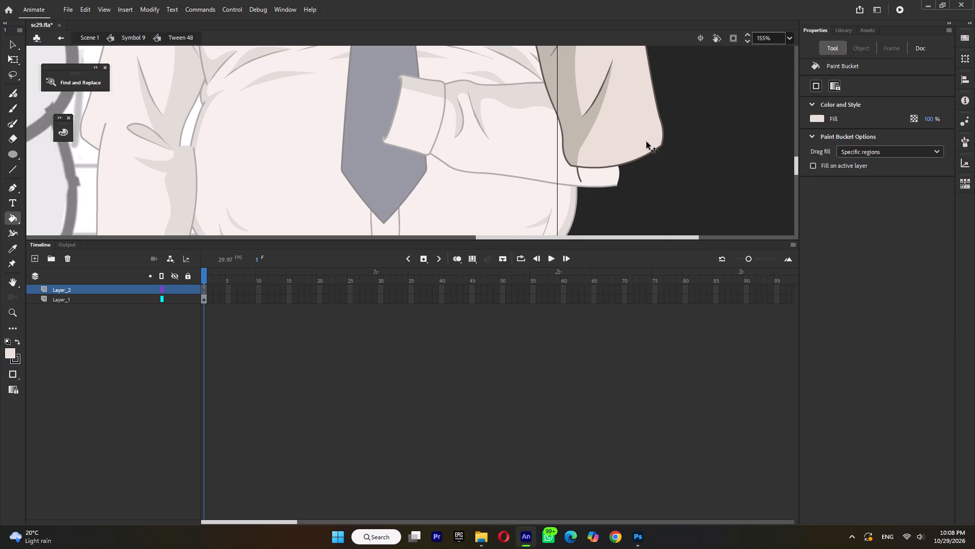
ctrl+scroll(628, 141, up, 4)
click(11, 157)
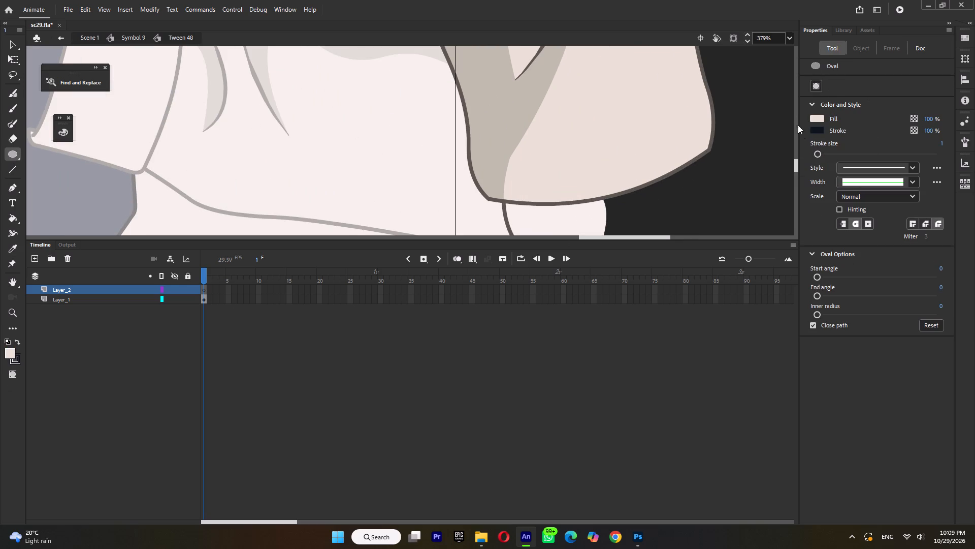
click(818, 130)
click(714, 124)
ctrl+scroll(714, 128, down, 6)
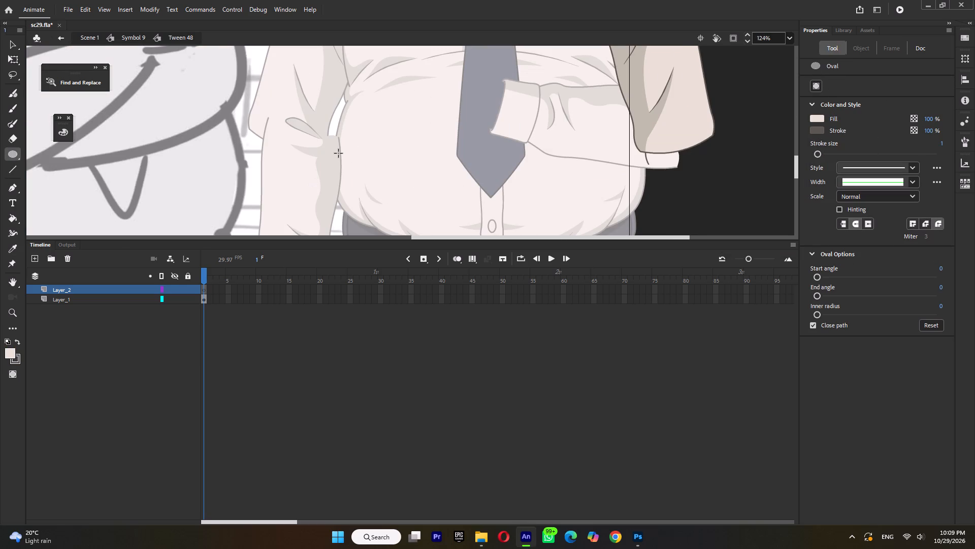
drag(312, 121, 376, 185)
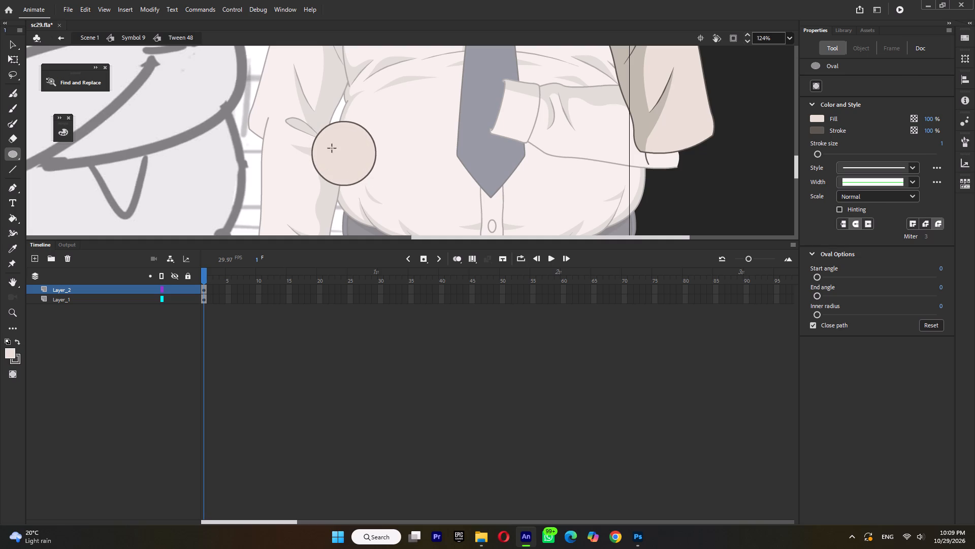
ctrl+drag(288, 109, 416, 217)
key(ctrl+g)
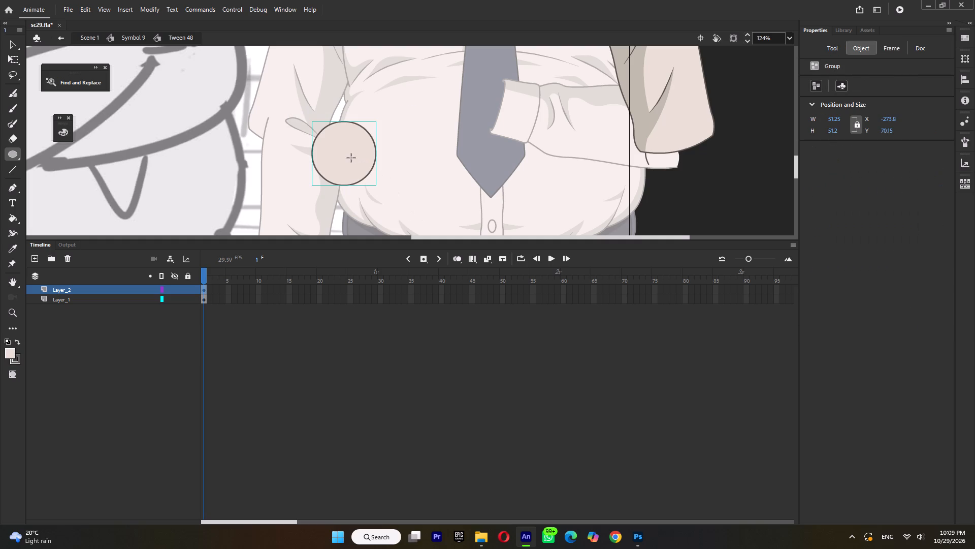
Move the circle group onto the open elbow end of the sleeve and scale it to about 60 px wide.
drag(352, 158, 548, 154)
key(ctrl+z)
click(9, 58)
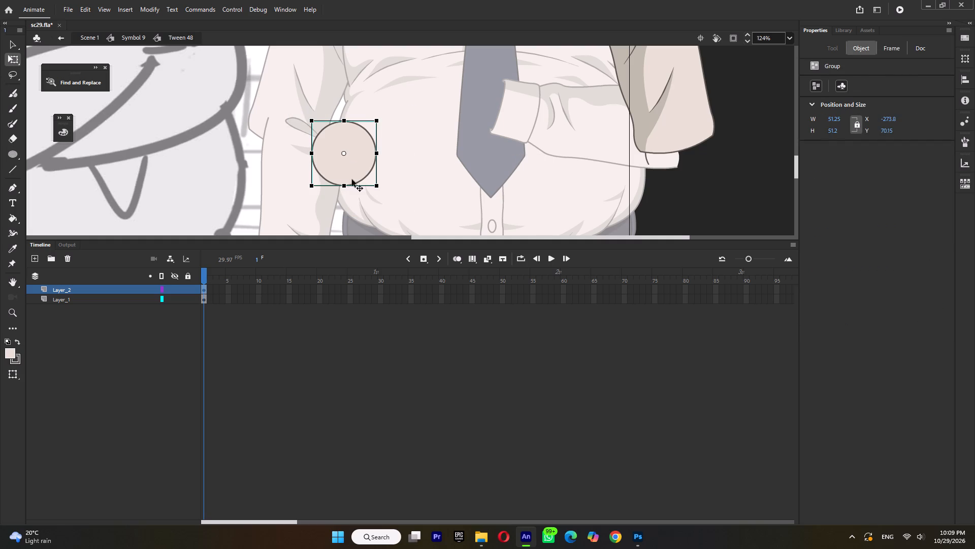
drag(349, 170, 680, 152)
ctrl+scroll(708, 144, up, 4)
shift+drag(710, 202, 726, 217)
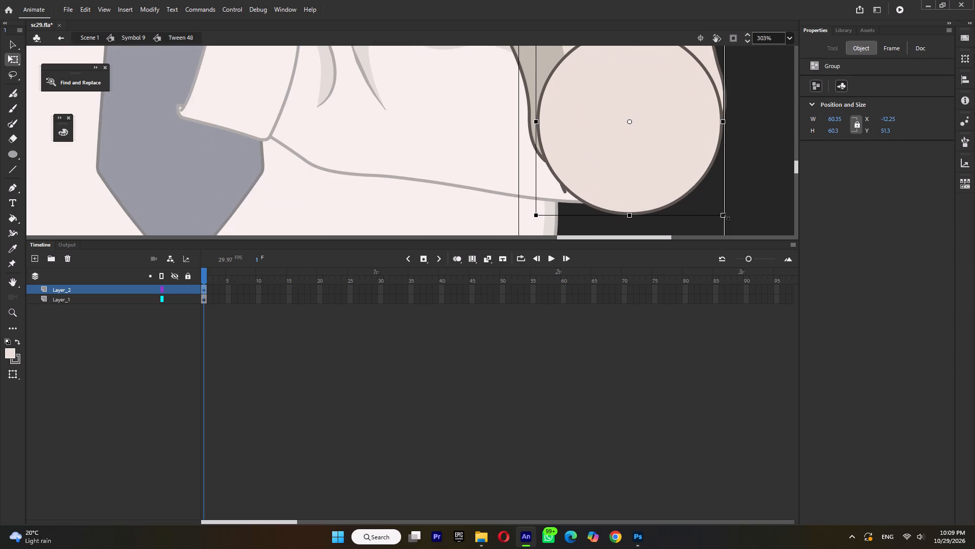
shift+drag(726, 217, 728, 217)
Put Layer_2 below Layer_1 and fit the circle to the elbow outline at about 61 by 58 px, tilted slightly.
drag(110, 285, 112, 303)
drag(683, 168, 681, 159)
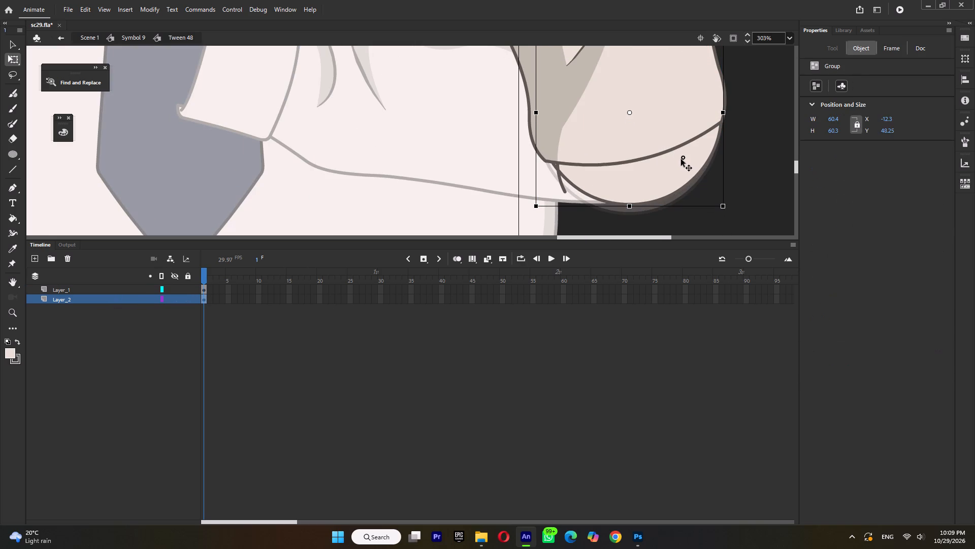
drag(681, 159, 680, 160)
click(722, 113)
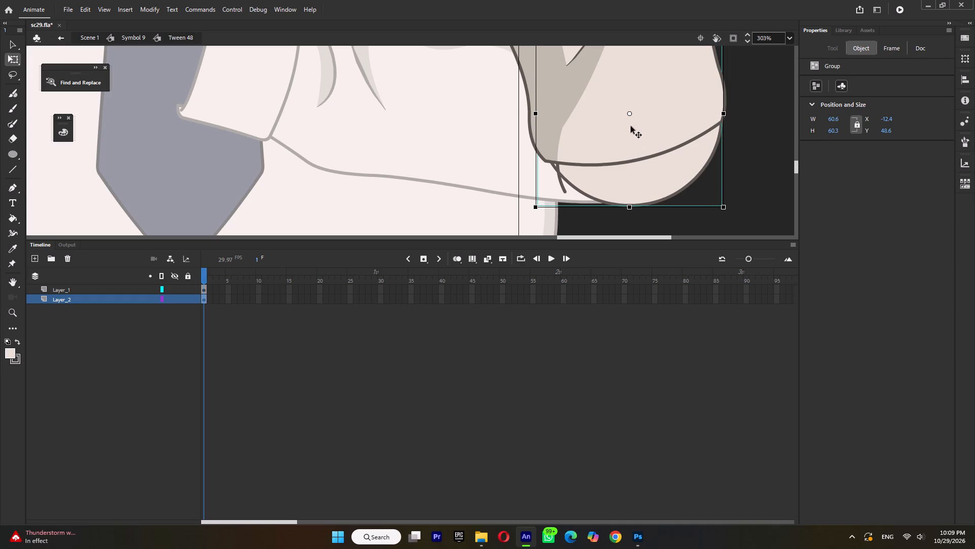
click(631, 207)
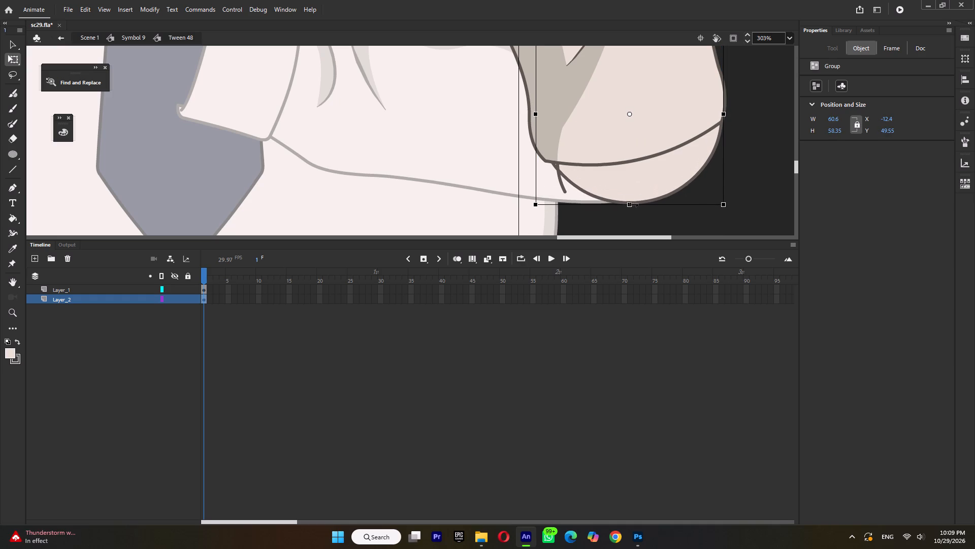
click(640, 204)
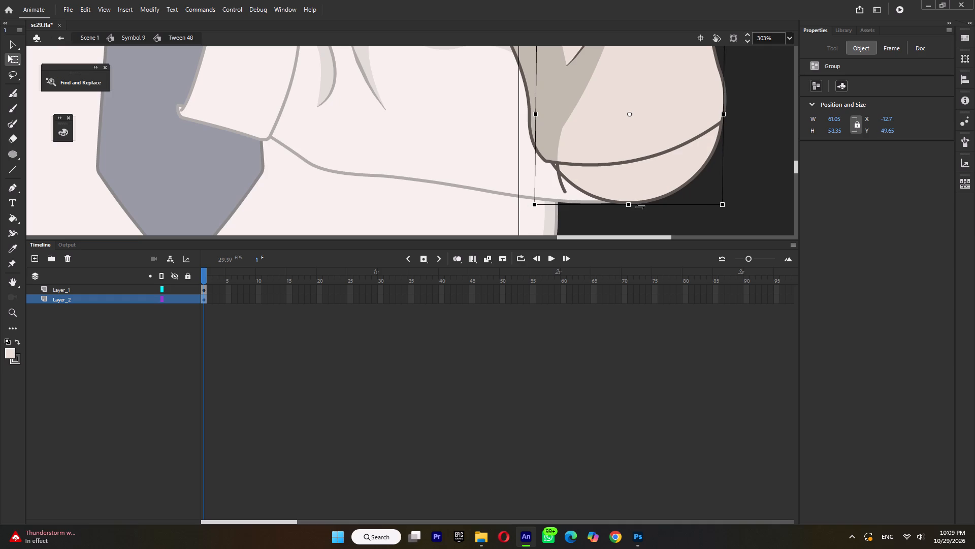
In the sleeve group, delete the hem line and short cuff line, and pull the inner corner down to meet the elbow circle's outline.
triple_click(636, 160)
click(641, 172)
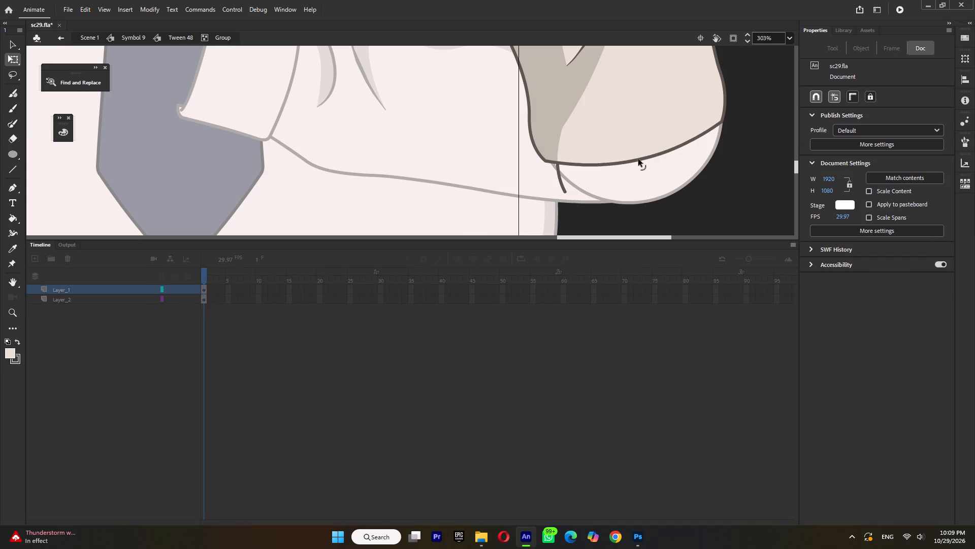
click(638, 159)
key(Delete)
click(559, 172)
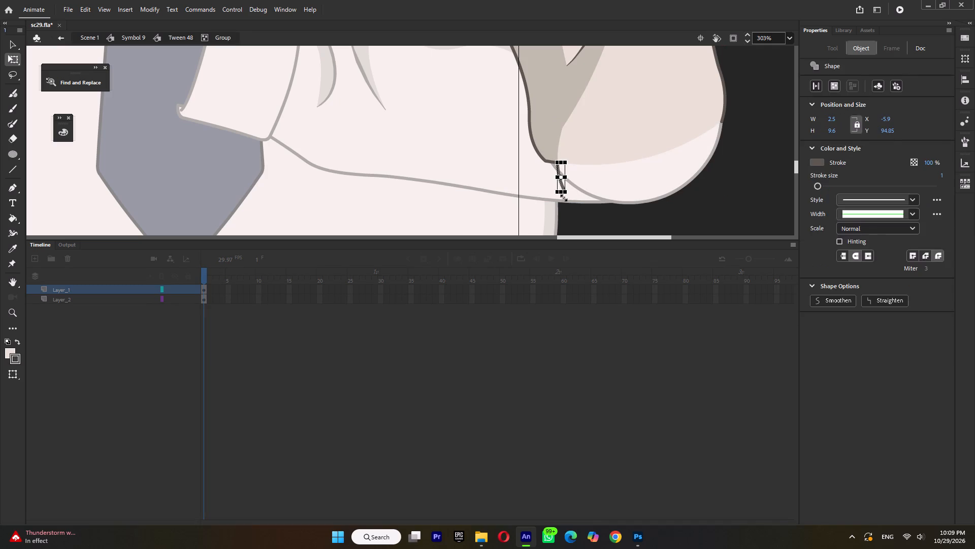
key(Delete)
drag(557, 163, 557, 170)
click(551, 164)
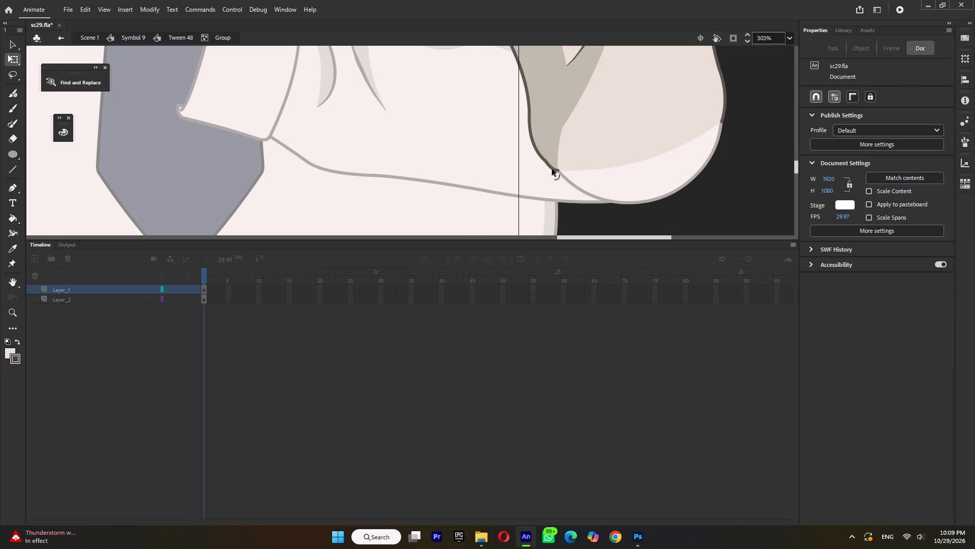
double_click(612, 182)
Refine the sleeve group's outer edge where it joins the elbow circle, and return to Symbol 9.
ctrl+scroll(652, 170, down, 4)
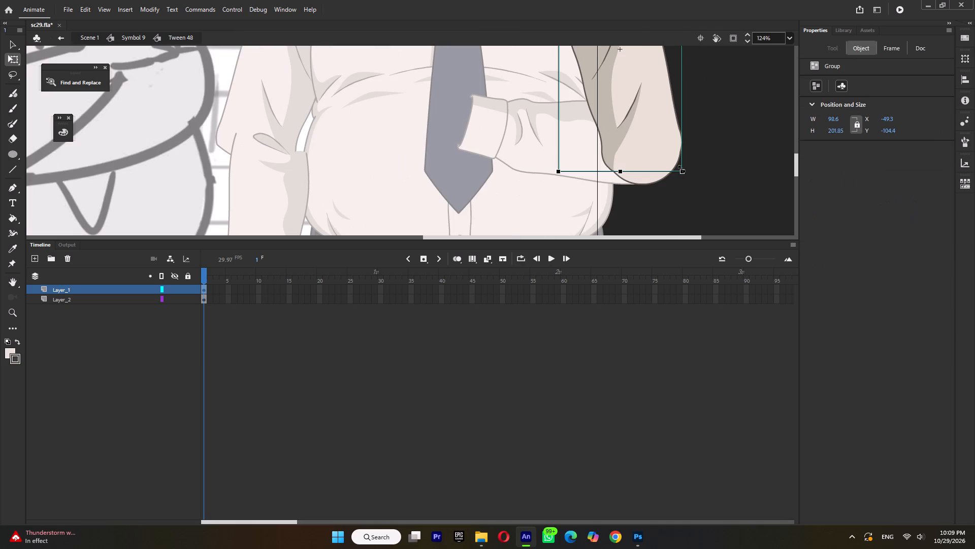
ctrl+click(681, 169)
click(714, 158)
double_click(682, 143)
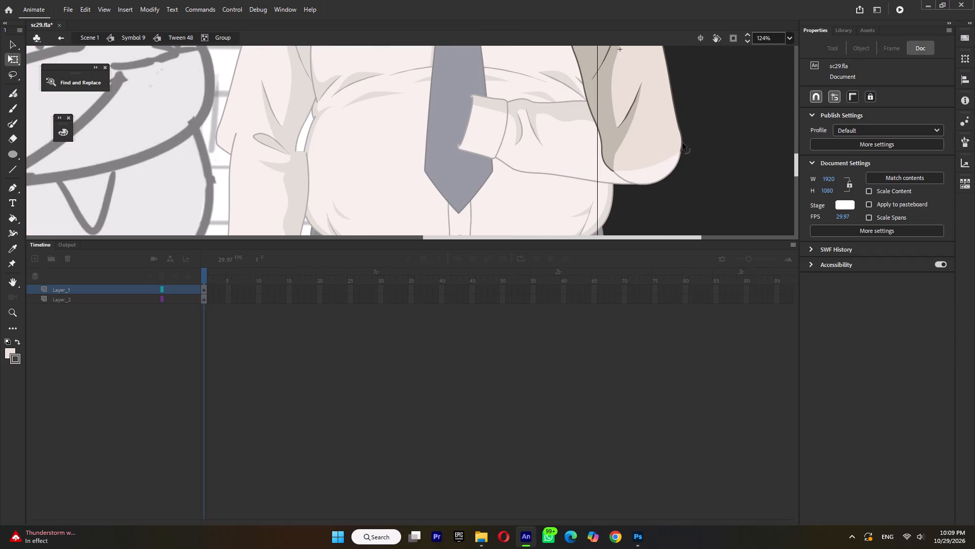
ctrl+scroll(682, 144, up, 5)
click(681, 132)
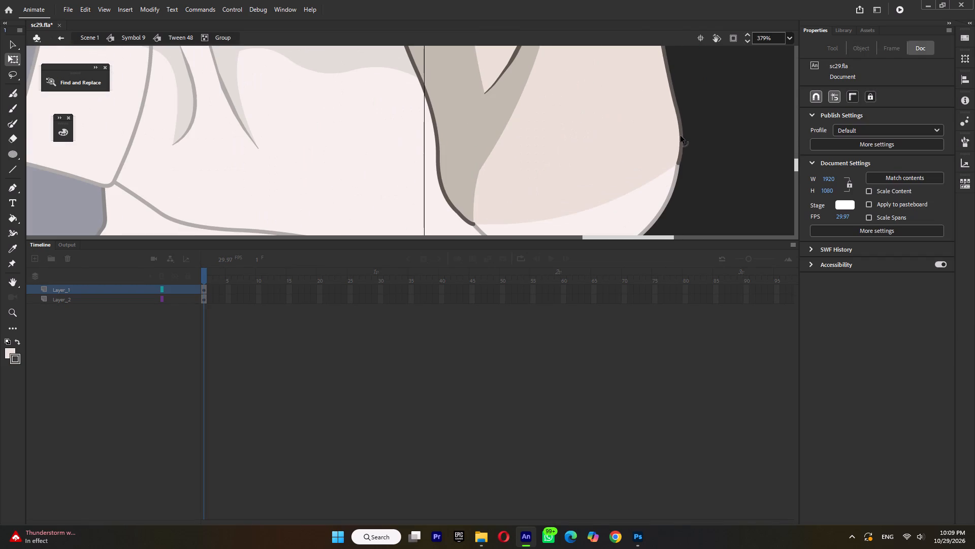
double_click(708, 151)
ctrl+scroll(722, 139, down, 6)
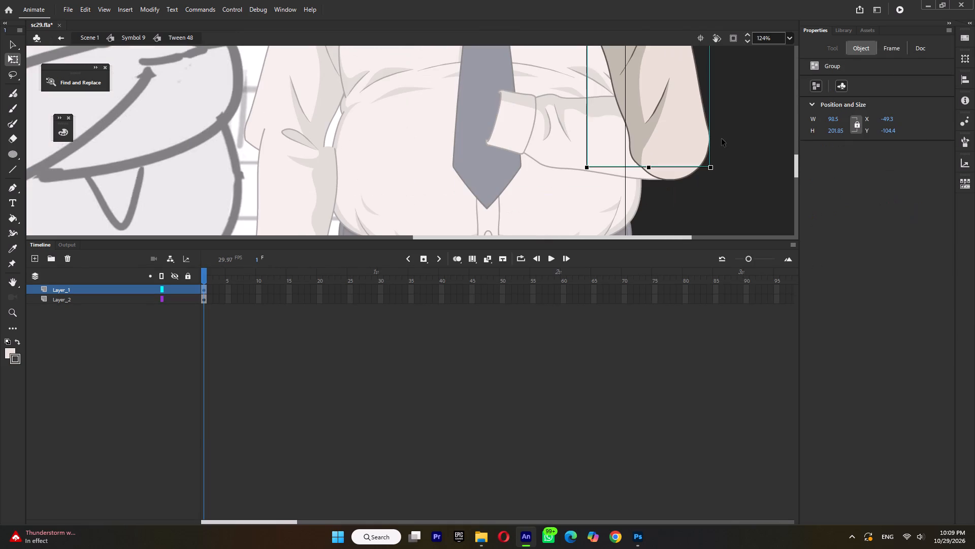
ctrl+double_click(750, 152)
Nudge the Tween 46 forearm down about 1.5 px so its lower edge meets the elbow outline.
click(594, 147)
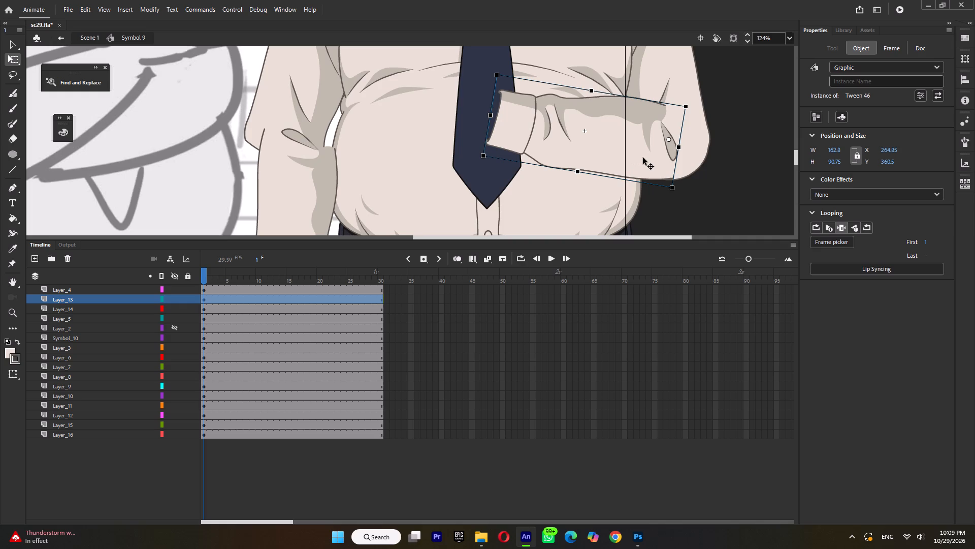
ctrl+scroll(652, 180, up, 5)
drag(654, 126, 655, 132)
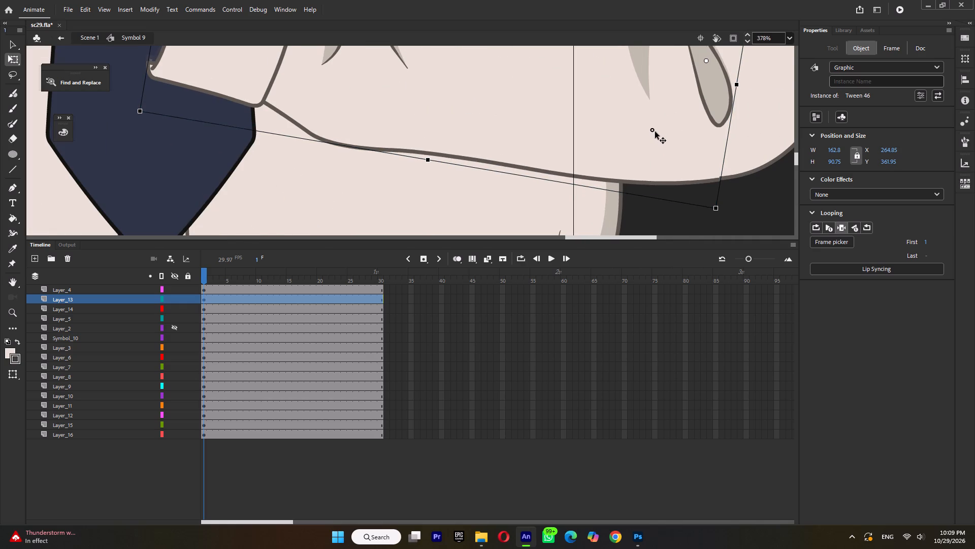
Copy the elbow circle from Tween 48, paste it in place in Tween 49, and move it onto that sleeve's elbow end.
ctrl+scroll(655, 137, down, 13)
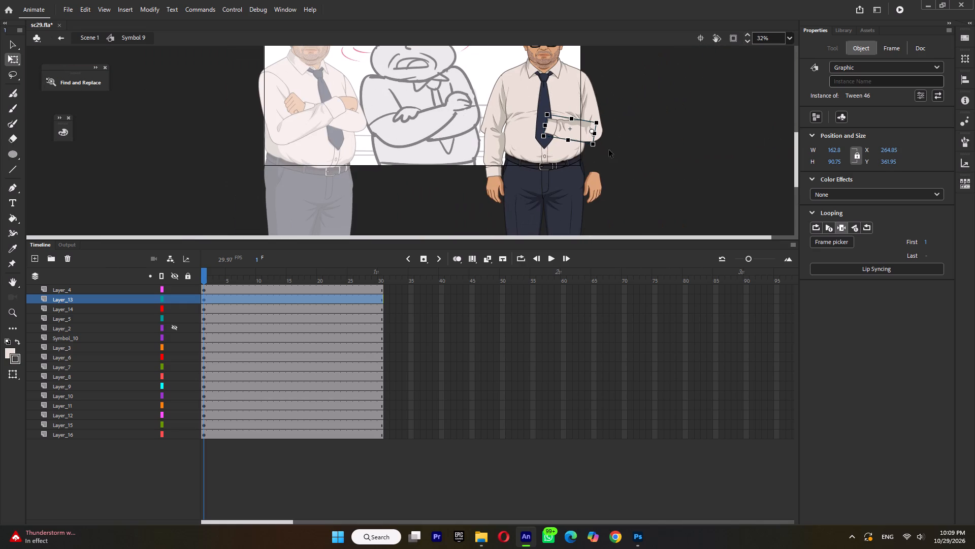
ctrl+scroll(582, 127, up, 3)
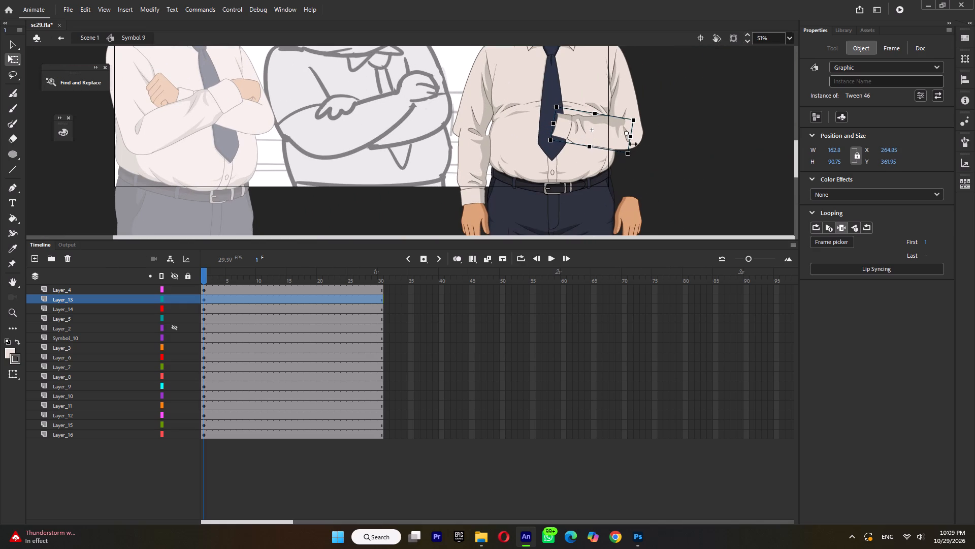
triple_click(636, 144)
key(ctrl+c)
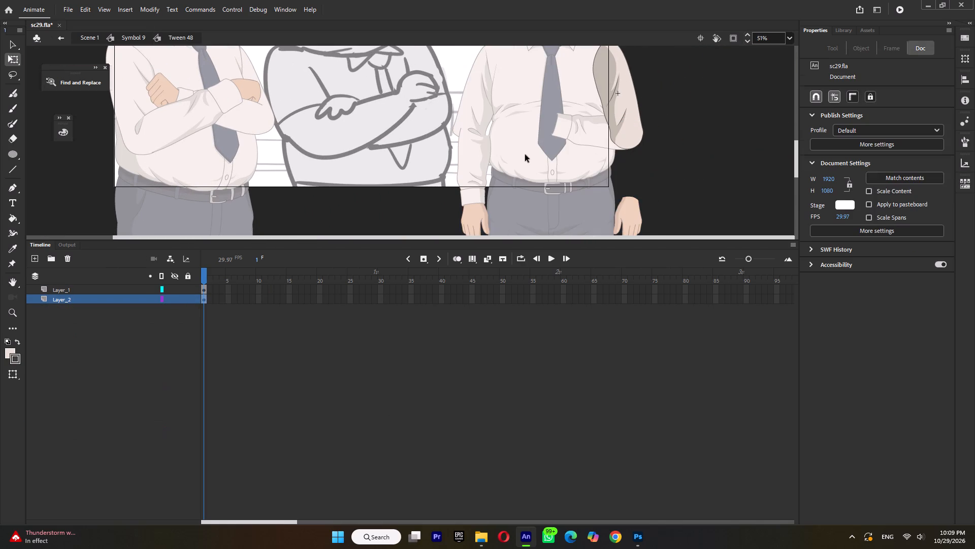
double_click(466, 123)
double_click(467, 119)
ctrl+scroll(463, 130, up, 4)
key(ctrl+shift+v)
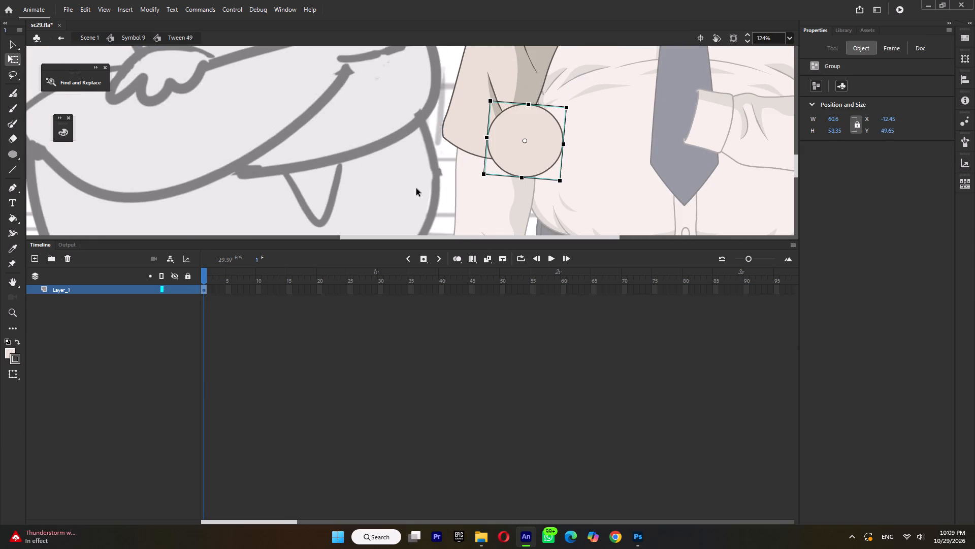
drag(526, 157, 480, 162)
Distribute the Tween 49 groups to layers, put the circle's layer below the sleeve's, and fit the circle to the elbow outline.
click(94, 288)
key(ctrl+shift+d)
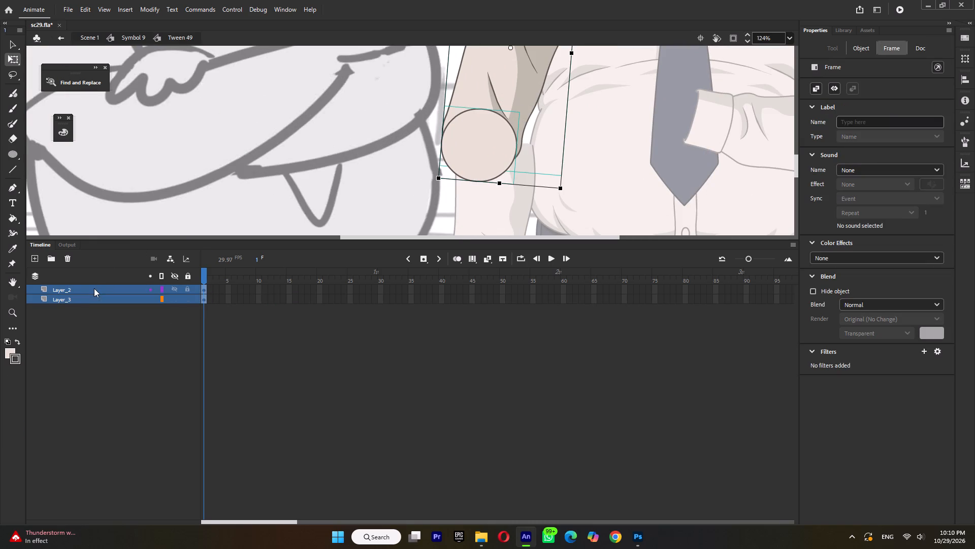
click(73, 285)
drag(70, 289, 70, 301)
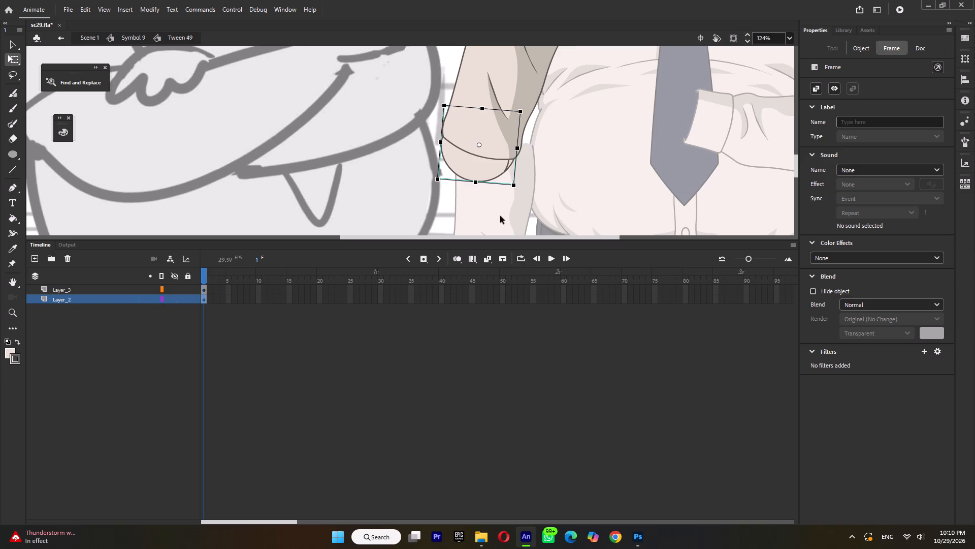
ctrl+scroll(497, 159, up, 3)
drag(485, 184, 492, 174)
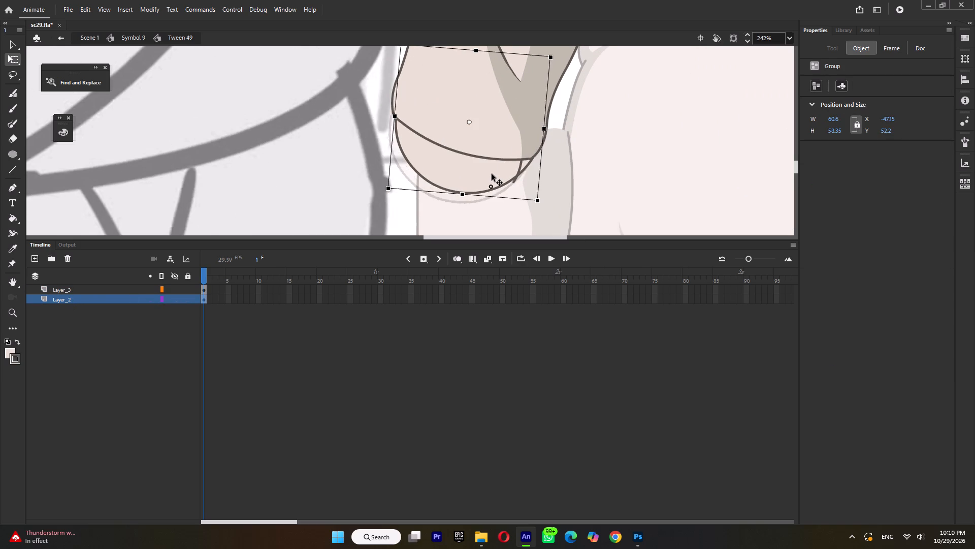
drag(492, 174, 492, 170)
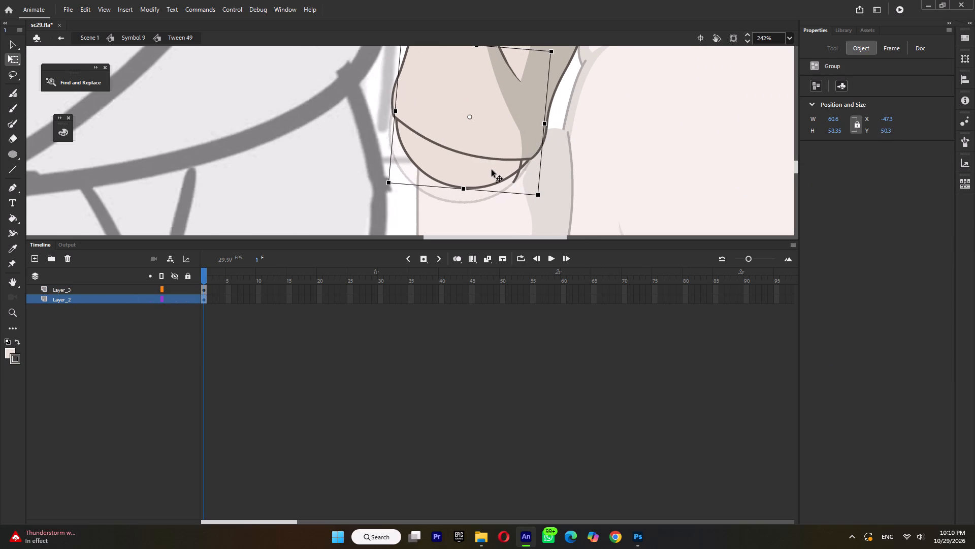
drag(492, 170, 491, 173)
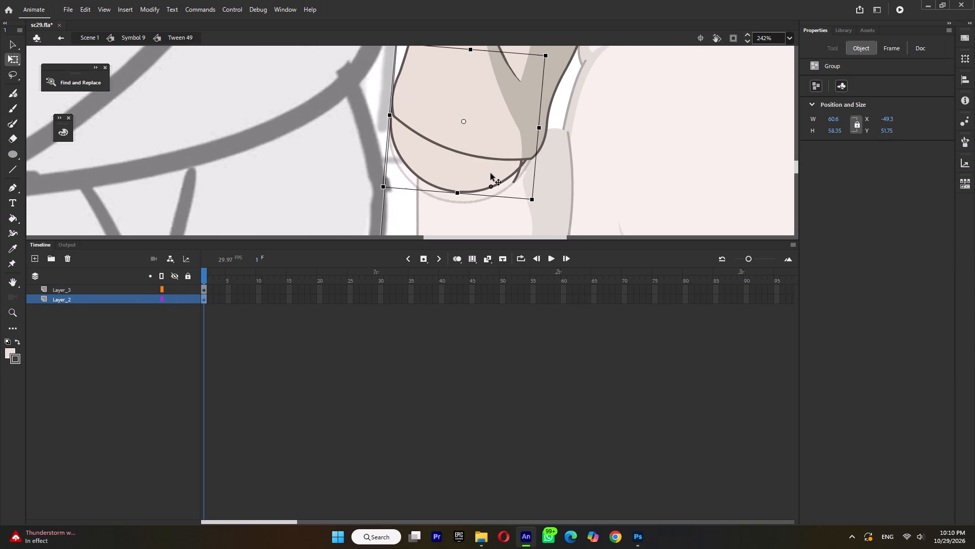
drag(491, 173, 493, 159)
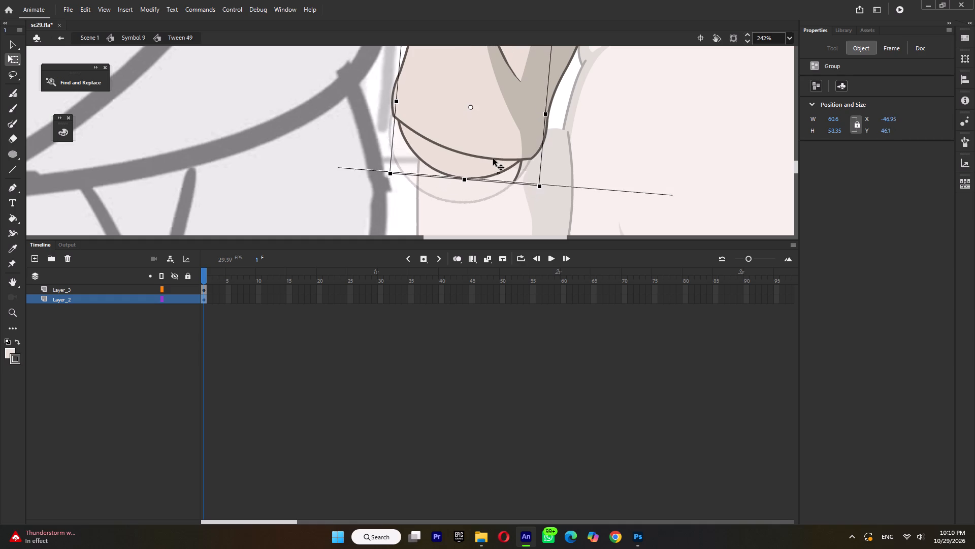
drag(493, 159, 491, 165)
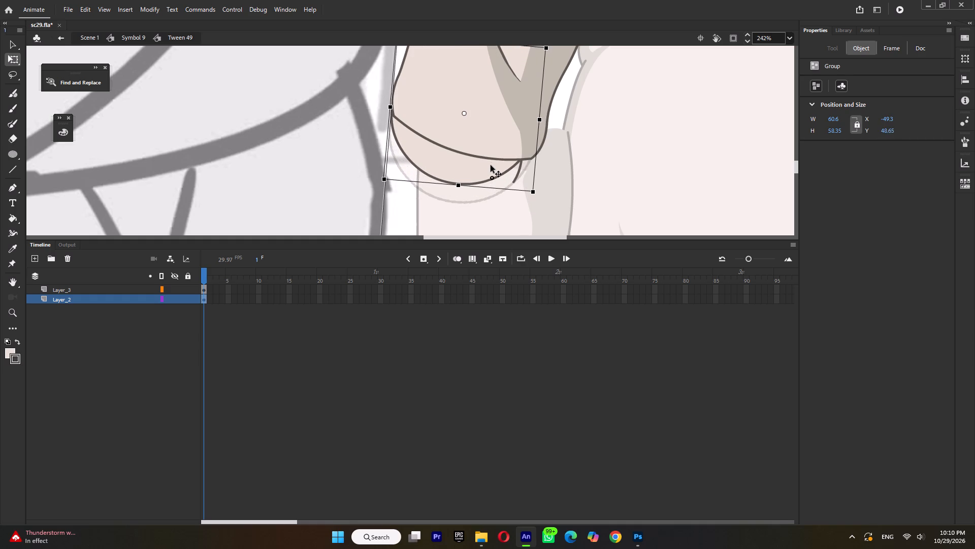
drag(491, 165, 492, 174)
Copy both groups of the reworked upper arm in Tween 48 and paste them in place on a new top layer in Tween 49.
ctrl+scroll(392, 143, down, 10)
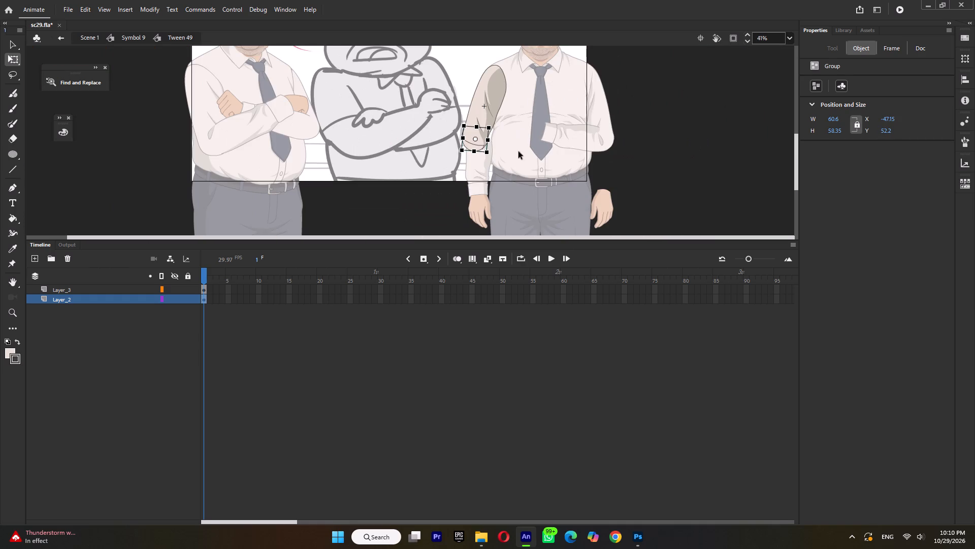
double_click(646, 96)
double_click(610, 116)
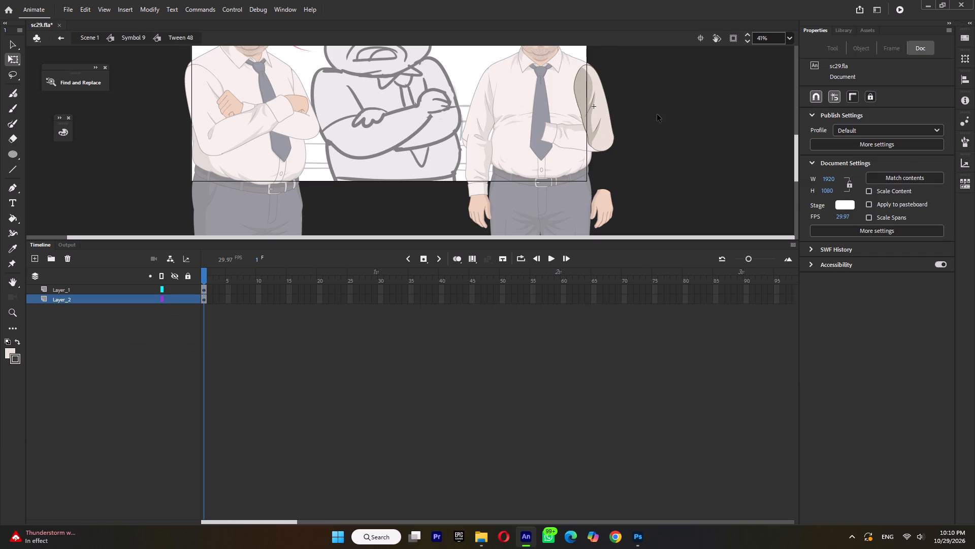
click(657, 114)
click(640, 121)
click(86, 289)
shift+click(73, 300)
right_click(606, 135)
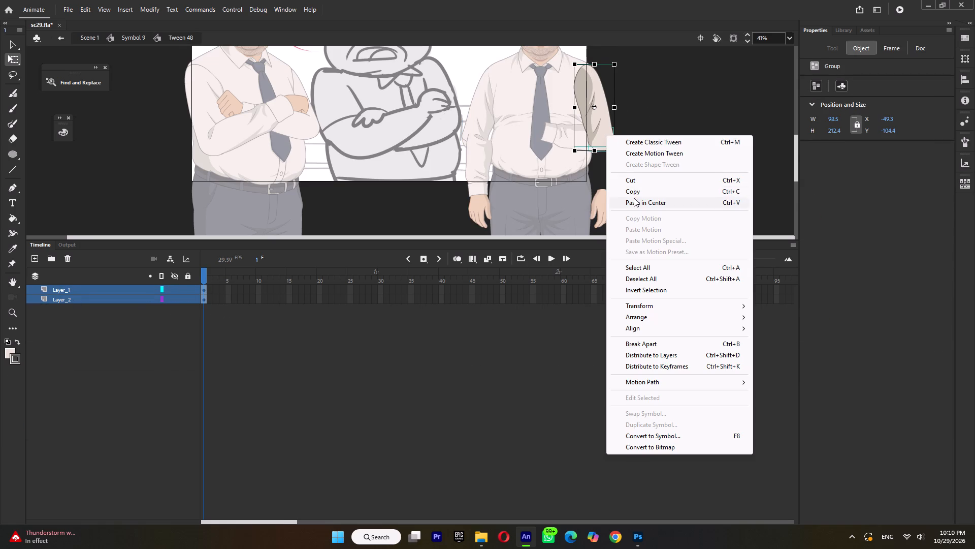
click(634, 193)
click(431, 179)
double_click(443, 159)
click(461, 118)
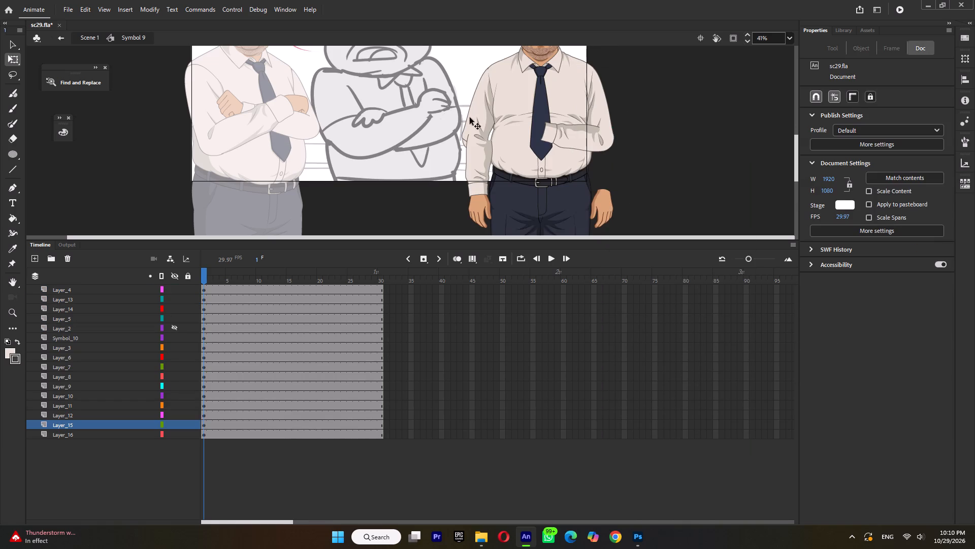
double_click(474, 116)
click(48, 287)
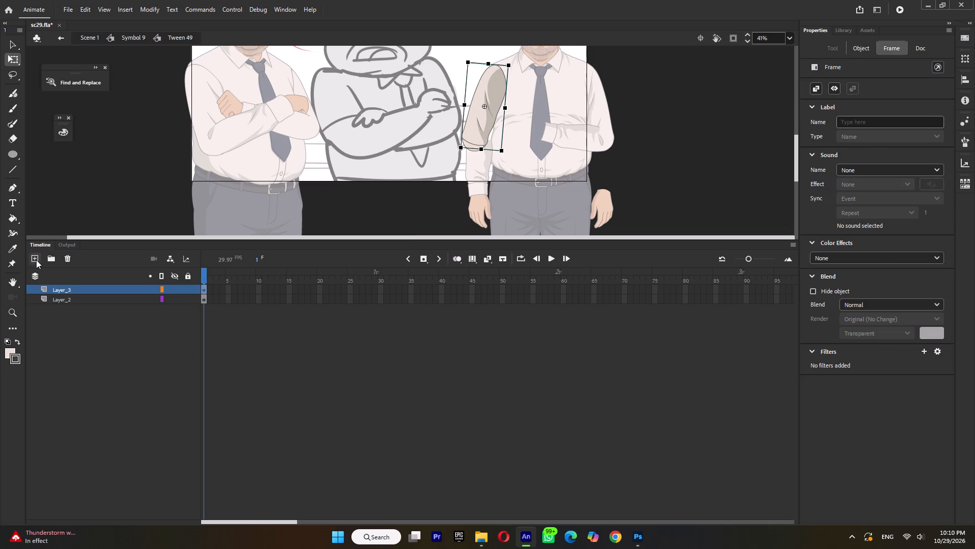
click(36, 260)
right_click(278, 162)
click(304, 201)
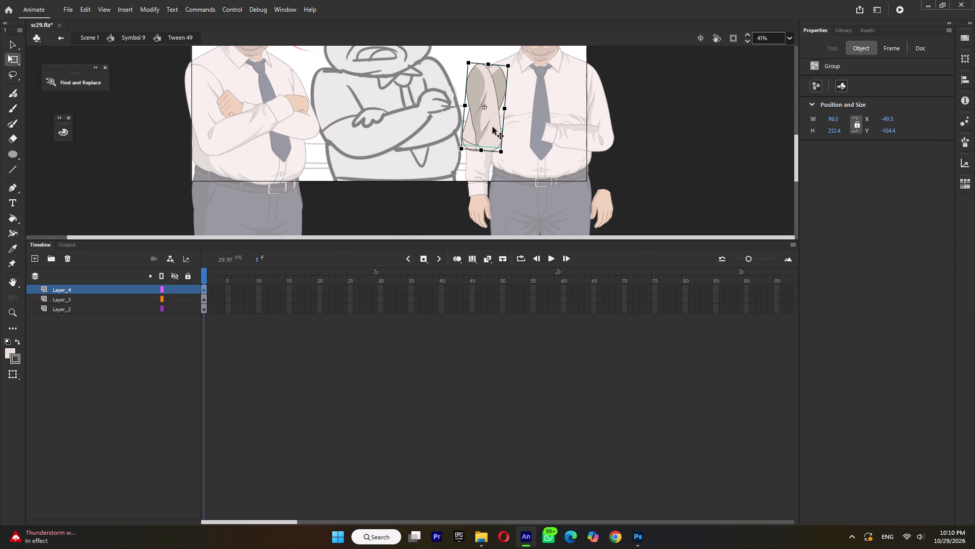
Flip the pasted upper arm horizontally so it matches the opposite side of the body.
right_click(493, 127)
click(532, 301)
click(672, 410)
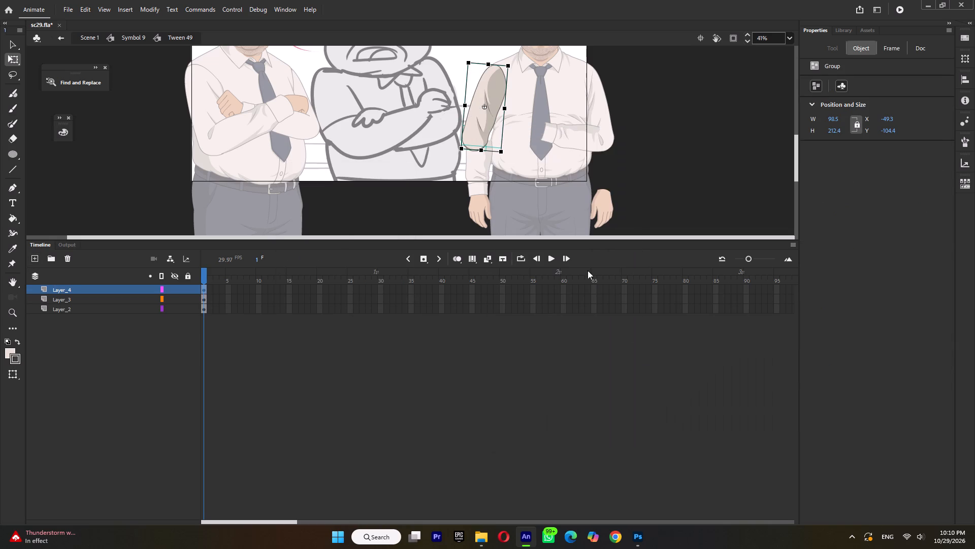
Delete Layer_2 and Layer_3 holding the old sleeve and circle, and return to Symbol 9.
click(64, 299)
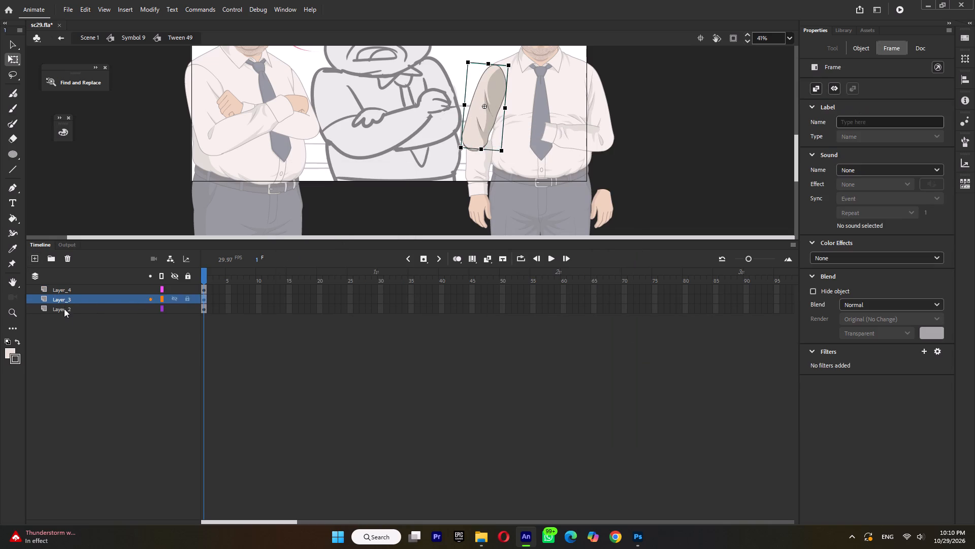
shift+click(63, 314)
shift+click(62, 300)
click(67, 260)
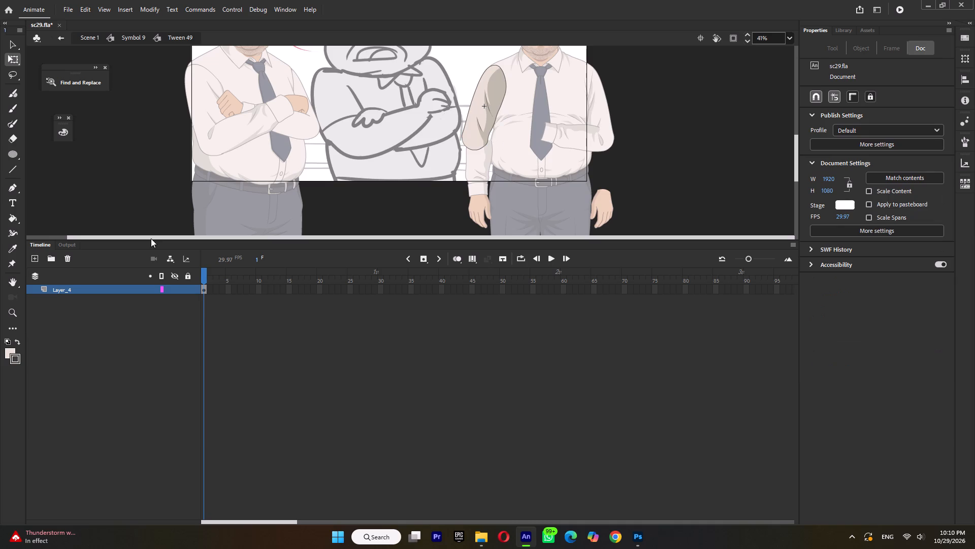
double_click(317, 164)
In Symbol 9, swing the hanging forearm (Tween 37) on the sketch side up across the man's chest.
click(467, 185)
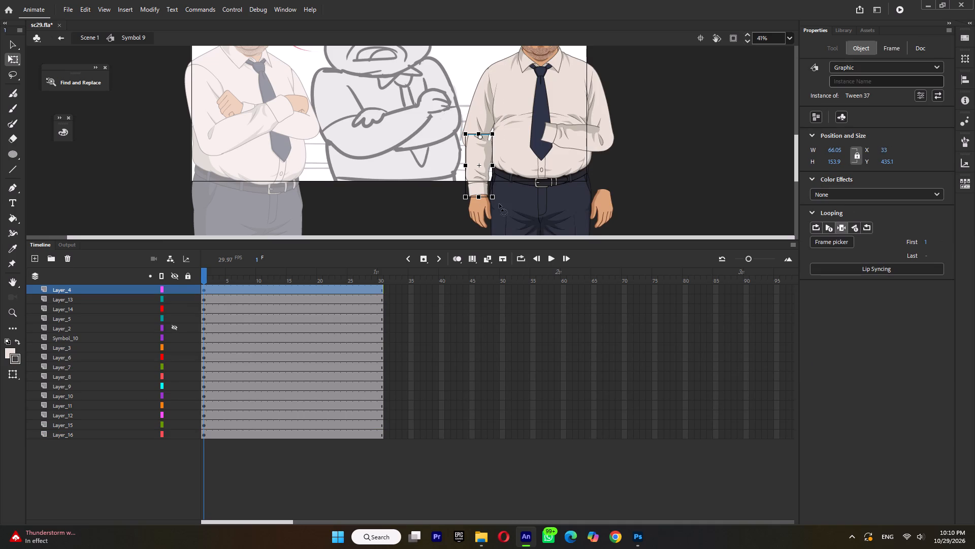
drag(499, 202, 540, 121)
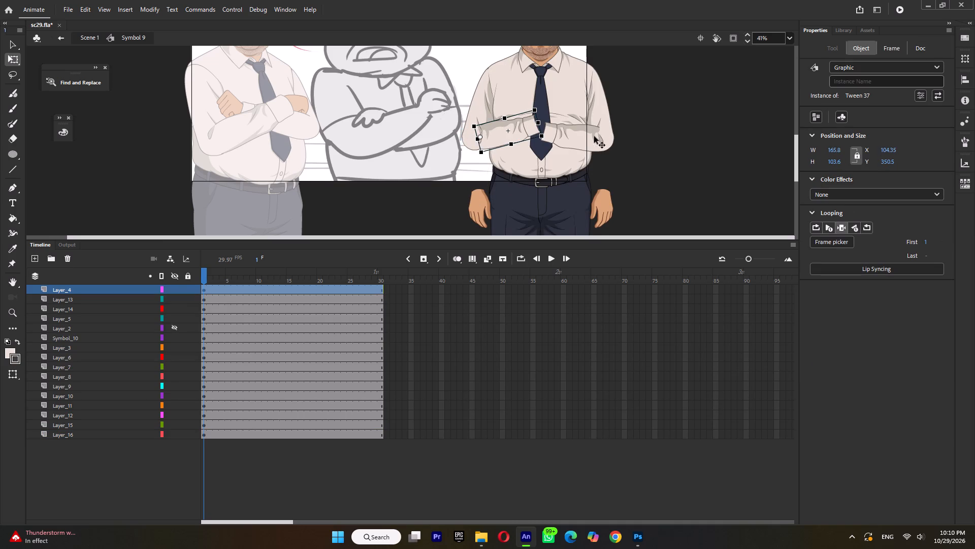
Rotate the upper arm and forearm on the sketch side together slightly inward, pivoting at the shoulder.
shift+click(473, 112)
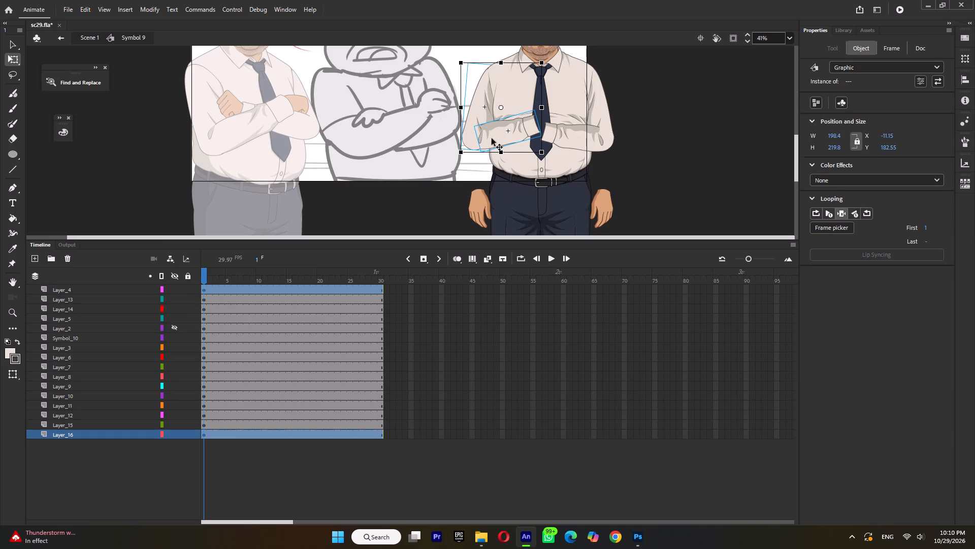
drag(502, 107, 494, 71)
drag(464, 160, 473, 165)
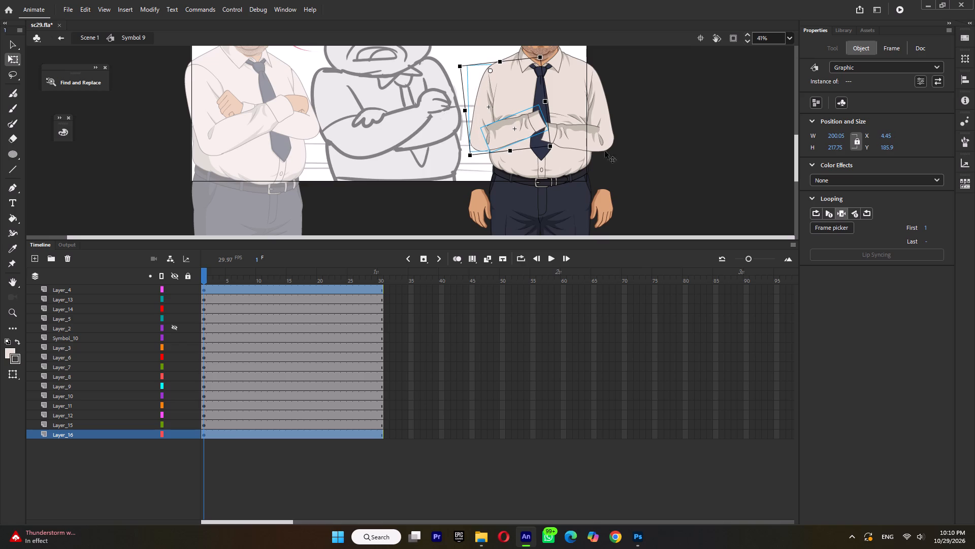
Rotate the opposite upper arm (Tween 48) and its forearm together slightly inward, pivoting at the shoulder.
drag(633, 130, 610, 146)
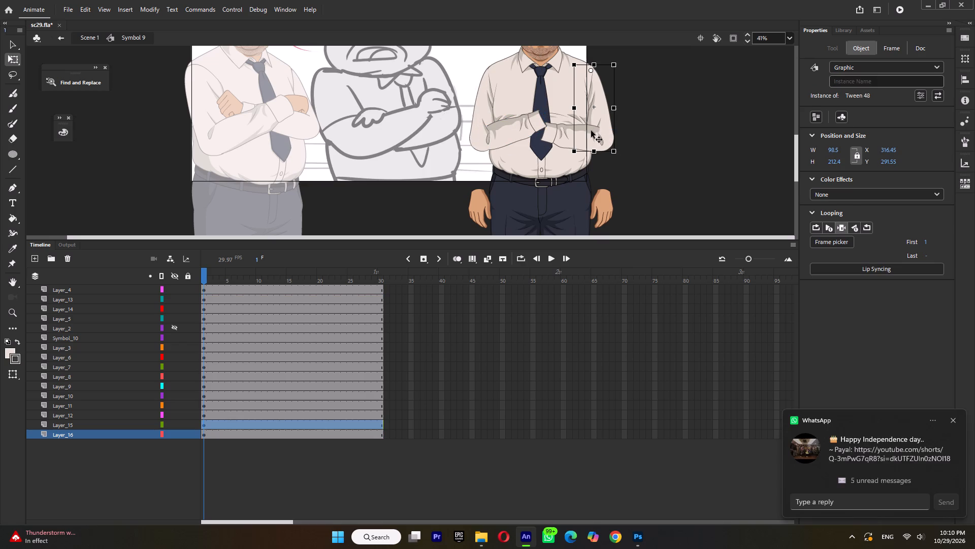
shift+click(590, 139)
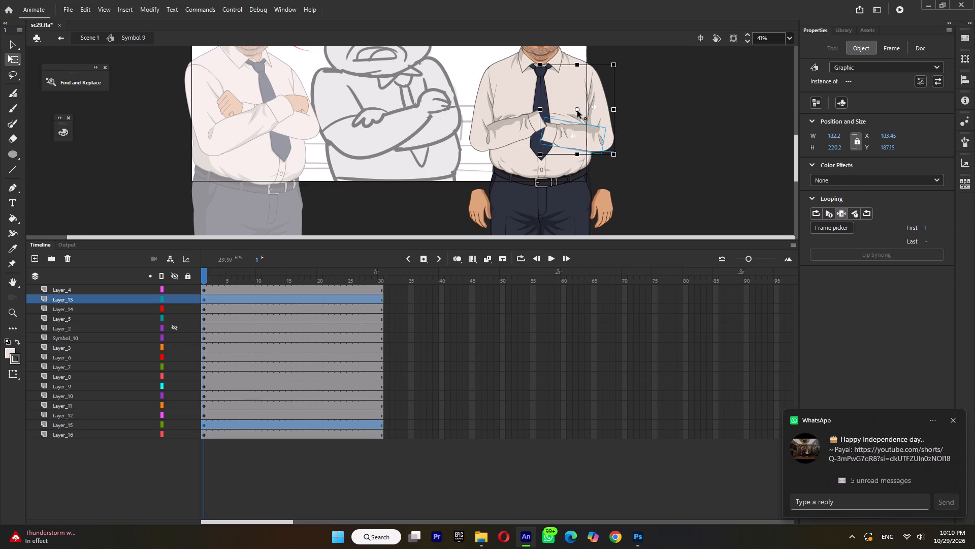
drag(577, 111, 586, 68)
drag(619, 150, 618, 151)
drag(618, 151, 615, 155)
click(635, 141)
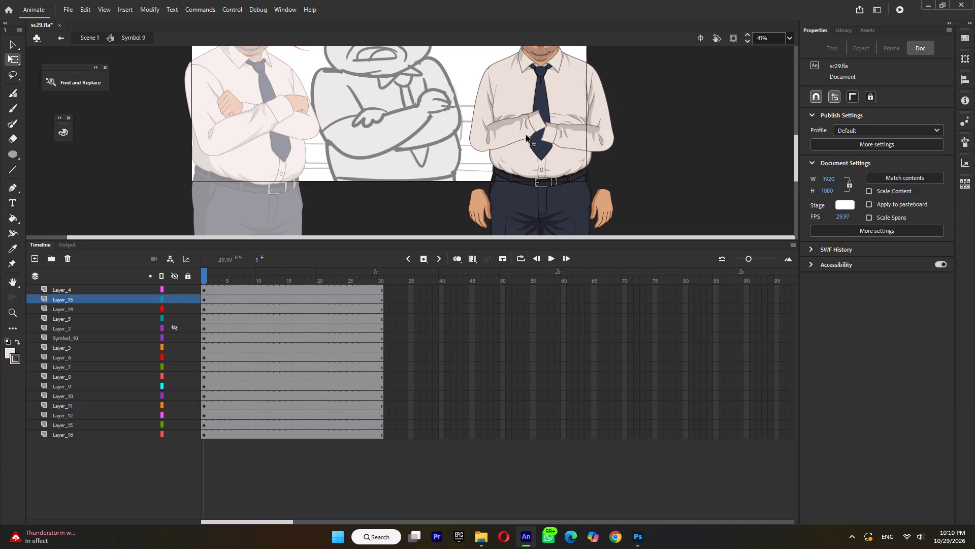
Nudge the Tween 37 forearm on the sketch side so its lower edge meets the elbow outline.
click(493, 133)
ctrl+scroll(494, 142, up, 7)
drag(512, 151, 487, 160)
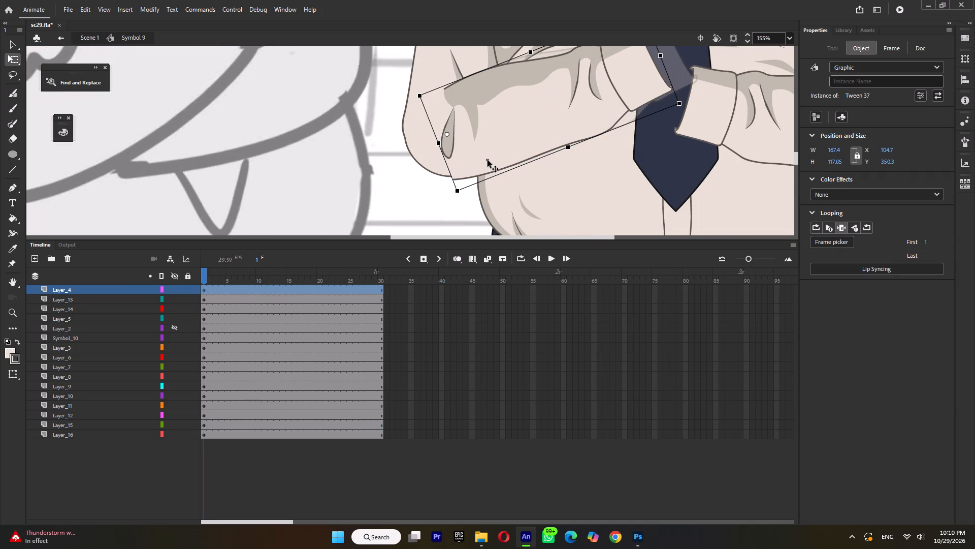
drag(487, 160, 487, 159)
Inside the group in Tween 37, group the dark elbow fold's fill with its outline strokes.
double_click(472, 142)
triple_click(451, 143)
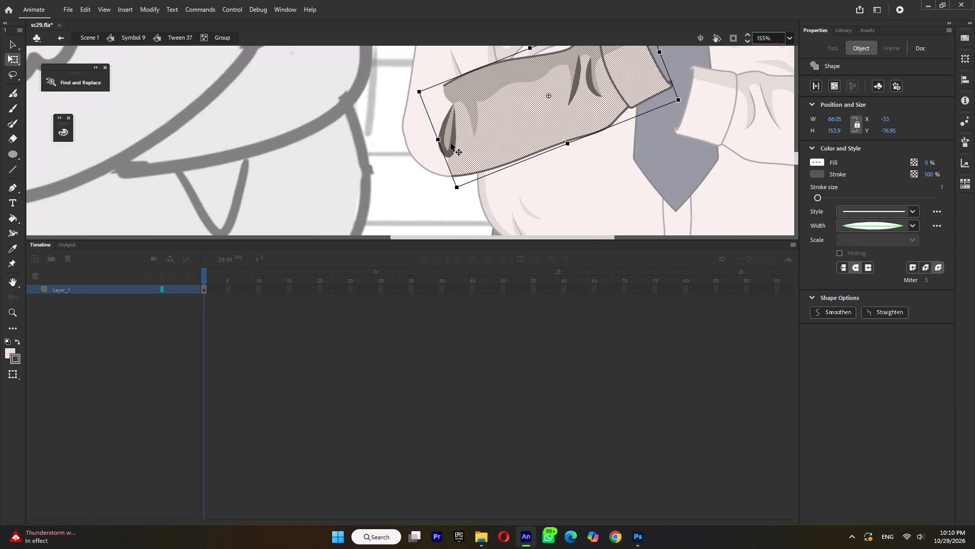
ctrl+scroll(450, 142, up, 3)
click(390, 148)
shift+click(447, 138)
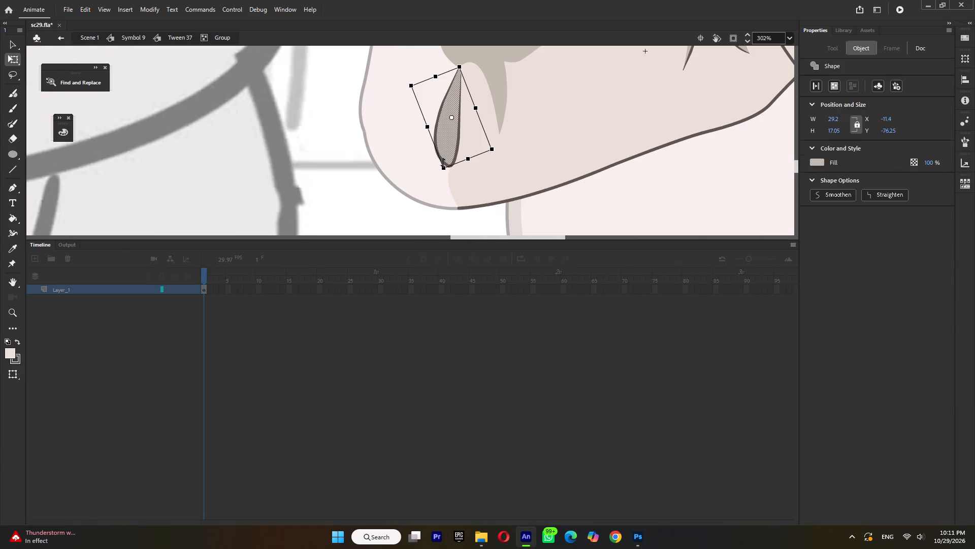
shift+click(443, 162)
shift+click(458, 137)
key(ctrl+g)
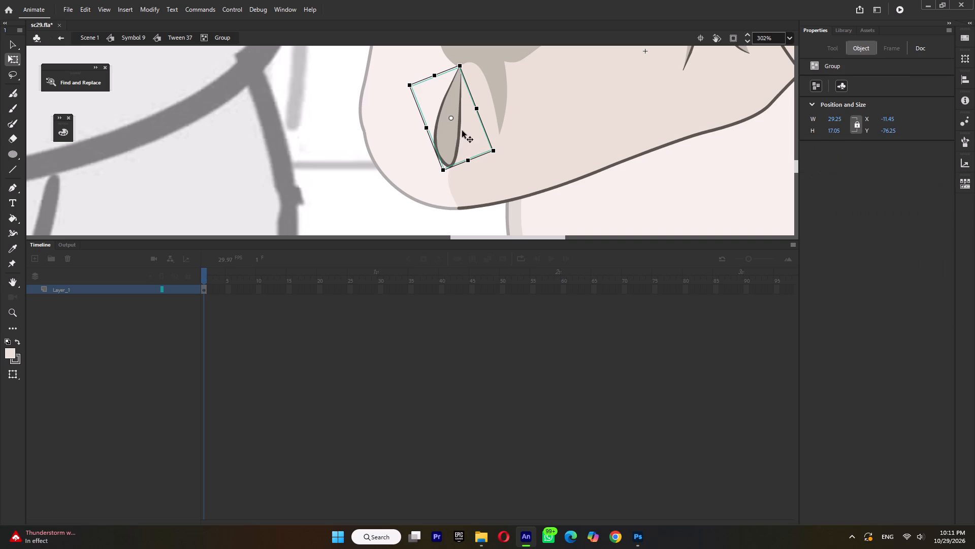
Move the fold group to the sleeve's upper edge, shorten and rotate it about its tip, and return to Symbol 9.
drag(454, 137, 444, 120)
ctrl+scroll(447, 136, down, 4)
ctrl+scroll(445, 105, up, 3)
drag(451, 118, 443, 106)
drag(436, 128, 444, 117)
key(ctrl+z)
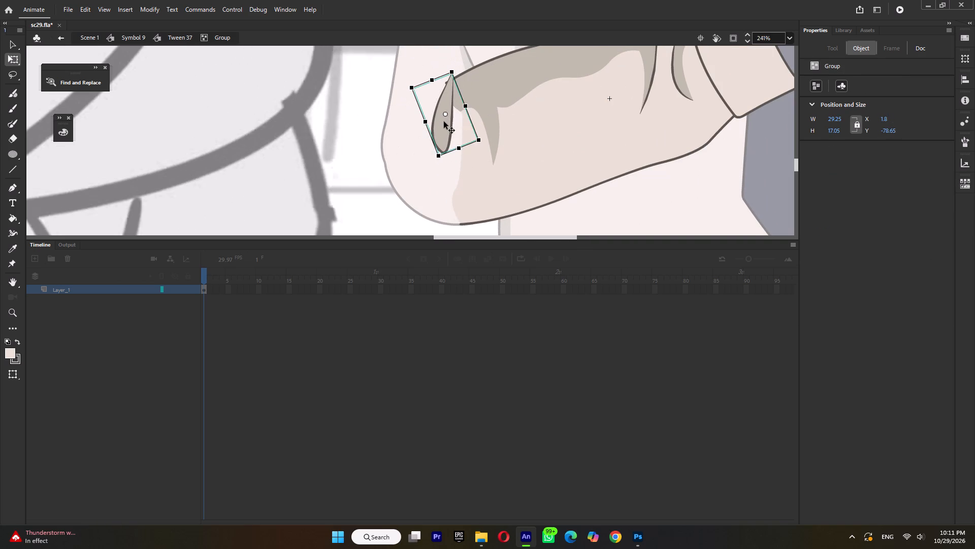
drag(438, 126, 445, 84)
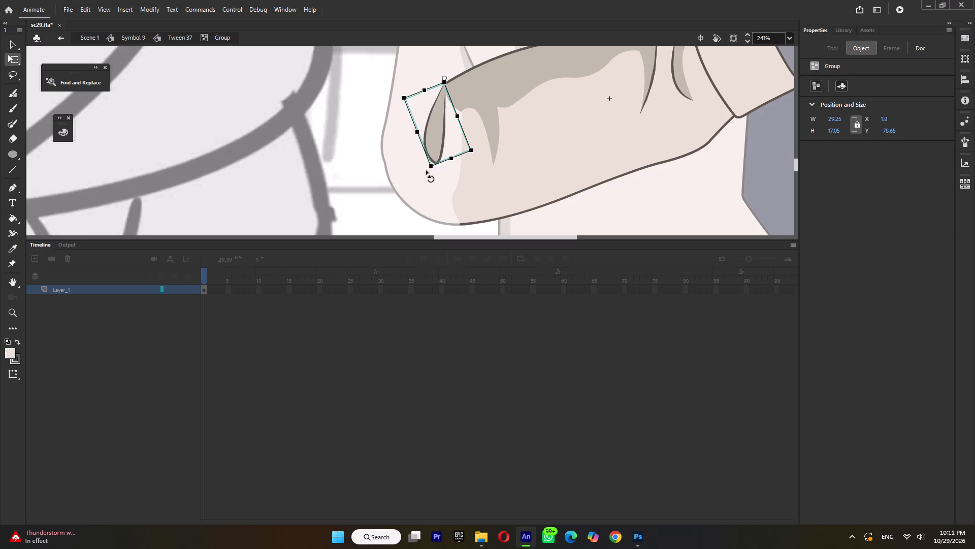
shift+drag(430, 168, 431, 154)
drag(432, 157, 424, 157)
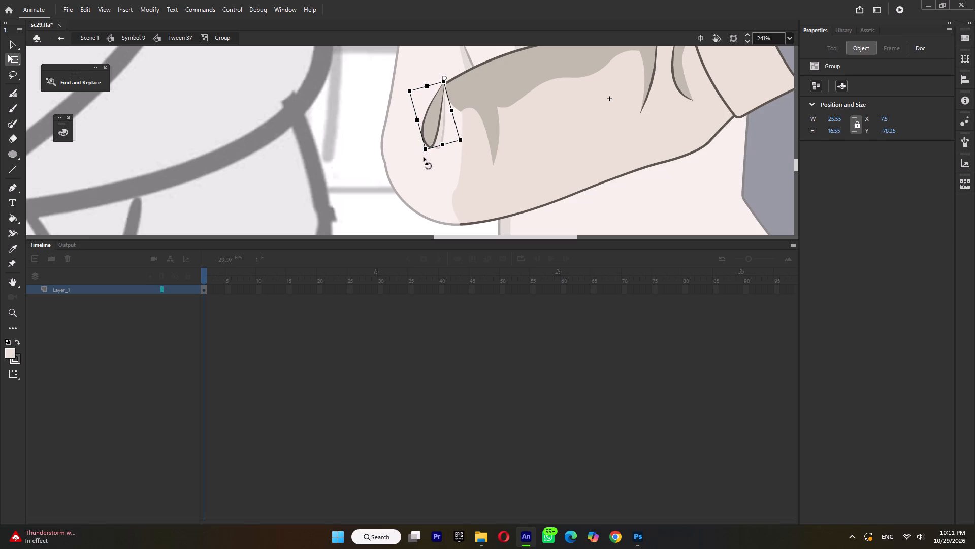
ctrl+double_click(335, 162)
ctrl+scroll(359, 233, down, 6)
double_click(327, 211)
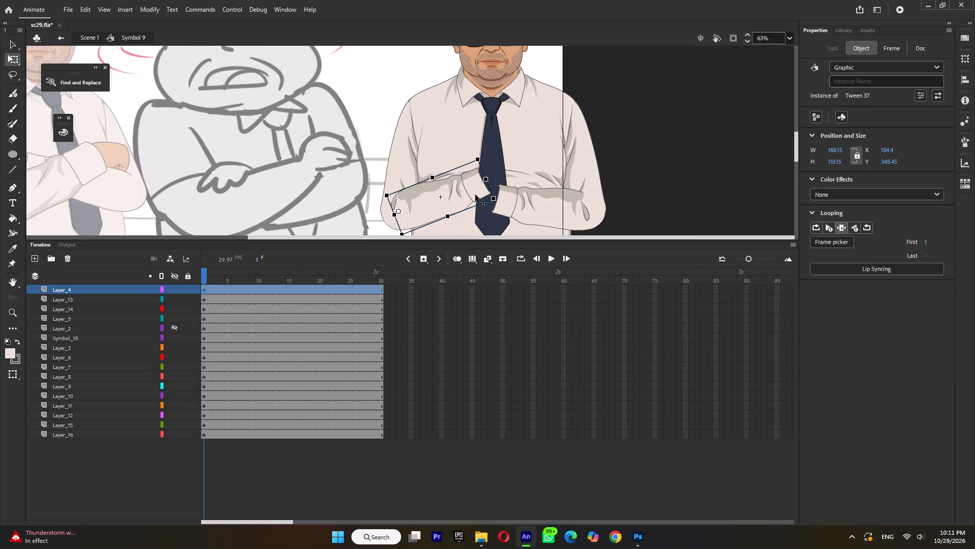
Stretch the Tween 37 forearm toward the opposite arm and tilt its cuff end down, to about 210 by 118 px overall.
drag(485, 178, 514, 178)
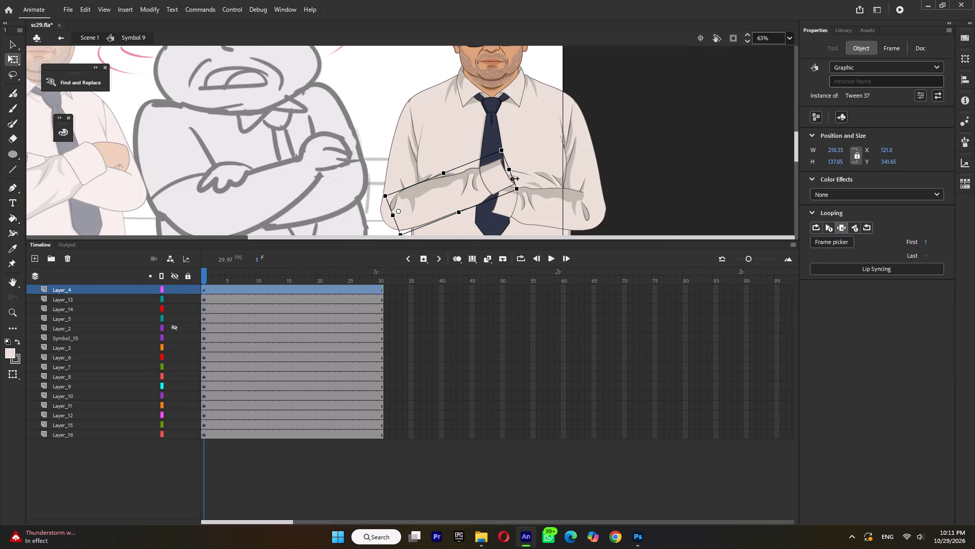
drag(514, 178, 514, 178)
drag(525, 184, 537, 195)
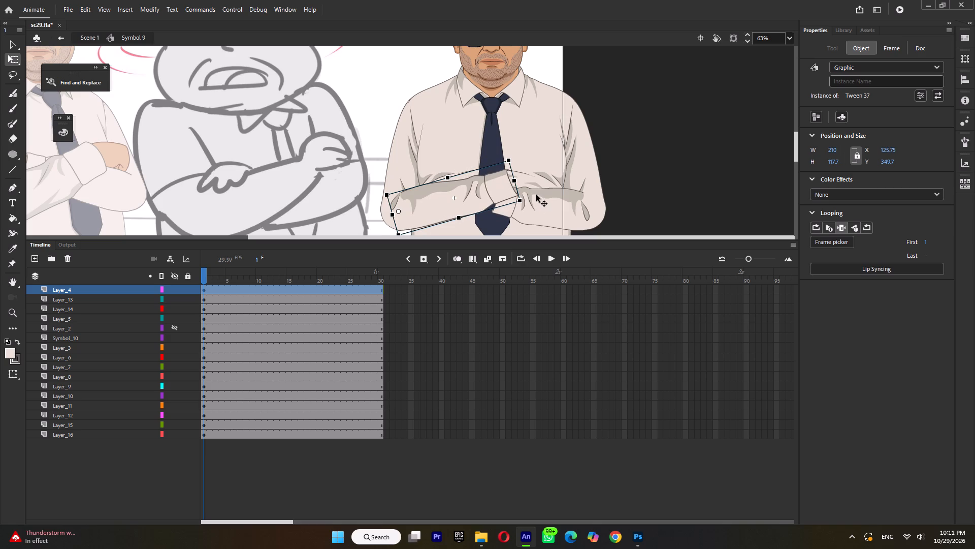
Thicken the Tween 37 forearm to about 211 by 123 px overall and nudge it so its lower edge joins the elbow outline.
ctrl+scroll(534, 182, down, 2)
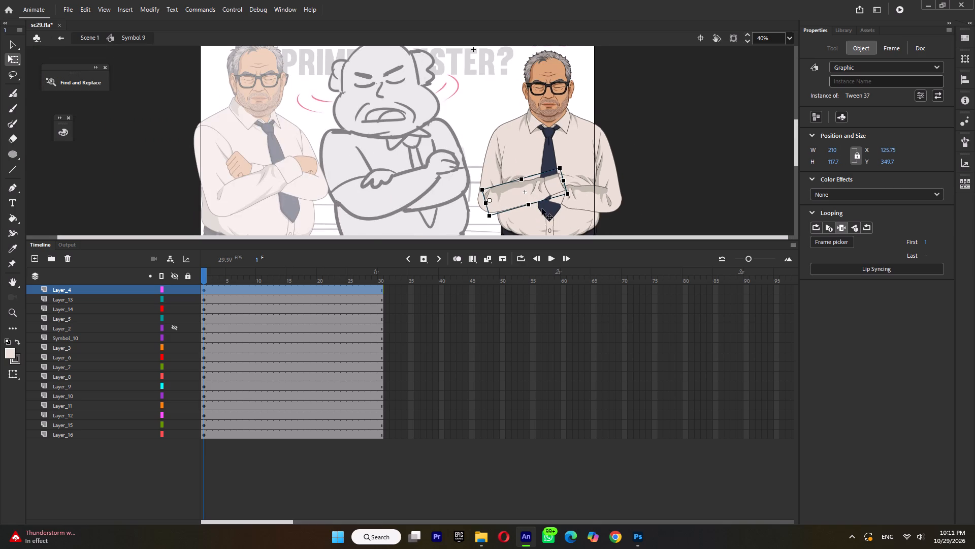
ctrl+scroll(542, 208, up, 5)
click(502, 135)
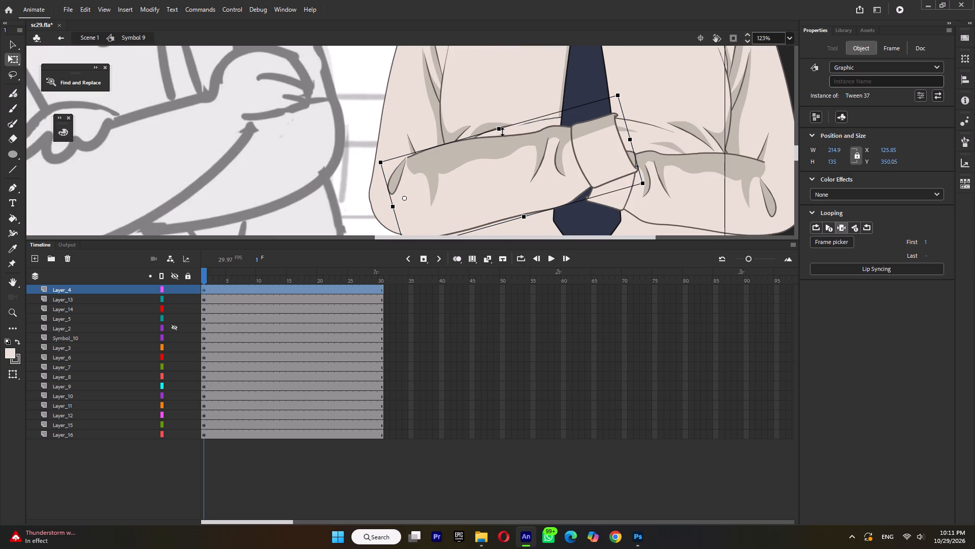
ctrl+scroll(440, 193, down, 3)
ctrl+scroll(434, 213, up, 5)
drag(431, 185, 432, 179)
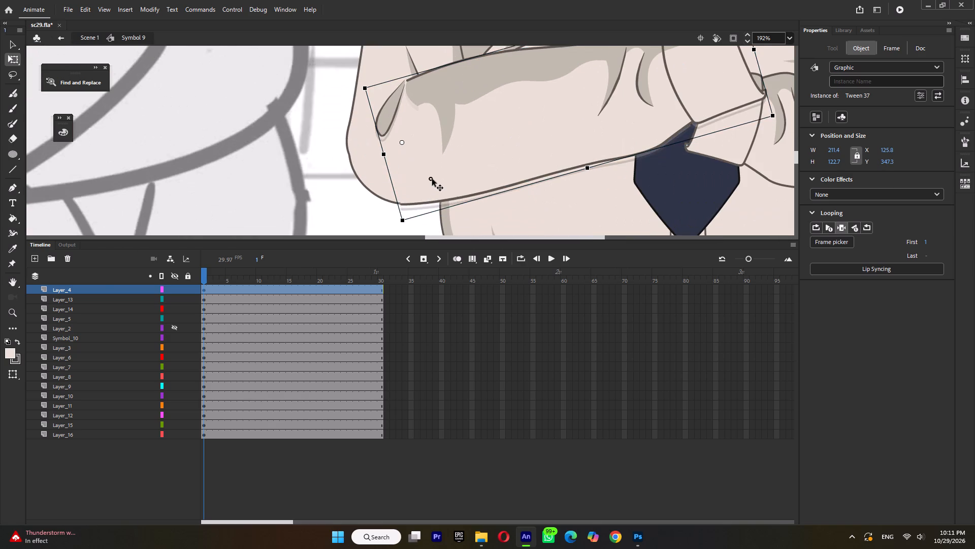
drag(432, 179, 432, 180)
drag(434, 184, 443, 184)
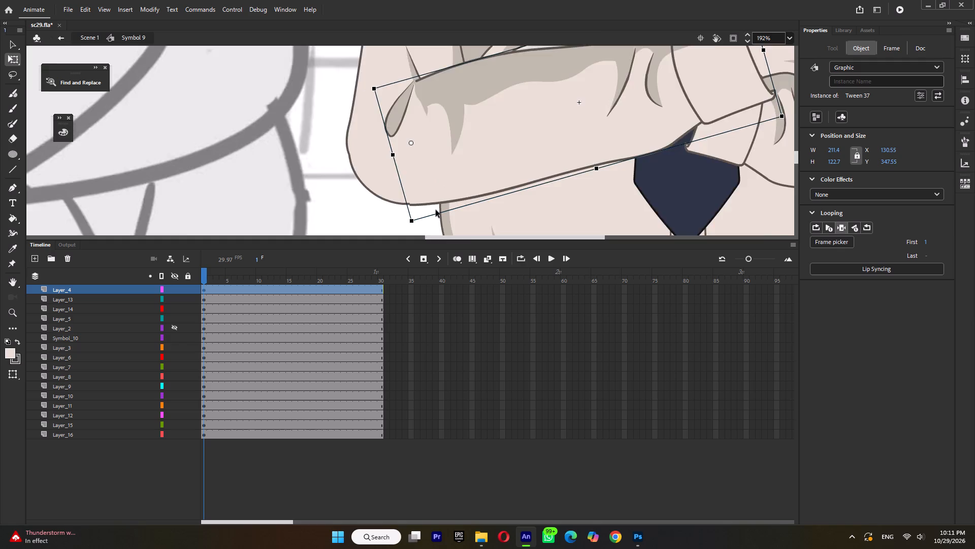
ctrl+scroll(436, 210, up, 3)
click(434, 179)
Rotate the Tween 48 upper arm slightly so its elbow swings in toward the torso.
ctrl+scroll(434, 178, down, 9)
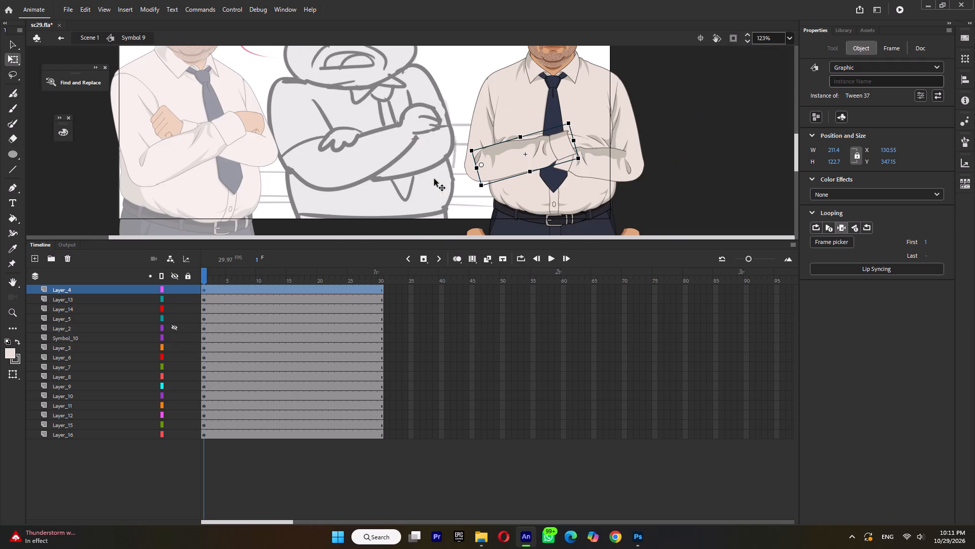
click(600, 161)
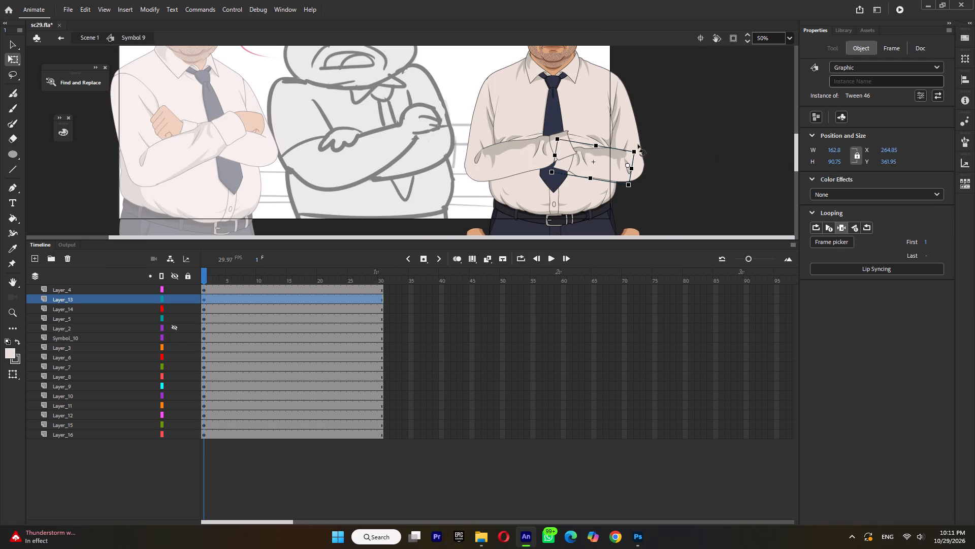
click(633, 129)
ctrl+scroll(646, 177, up, 3)
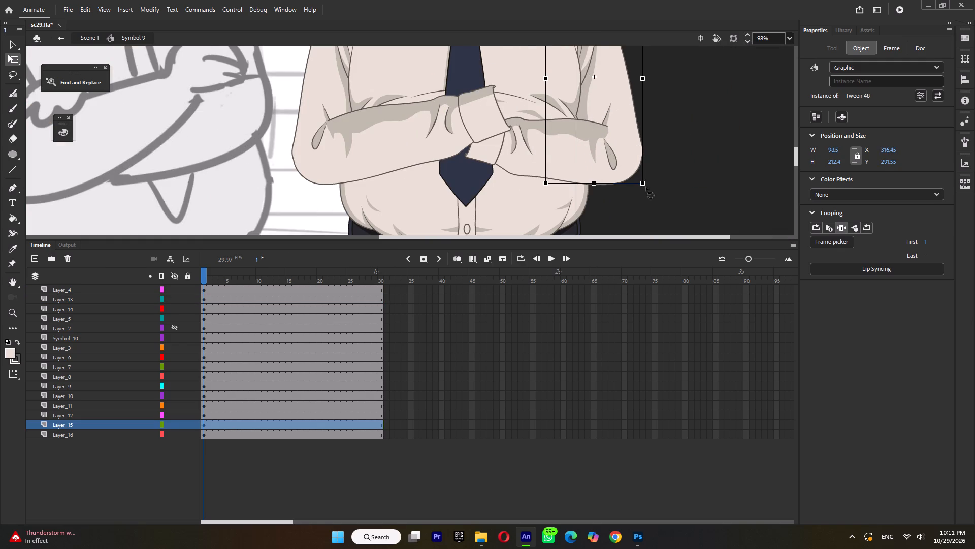
drag(645, 189, 640, 194)
Thicken and lengthen the Tween 46 forearm to about 193 by 103 px overall, and shift it so its lower edge lines up with the elbow.
click(576, 150)
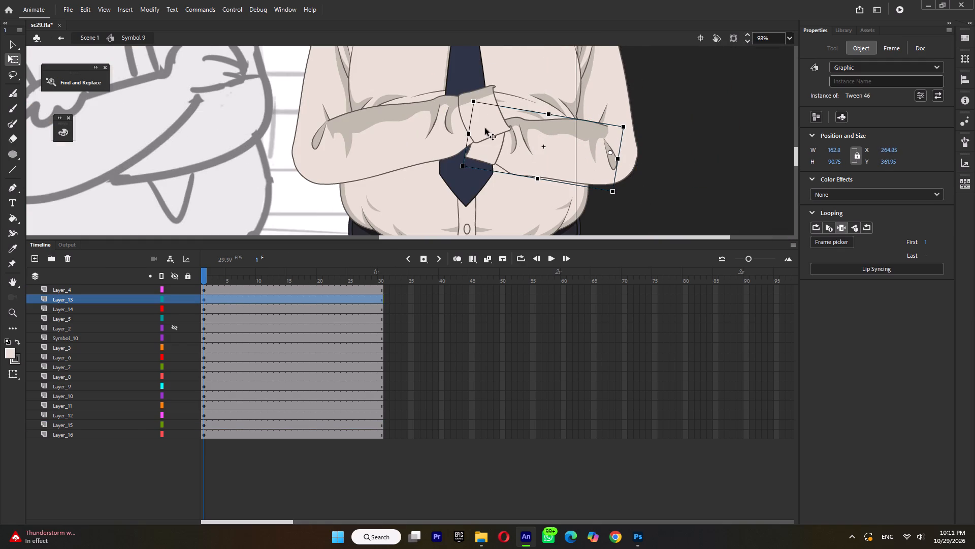
click(549, 113)
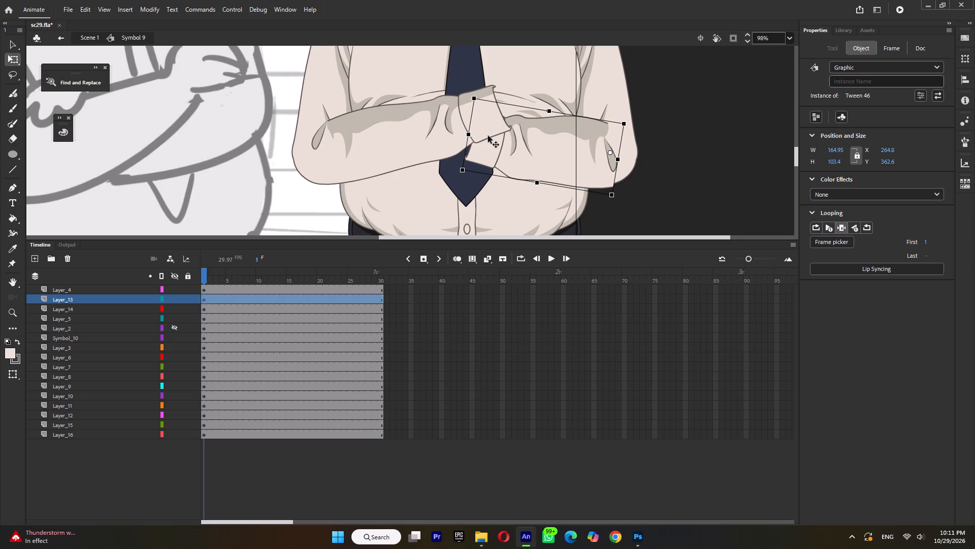
drag(470, 134, 442, 131)
ctrl+scroll(608, 196, up, 2)
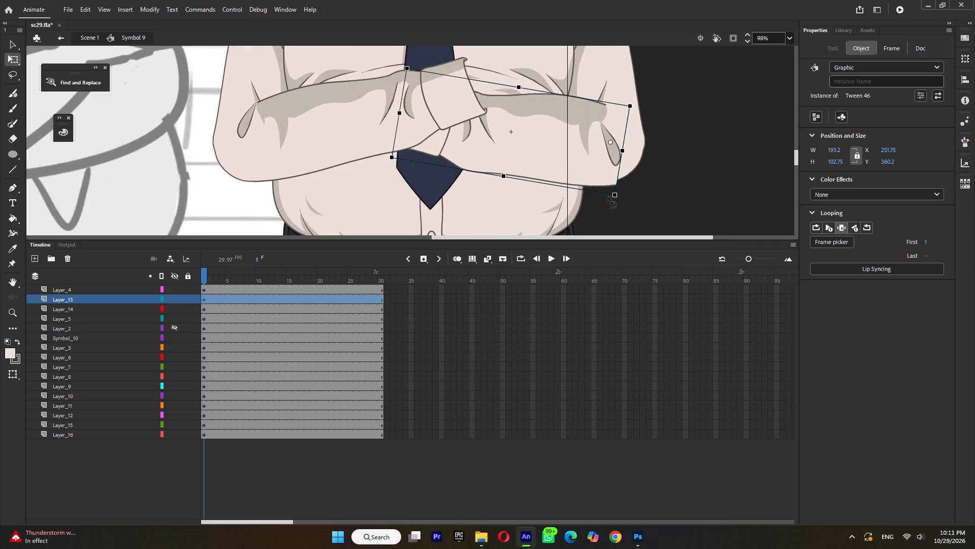
ctrl+scroll(594, 165, up, 2)
drag(594, 165, 576, 157)
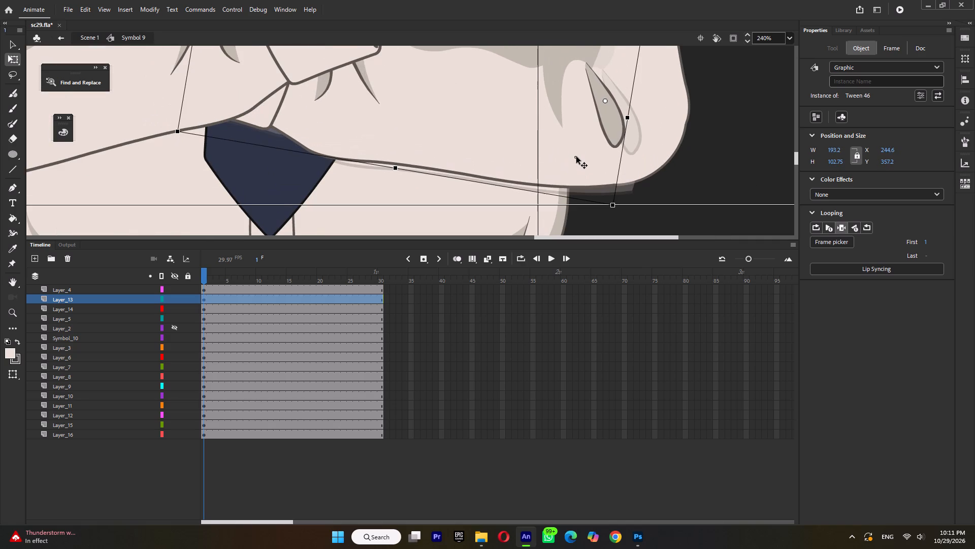
drag(576, 157, 576, 156)
ctrl+scroll(575, 158, down, 5)
Tilt the Tween 46 forearm's cuff end up, lengthen it to about 233 by 142 px overall, and nudge it to meet the elbow outline.
drag(450, 155, 441, 124)
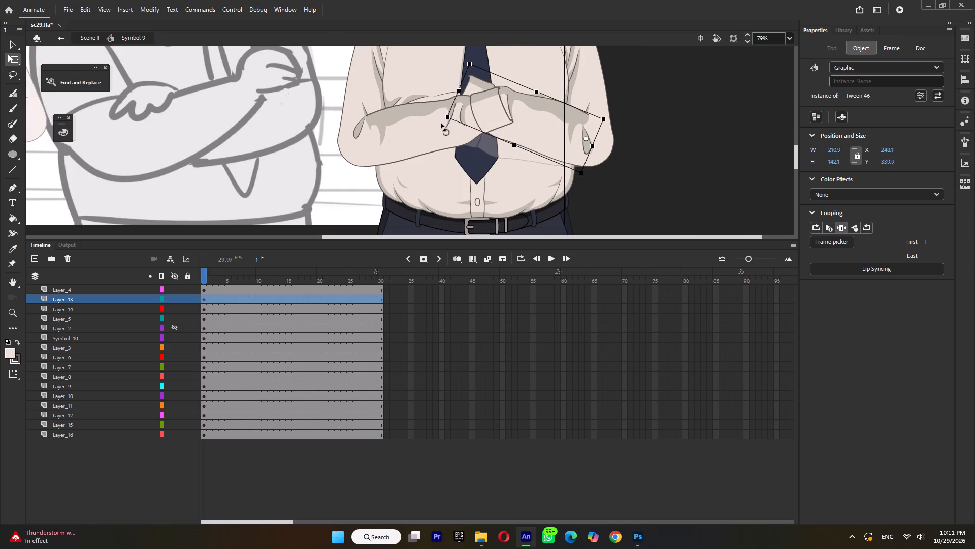
drag(441, 124, 441, 125)
drag(458, 93, 431, 92)
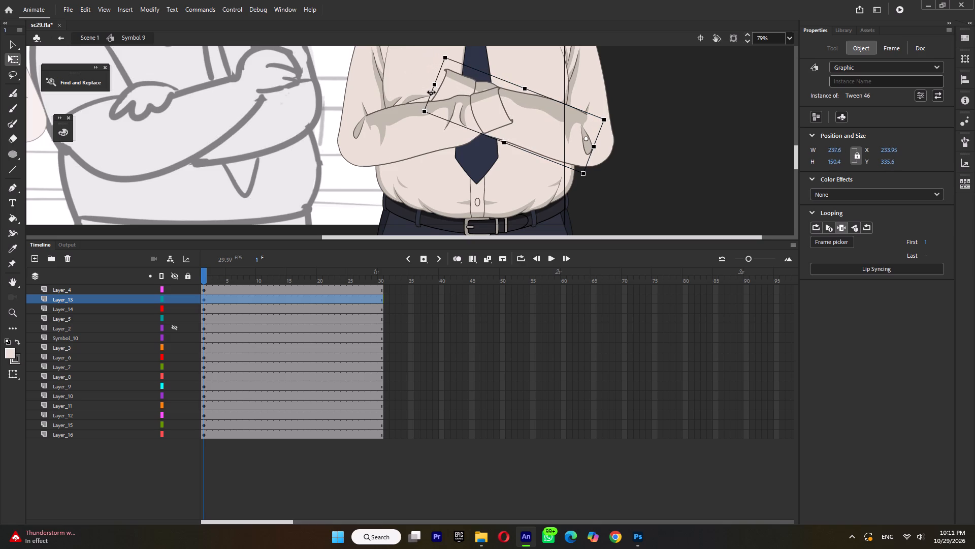
drag(431, 92, 429, 93)
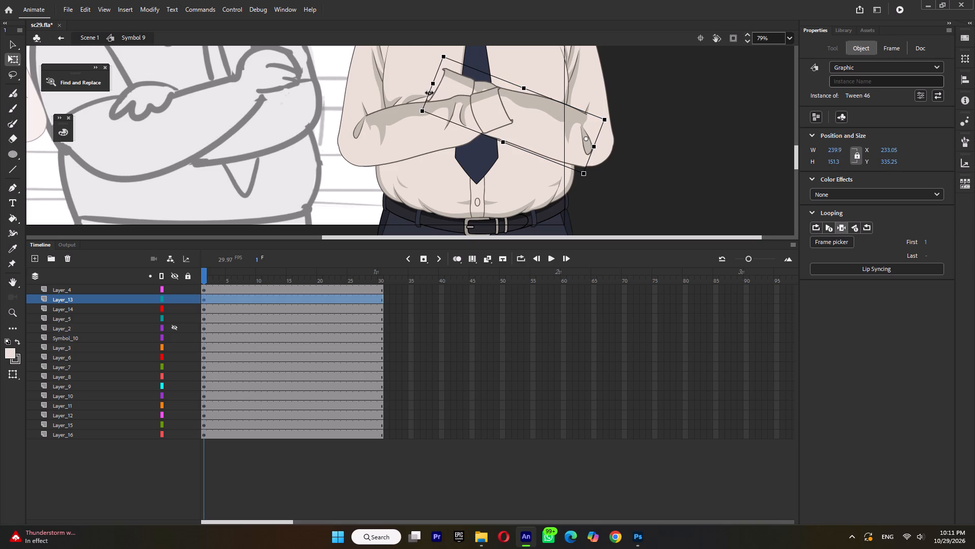
drag(429, 93, 428, 93)
drag(418, 119, 418, 125)
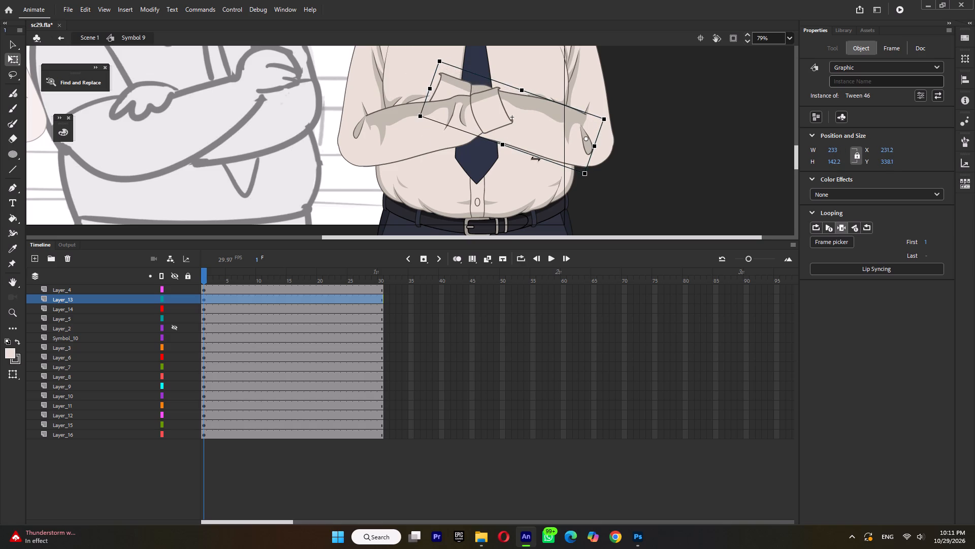
ctrl+scroll(591, 167, up, 8)
drag(564, 153, 562, 147)
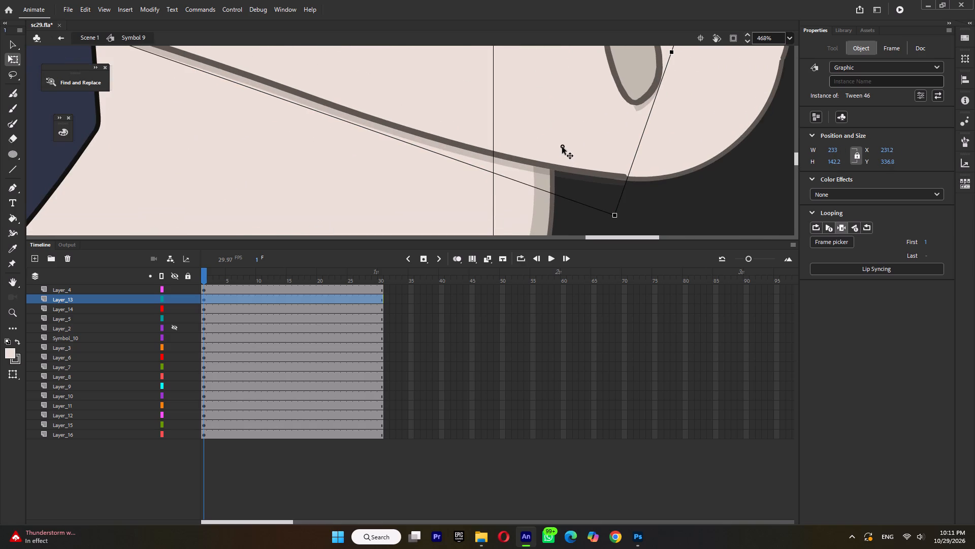
drag(562, 147, 562, 147)
ctrl+scroll(561, 151, down, 11)
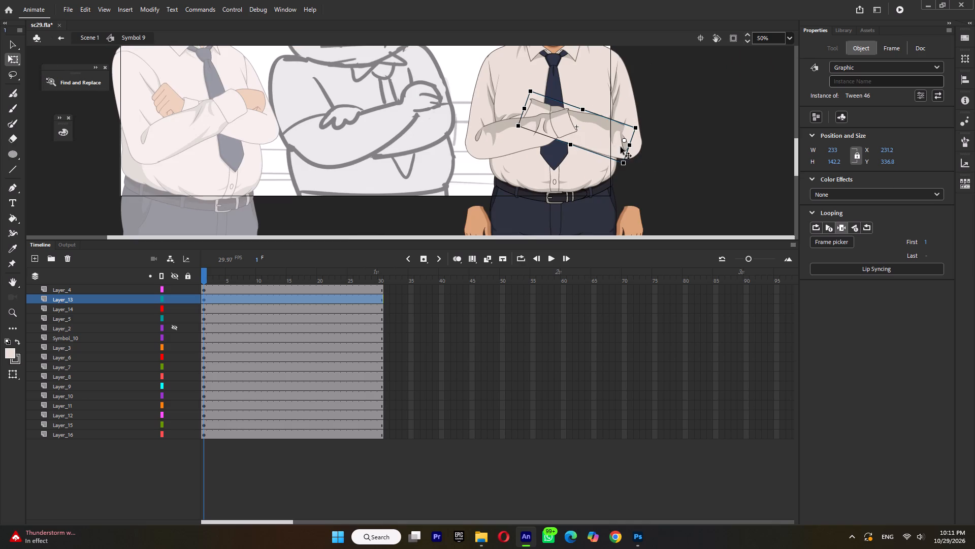
Inside the Tween 46 forearm's group, select the small elbow fold's fill and outlines and group them.
double_click(625, 148)
ctrl+scroll(630, 146, up, 5)
triple_click(624, 146)
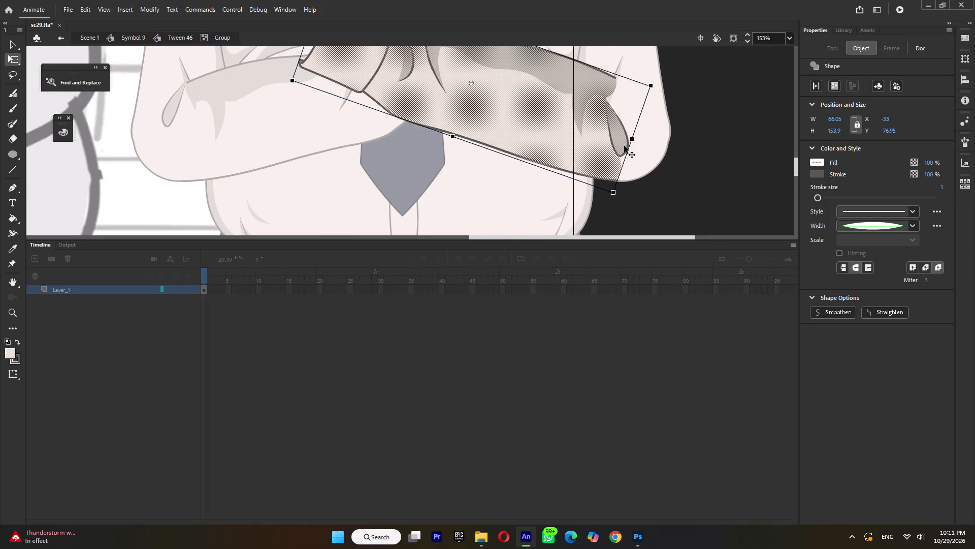
ctrl+scroll(628, 144, up, 4)
click(651, 138)
click(608, 138)
shift+click(632, 133)
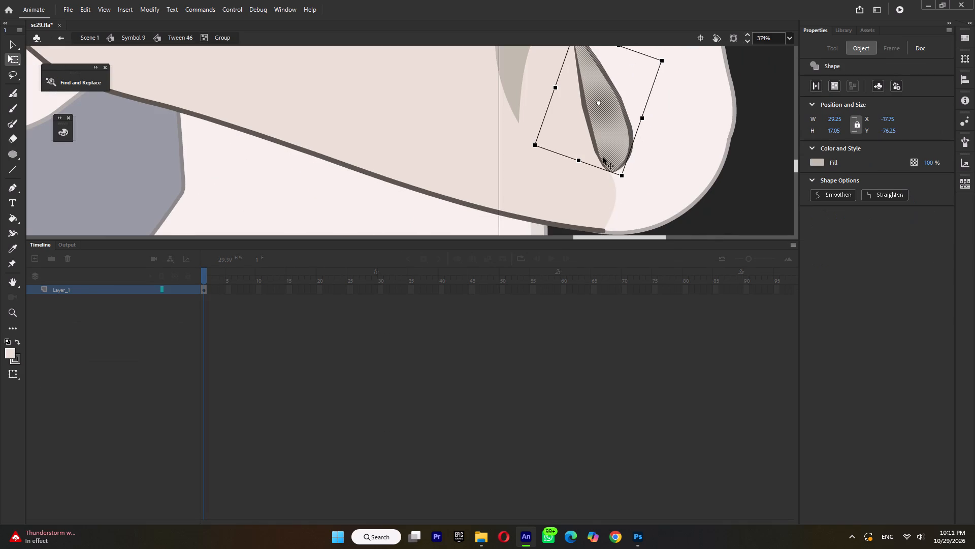
shift+click(593, 145)
key(ctrl+g)
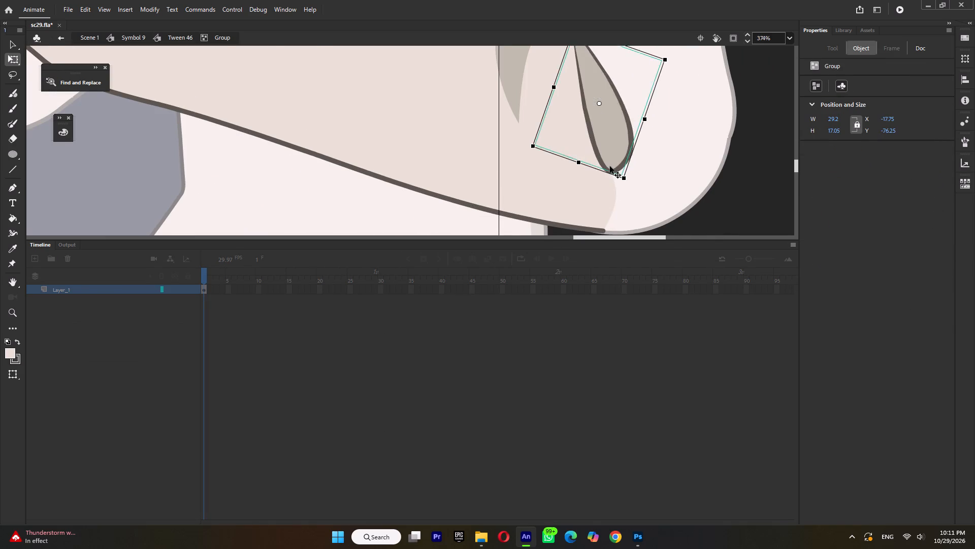
Move the grouped elbow fold outward, pivot it at its upper tip, shrink and rotate it slightly, and return to Symbol 9.
ctrl+scroll(610, 166, down, 2)
drag(609, 144, 630, 117)
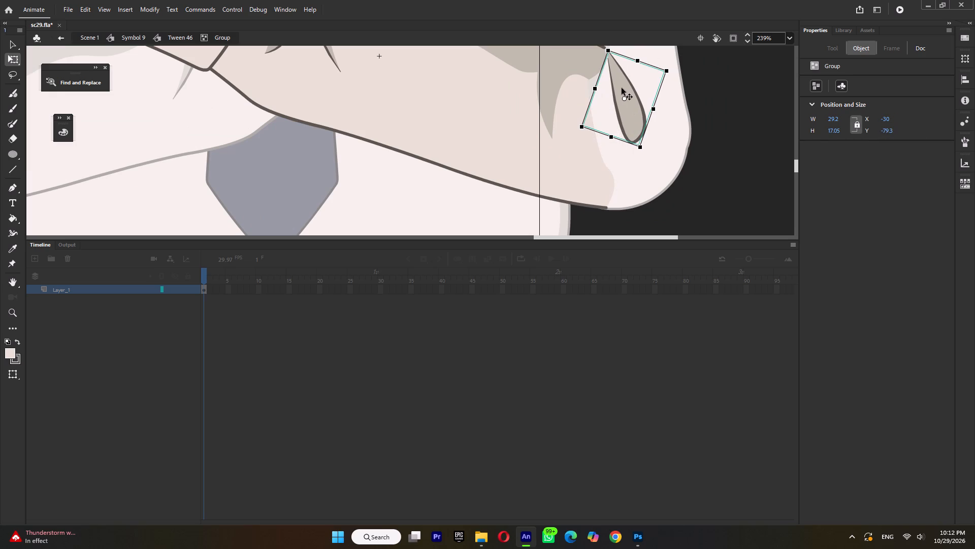
drag(626, 100, 609, 50)
shift+drag(642, 147, 637, 117)
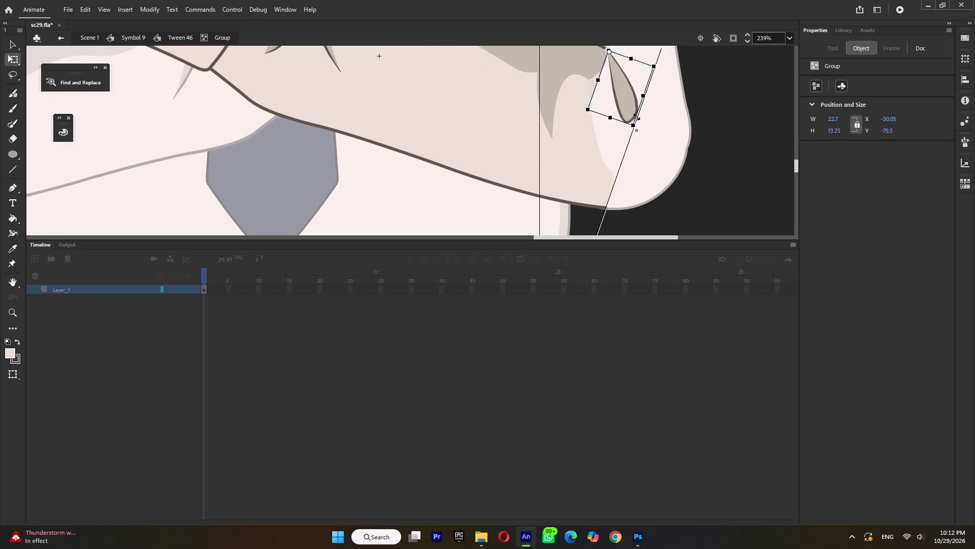
shift+drag(637, 117, 636, 119)
drag(632, 126, 644, 119)
double_click(720, 125)
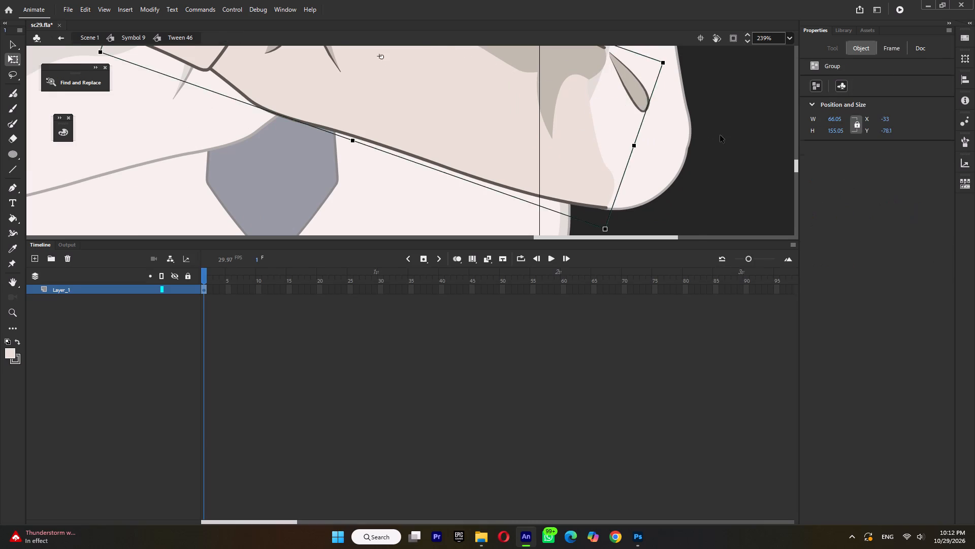
ctrl+scroll(719, 183, down, 6)
double_click(719, 179)
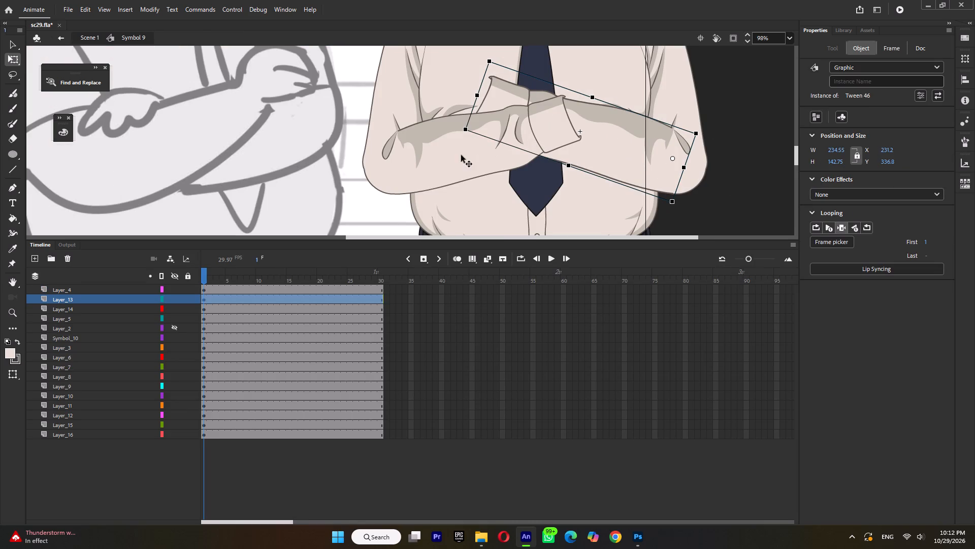
Lengthen the Tween 37 forearm toward the opposite arm to about 250 by 134 px overall.
click(471, 154)
drag(577, 116, 616, 112)
Enlarge the Tween 46 forearm to about 247 by 154 px overall and nudge it up so its lower edge joins the elbow outline.
ctrl+scroll(610, 113, down, 5)
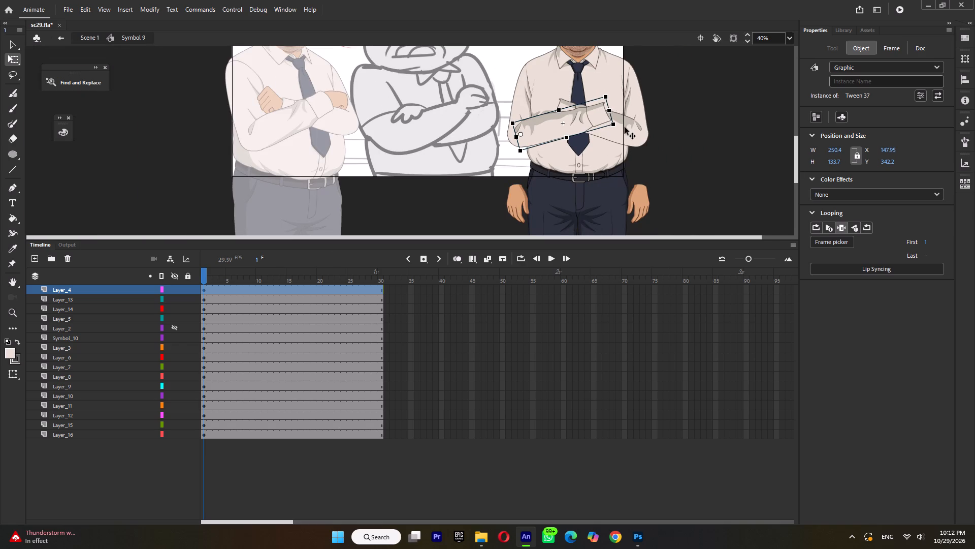
click(625, 127)
click(556, 107)
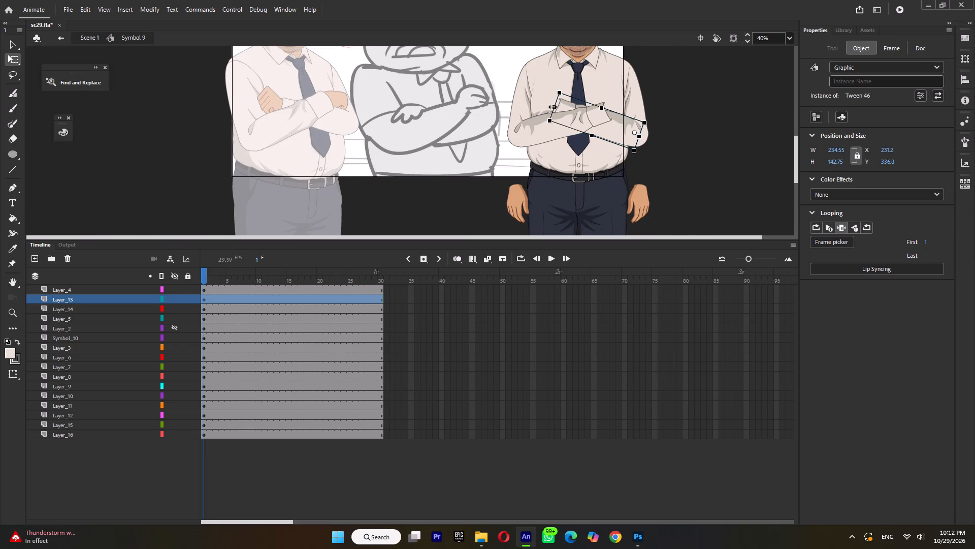
ctrl+scroll(603, 108, up, 5)
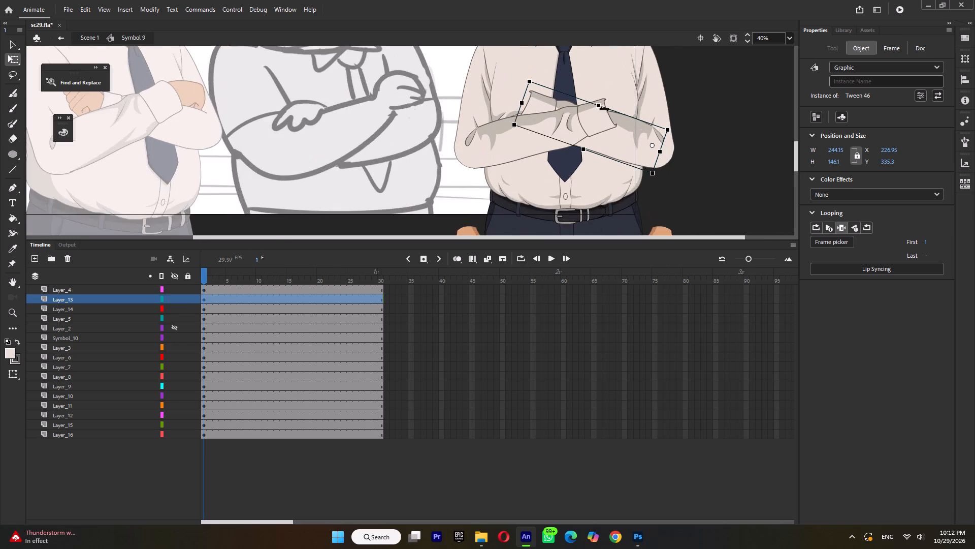
click(598, 104)
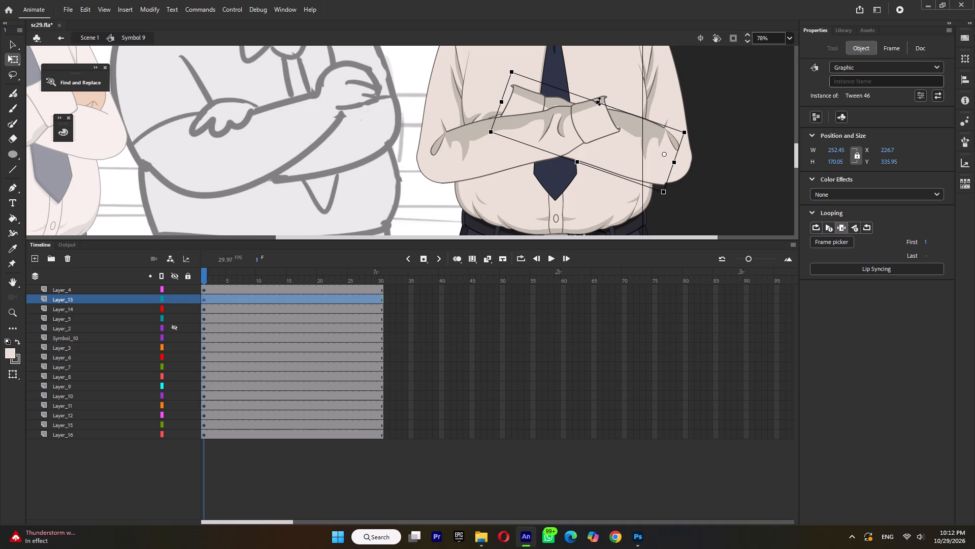
ctrl+scroll(650, 171, up, 4)
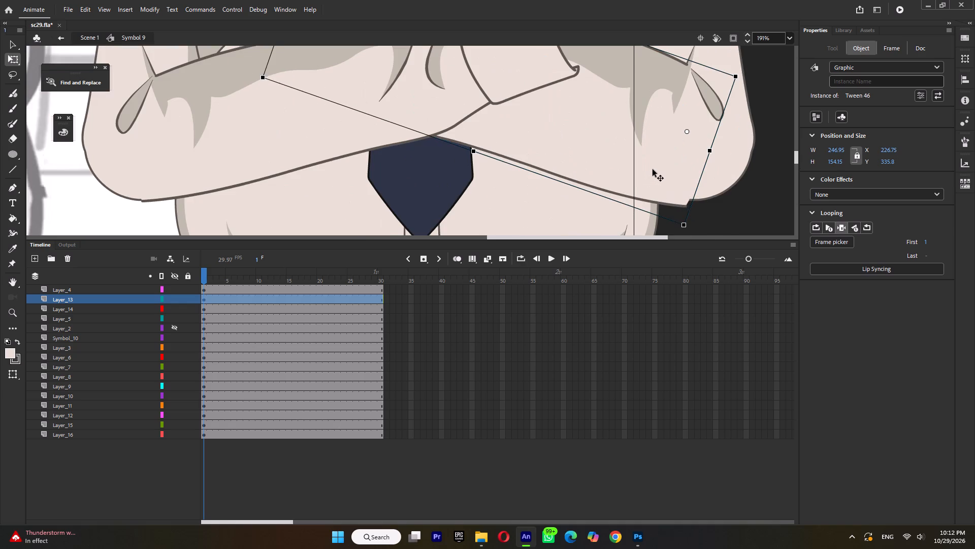
drag(653, 169, 653, 163)
key(Down)
key(Down)
key(Down)
key(Down)
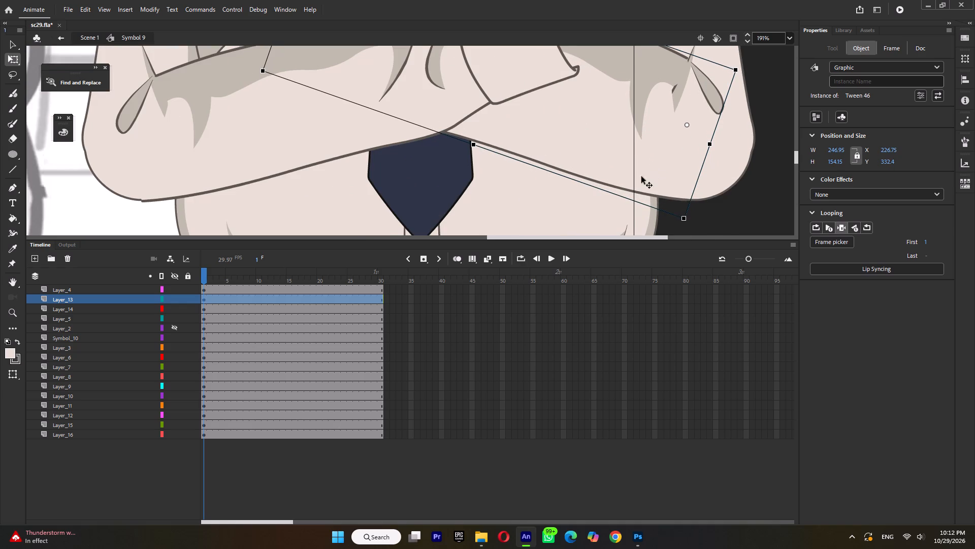
ctrl+scroll(496, 191, down, 6)
ctrl+scroll(447, 168, down, 3)
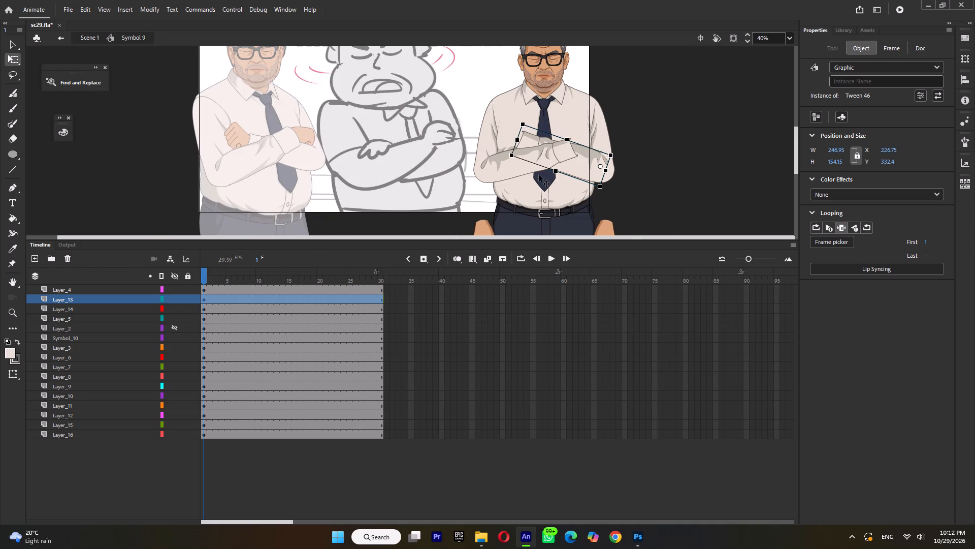
Open the nested shirt shape inside the Tween 36 torso and bow the shoulder outline beside the sketch outward into a rounder curve.
double_click(510, 93)
ctrl+scroll(505, 98, up, 4)
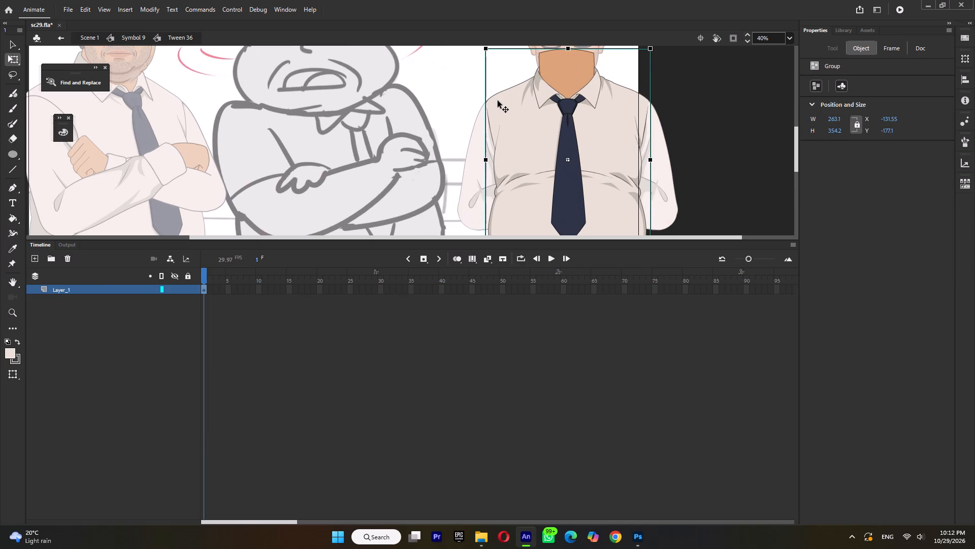
double_click(498, 101)
double_click(493, 98)
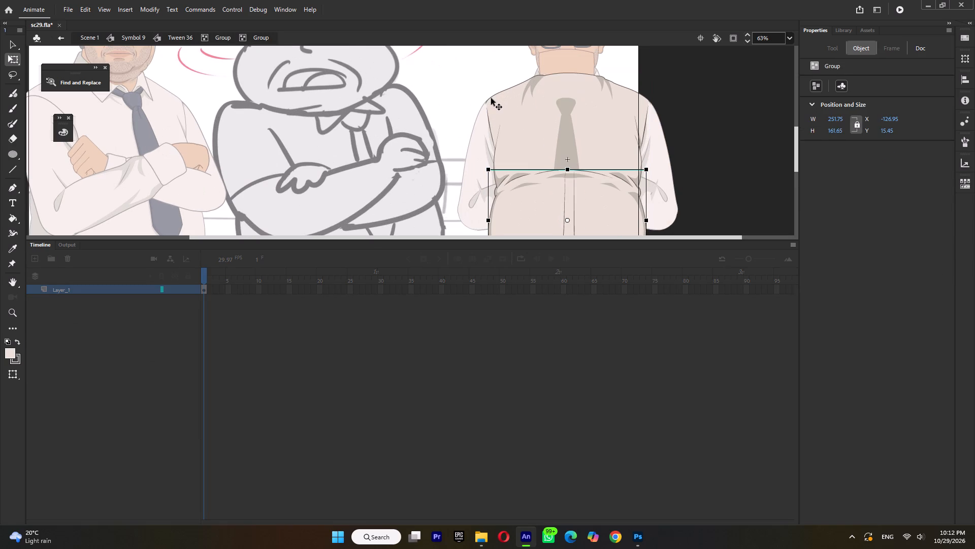
click(492, 99)
triple_click(492, 99)
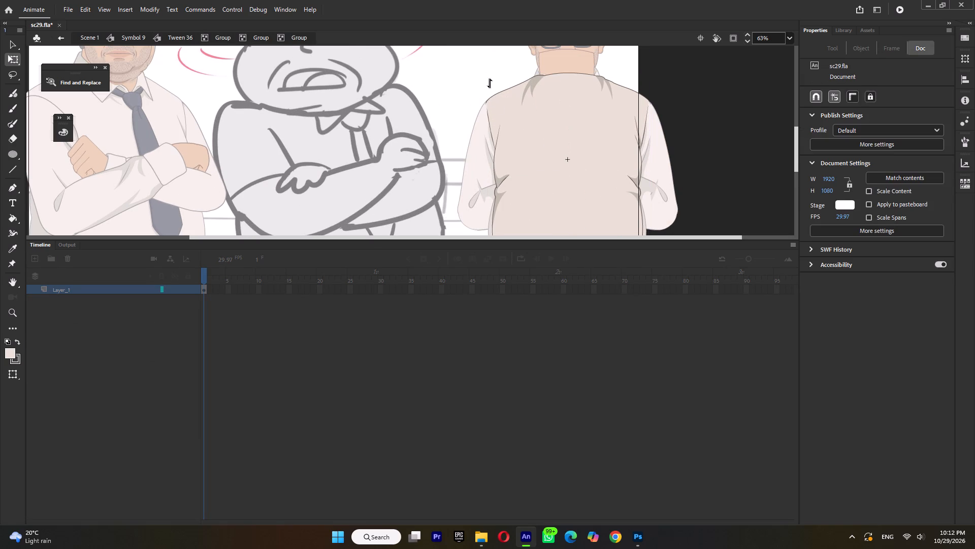
click(490, 83)
click(492, 97)
Delete the short outline piece at the shoulder tip beside the sketch, raise that shoulder corner and round the outline above it.
drag(485, 101, 484, 96)
key(ctrl+z)
ctrl+scroll(489, 105, up, 5)
click(484, 101)
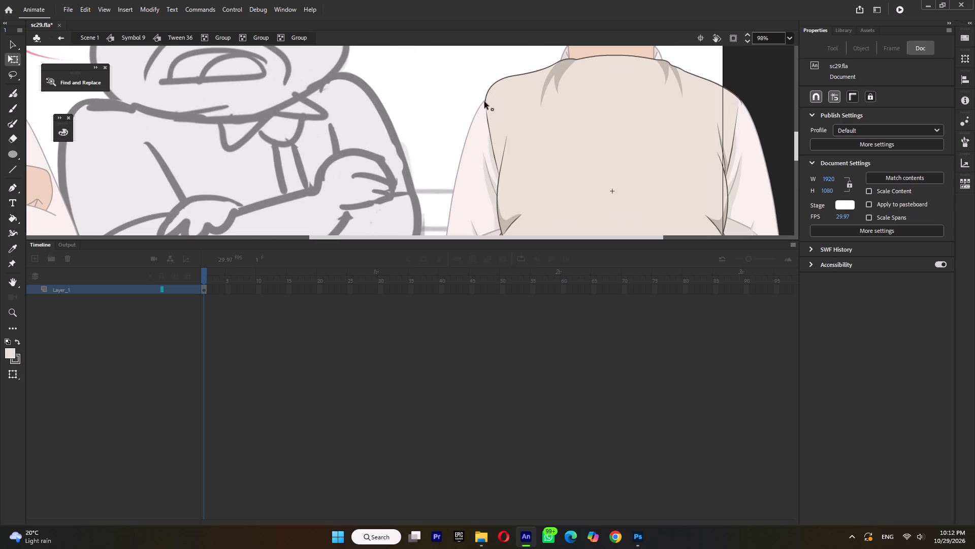
key(Delete)
drag(486, 101, 483, 95)
drag(483, 95, 484, 95)
click(496, 80)
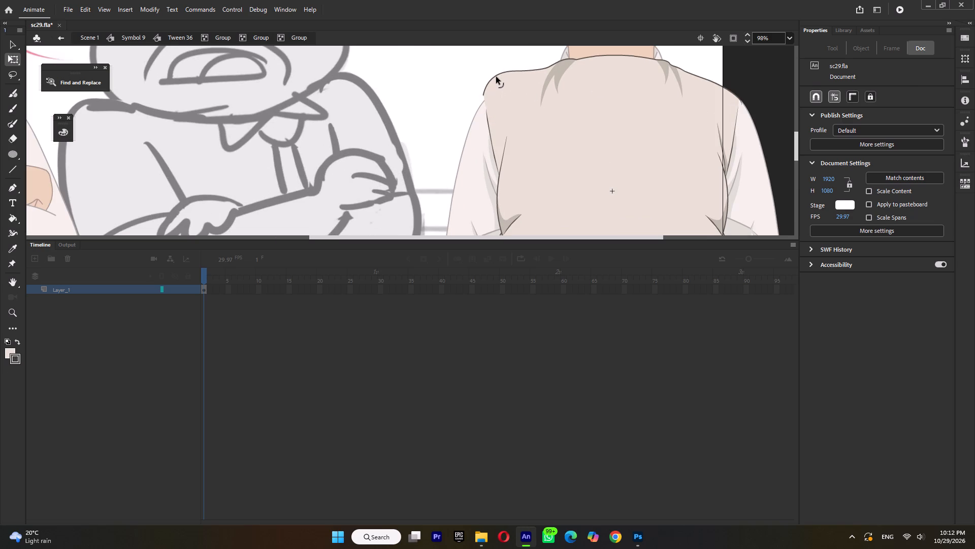
Raise the shirt outline of the shoulder farther from the sketch into a rounded corner matching the opposite shoulder.
drag(732, 94, 735, 81)
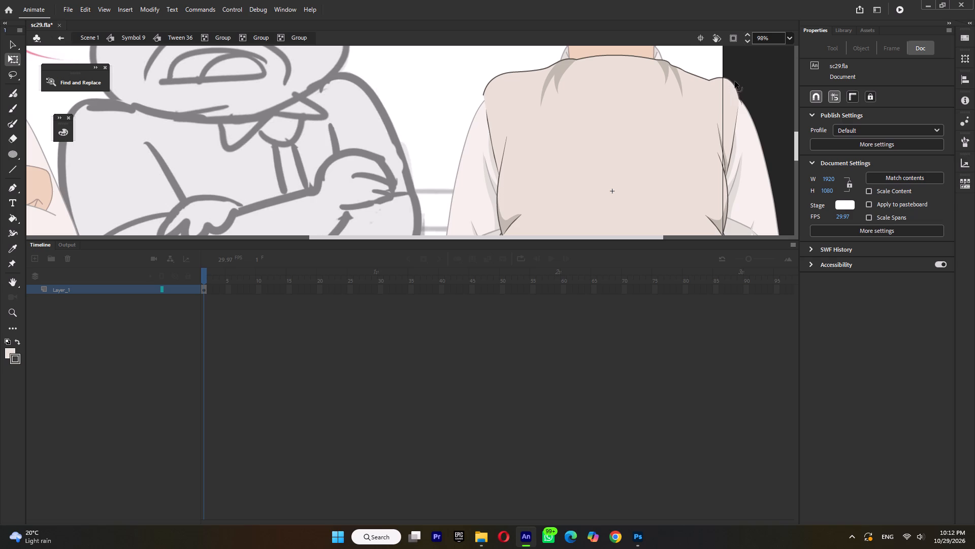
drag(735, 81, 735, 81)
drag(708, 80, 708, 73)
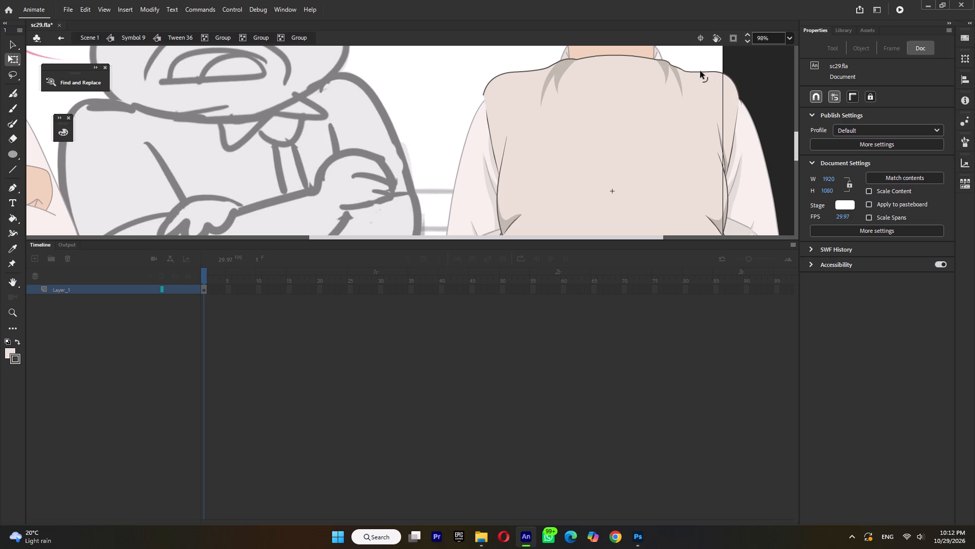
drag(697, 72, 702, 72)
click(707, 72)
click(691, 72)
Fine-tune the dip in the shirt outline between the collar fold and the far shoulder's rounded corner.
shift+scroll(674, 68, up, 2)
ctrl+scroll(470, 118, down, 4)
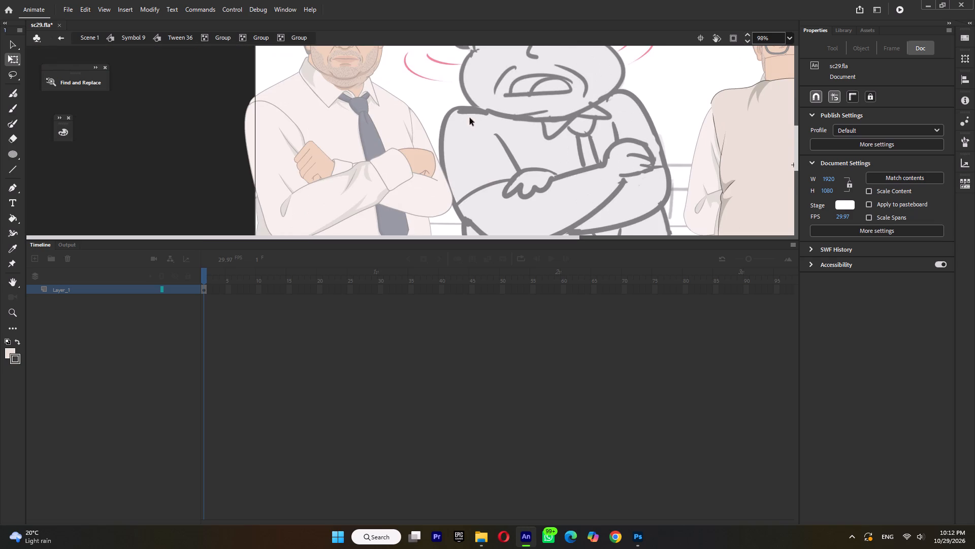
ctrl+scroll(411, 138, down, 4)
ctrl+scroll(474, 112, up, 3)
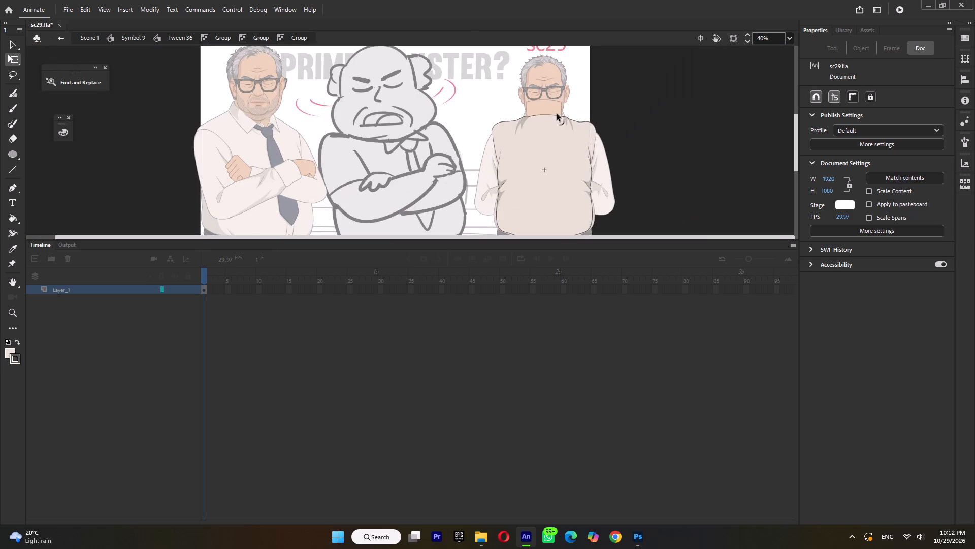
ctrl+scroll(557, 114, up, 3)
ctrl+scroll(598, 128, up, 7)
click(578, 103)
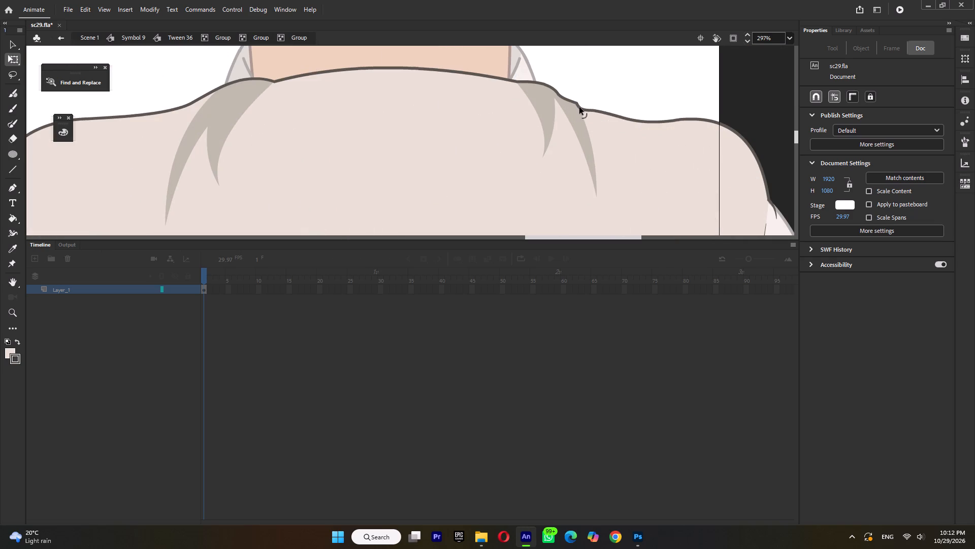
click(712, 123)
click(678, 118)
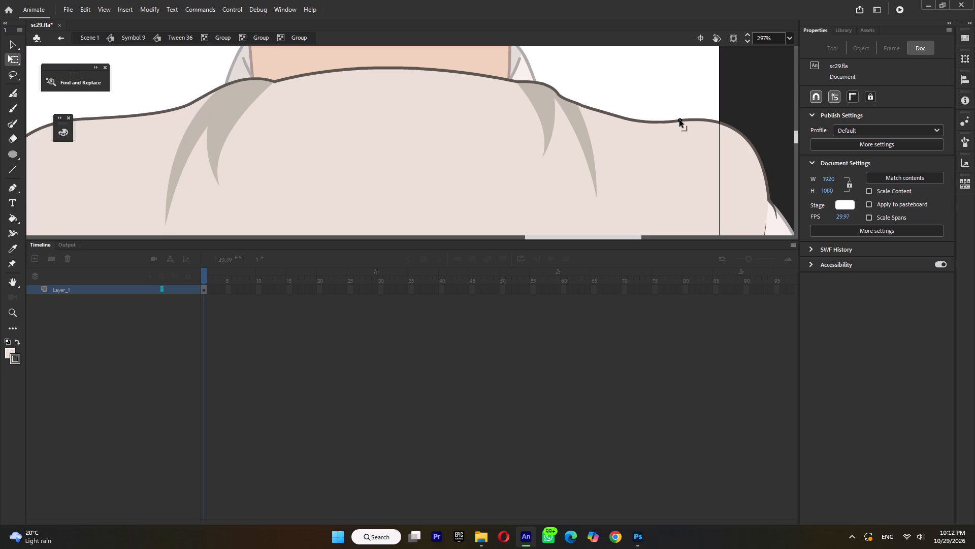
ctrl+scroll(688, 120, down, 7)
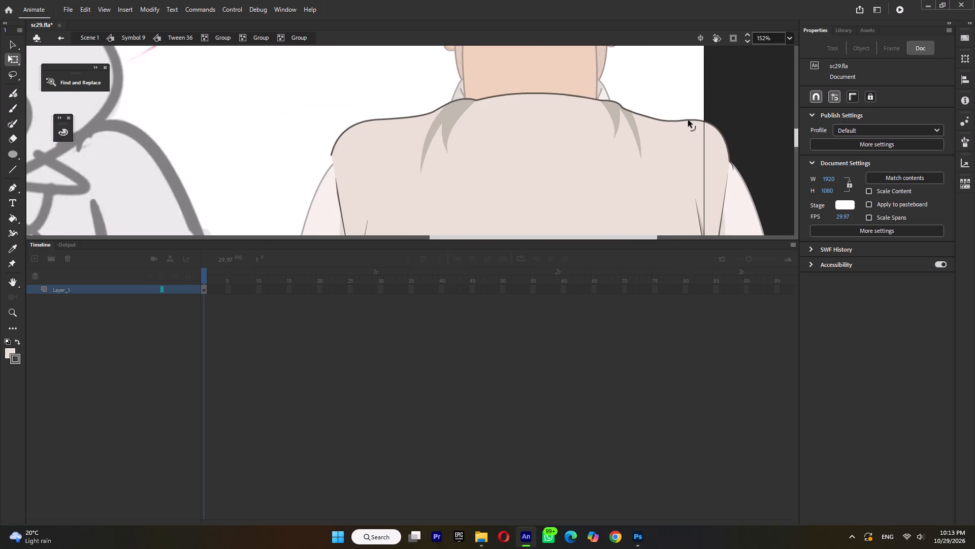
ctrl+scroll(688, 120, down, 1)
ctrl+scroll(701, 124, up, 4)
click(701, 120)
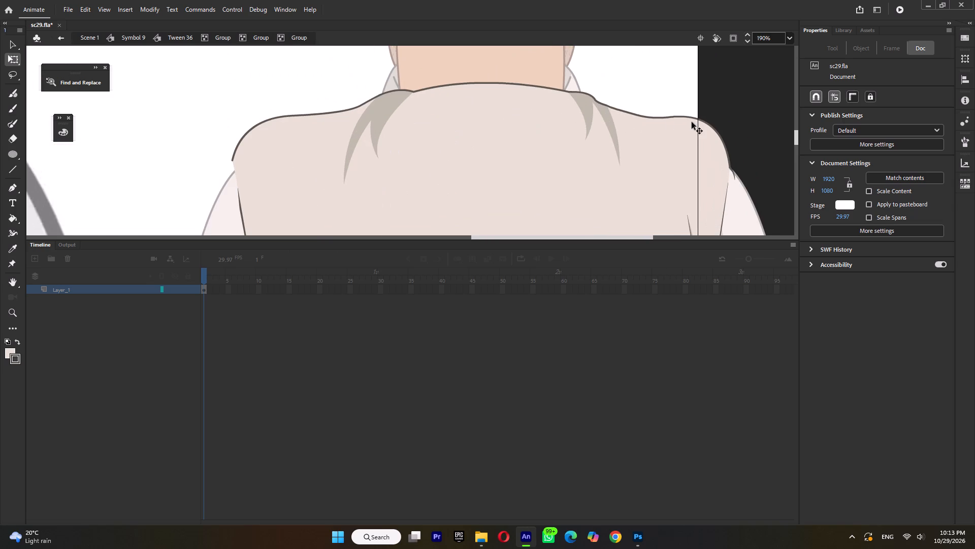
drag(670, 115, 670, 122)
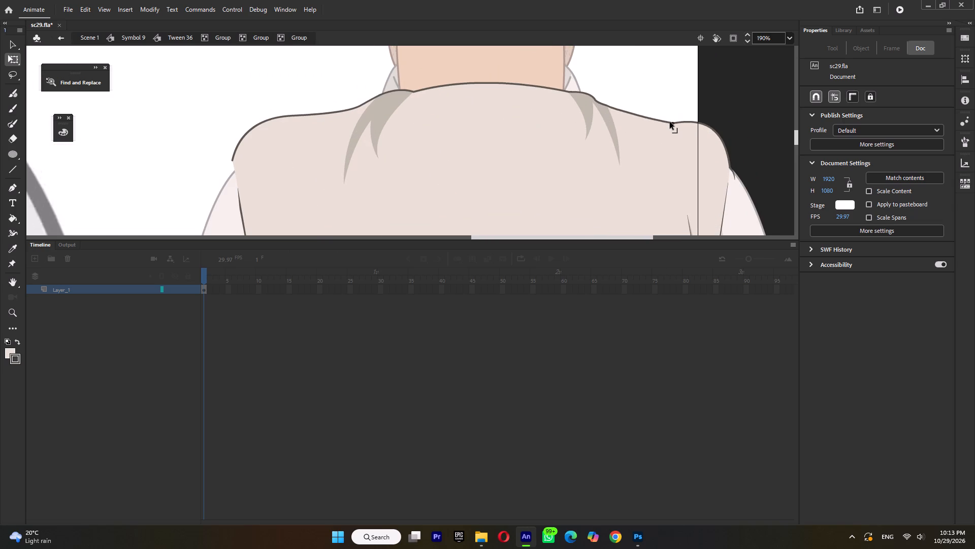
drag(670, 122, 670, 121)
click(659, 118)
click(635, 114)
Shift the dip's outline point toward the collar and reshape the adjoining curves so the far shoulder top runs nearly level.
click(686, 119)
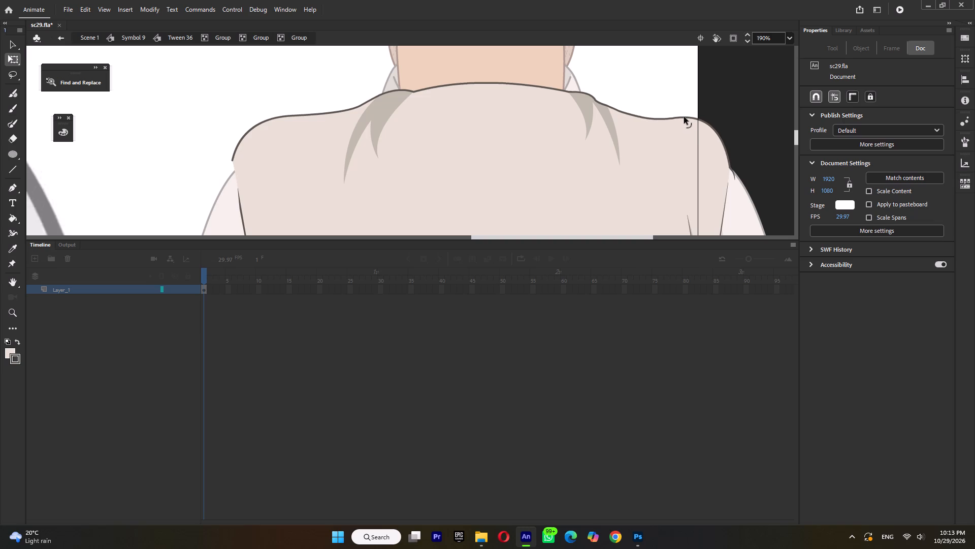
click(675, 117)
drag(675, 118, 665, 117)
drag(701, 120, 709, 124)
drag(709, 124, 708, 123)
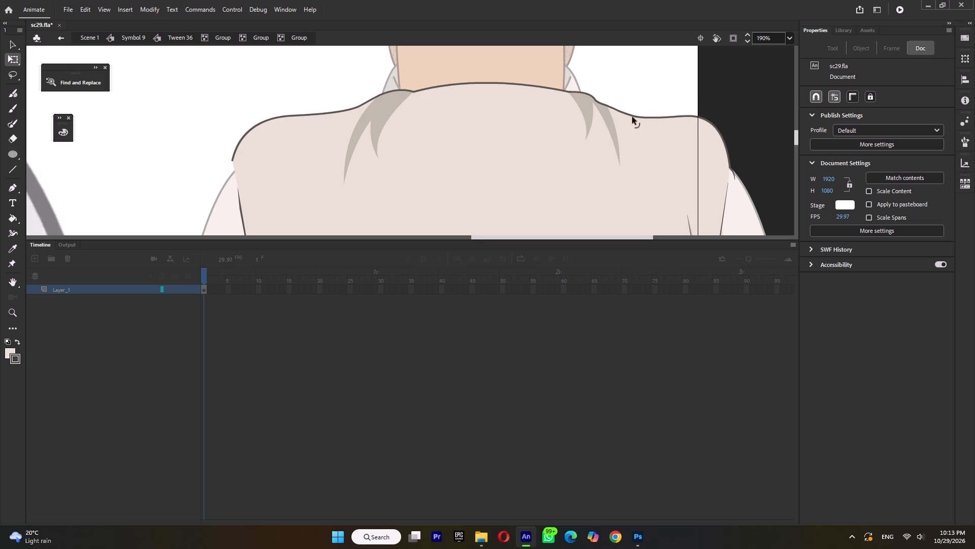
click(632, 117)
click(644, 100)
click(636, 116)
click(688, 116)
Delete the stray line below the far shoulder's tip and pull the tip outward to meet the upper arm outline.
ctrl+scroll(691, 120, down, 5)
double_click(727, 132)
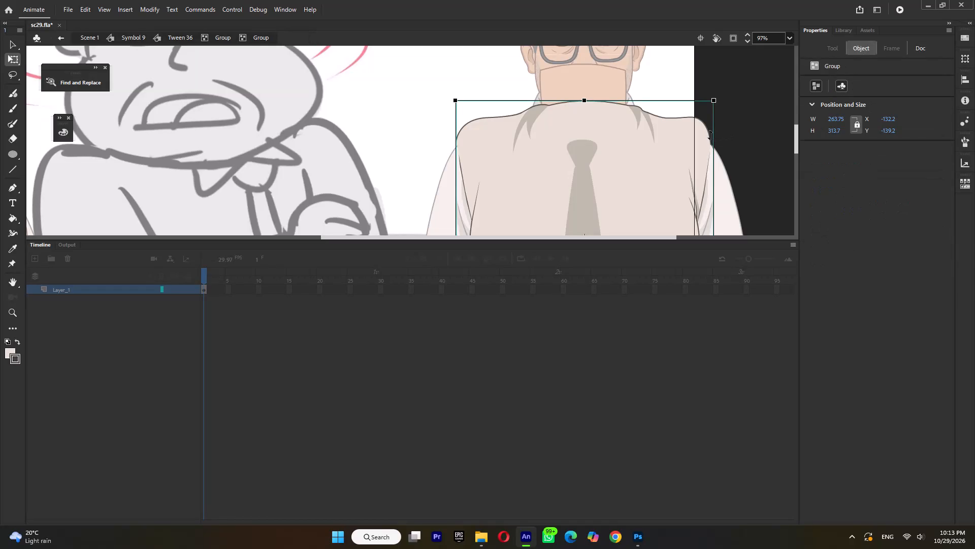
double_click(739, 148)
click(734, 174)
double_click(703, 132)
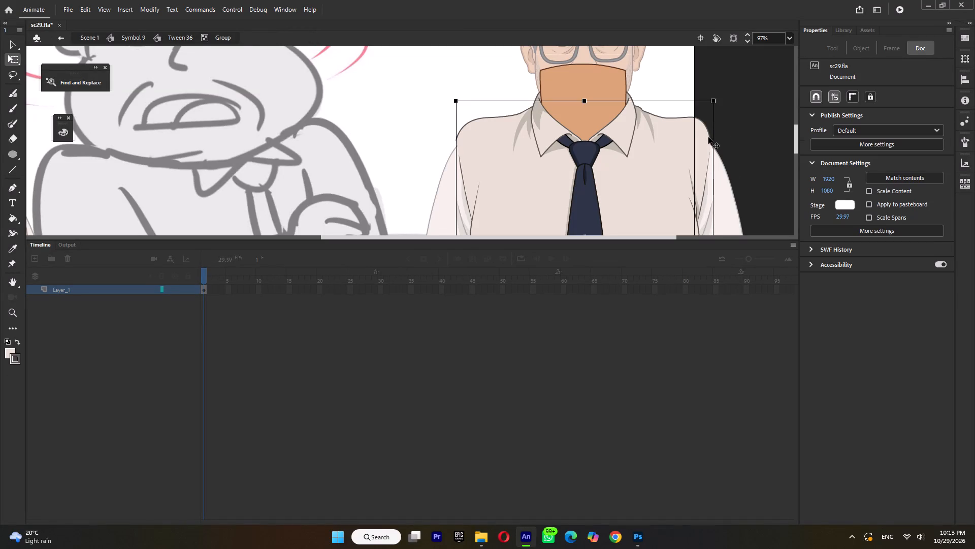
double_click(709, 138)
drag(709, 140, 713, 130)
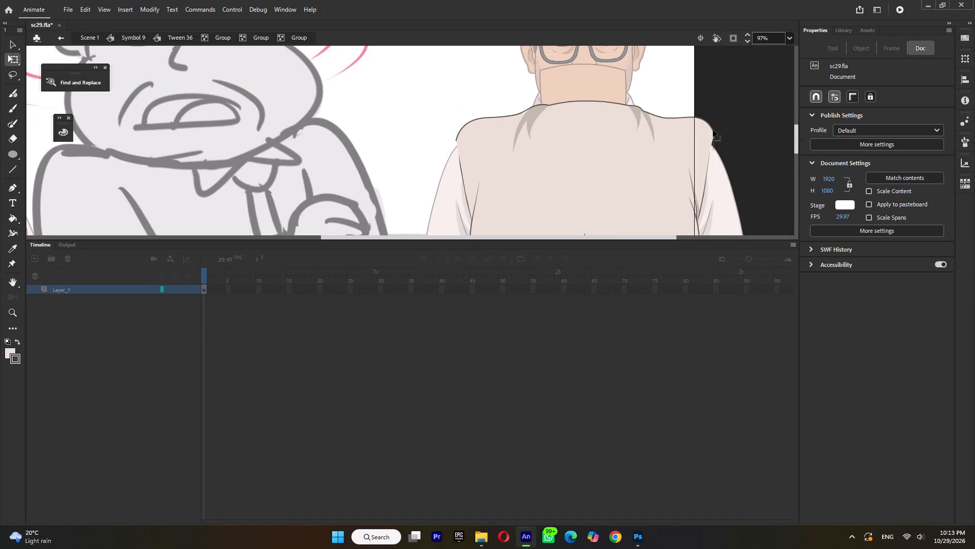
drag(713, 130, 710, 129)
click(712, 145)
key(Delete)
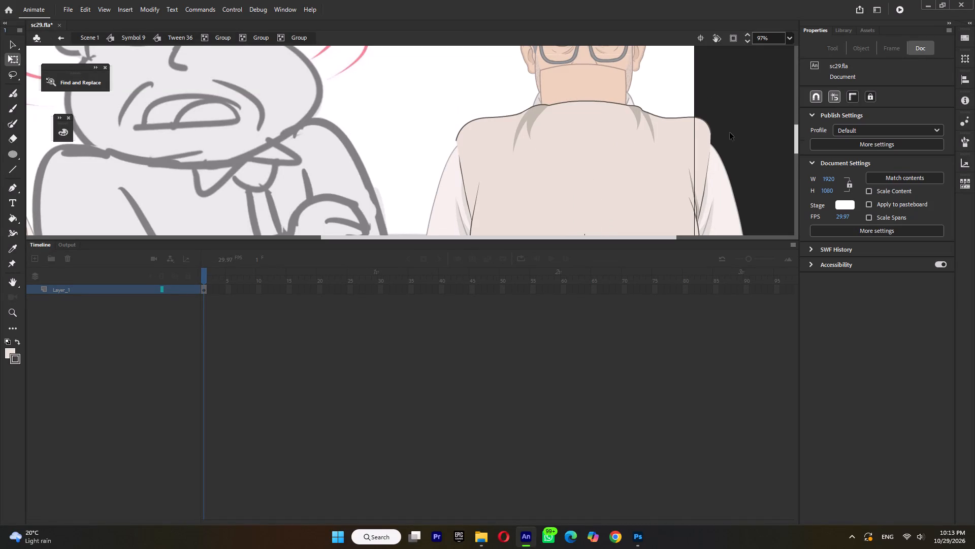
click(731, 132)
click(710, 131)
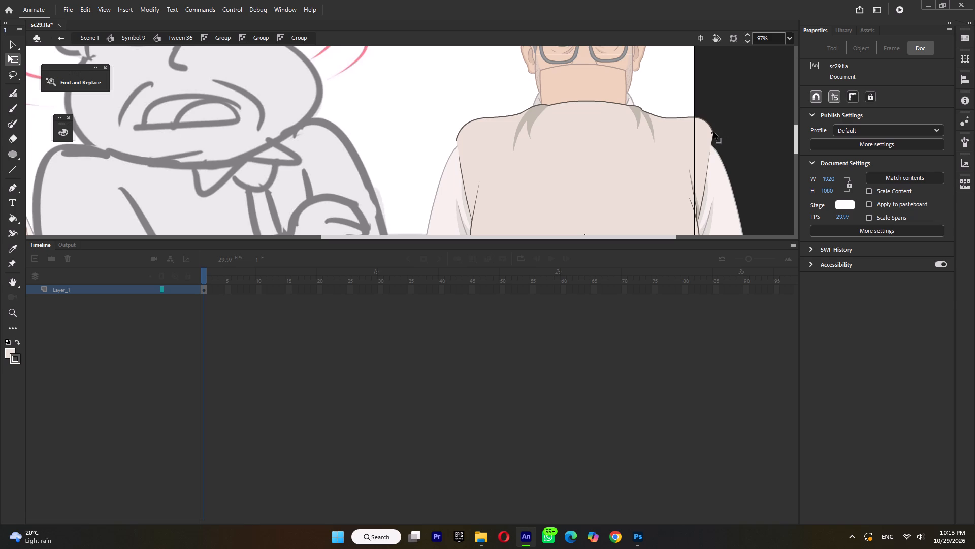
click(714, 132)
Return to Symbol 9 and move the Tween 48 upper arm up under the shoulder, to about X 313.7, Y 272.45.
double_click(731, 132)
triple_click(726, 176)
double_click(726, 176)
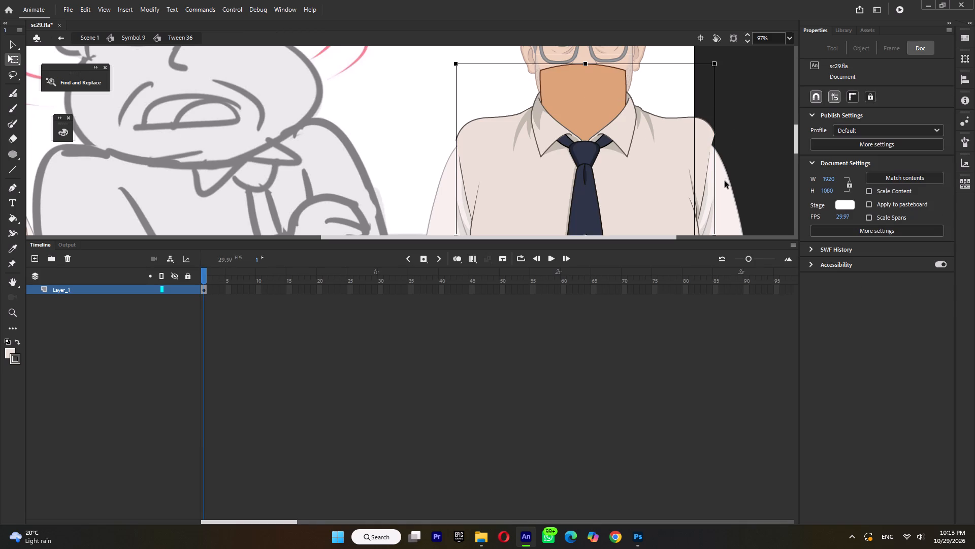
triple_click(725, 181)
drag(725, 186, 723, 167)
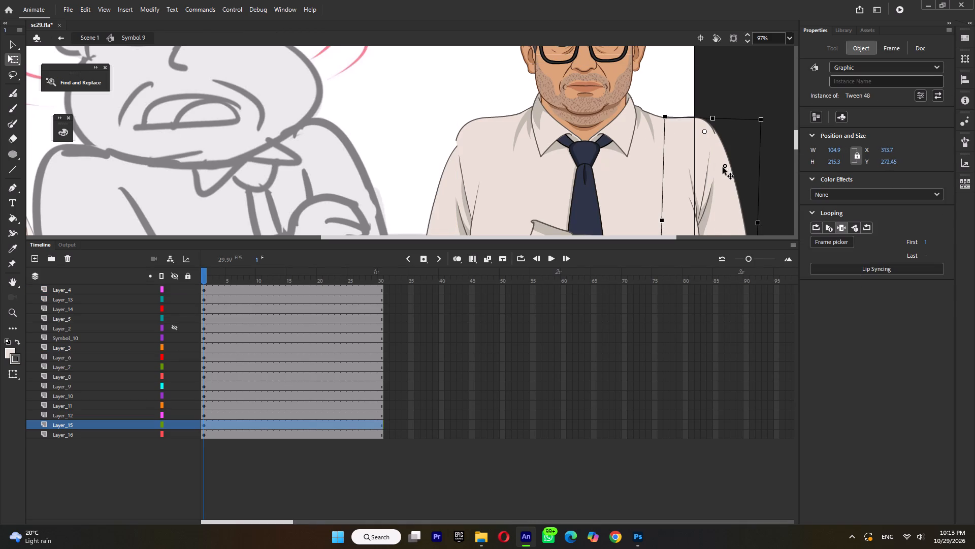
drag(723, 167, 723, 167)
Inside Tween 36's nested shirt group, raise the outline at the far shoulder's rounded top corner slightly.
ctrl+scroll(677, 126, down, 5)
click(669, 127)
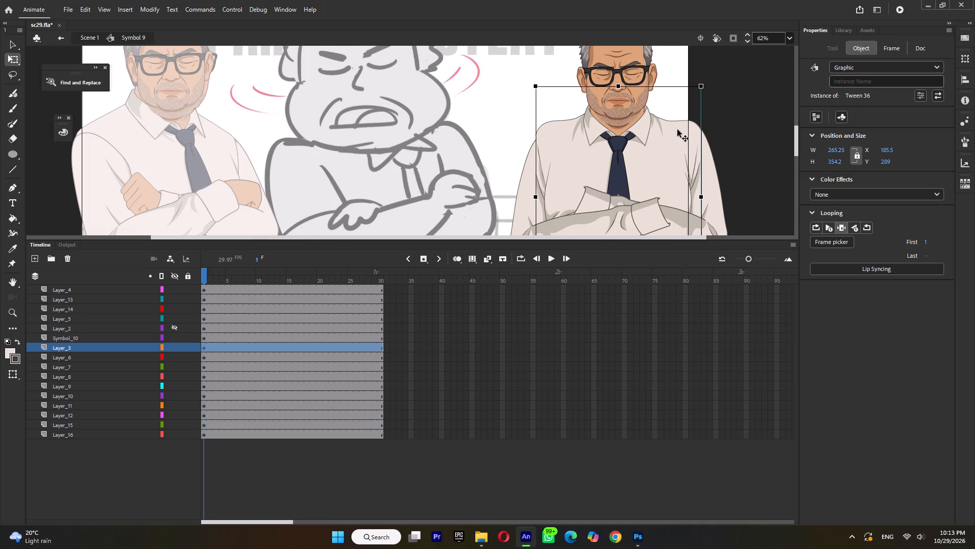
double_click(677, 130)
ctrl+scroll(699, 125, up, 5)
double_click(675, 125)
ctrl+scroll(677, 120, up, 3)
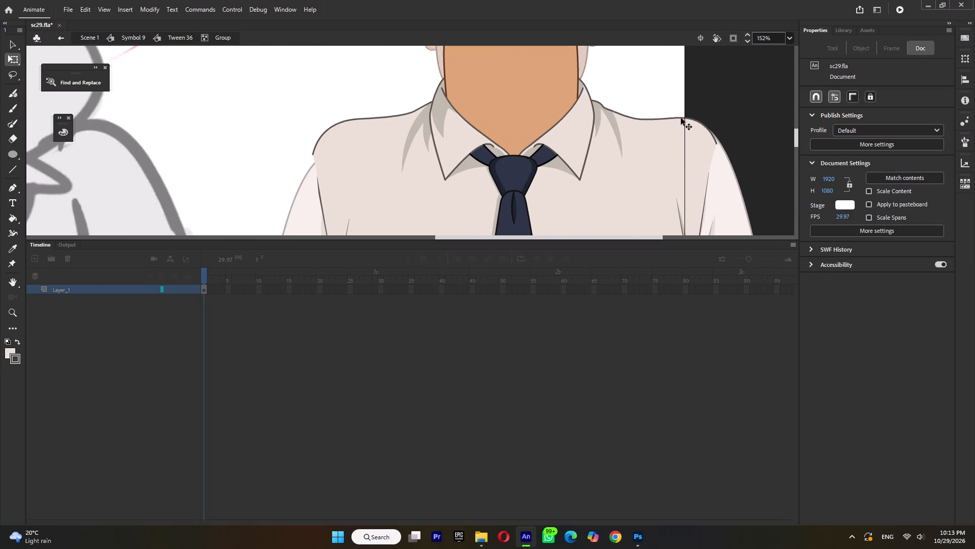
double_click(681, 117)
double_click(683, 117)
drag(685, 117, 681, 110)
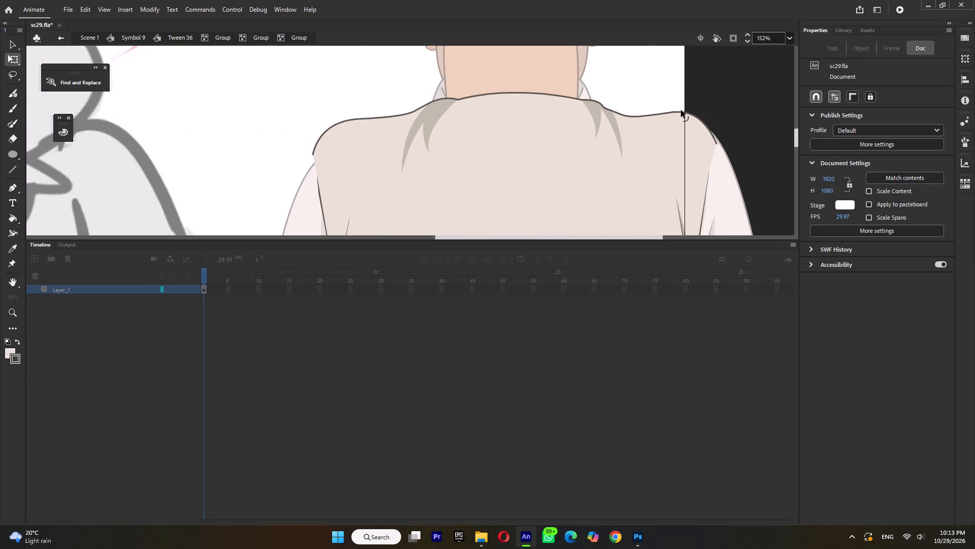
drag(681, 110, 678, 112)
drag(678, 112, 678, 110)
Move the far shoulder's outline tip up and outward onto the upper arm's outline, and return to Symbol 9.
ctrl+scroll(713, 140, up, 4)
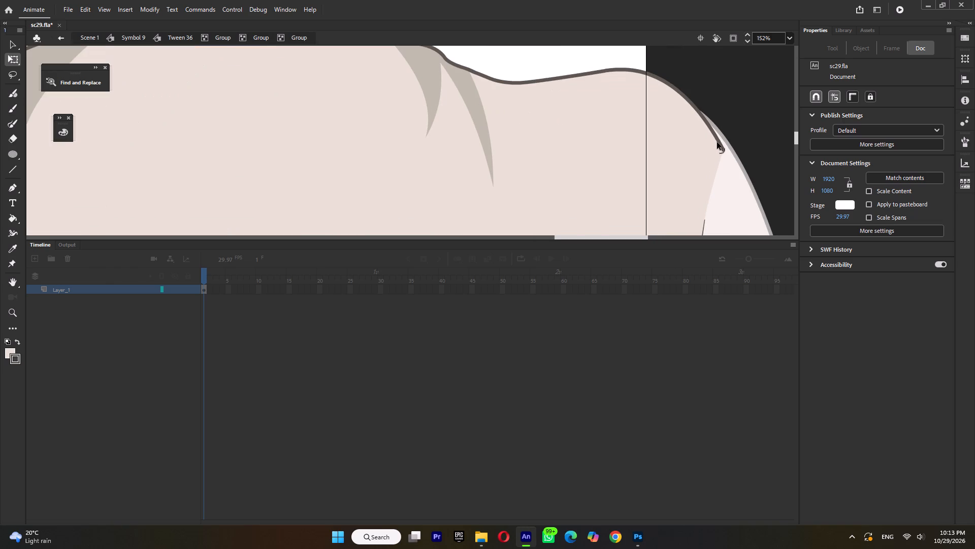
drag(723, 147, 724, 142)
ctrl+double_click(733, 107)
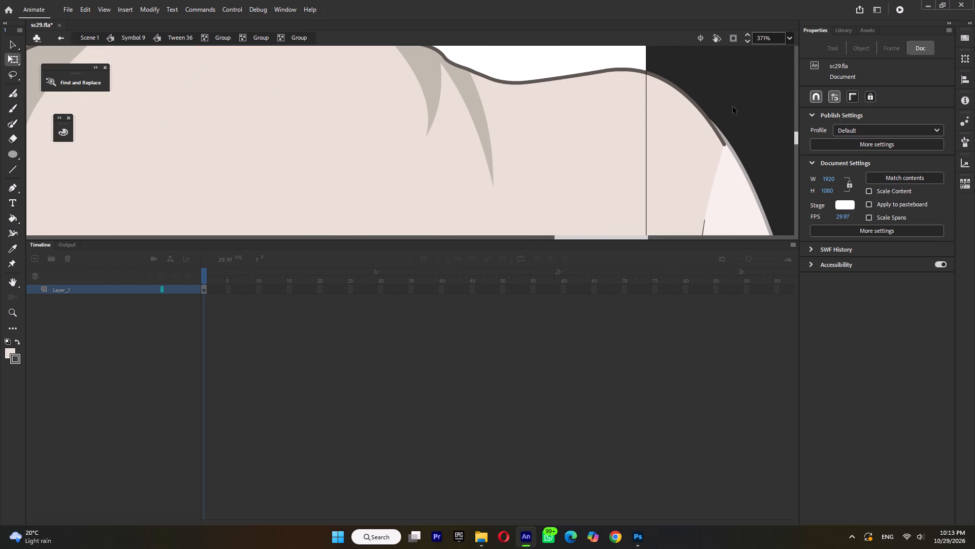
ctrl+scroll(733, 109, down, 3)
double_click(735, 110)
triple_click(737, 169)
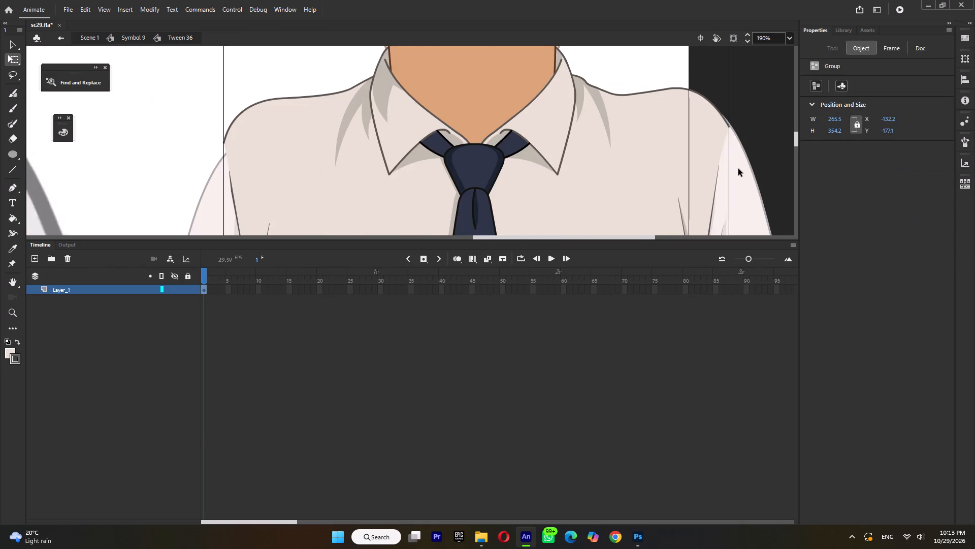
click(738, 169)
click(738, 169)
click(744, 173)
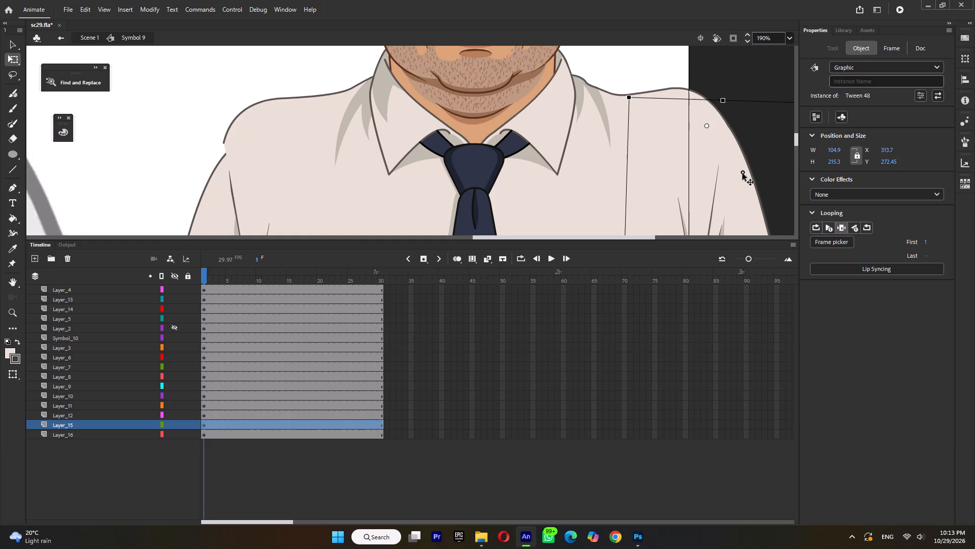
double_click(644, 143)
ctrl+scroll(572, 162, down, 11)
double_click(681, 147)
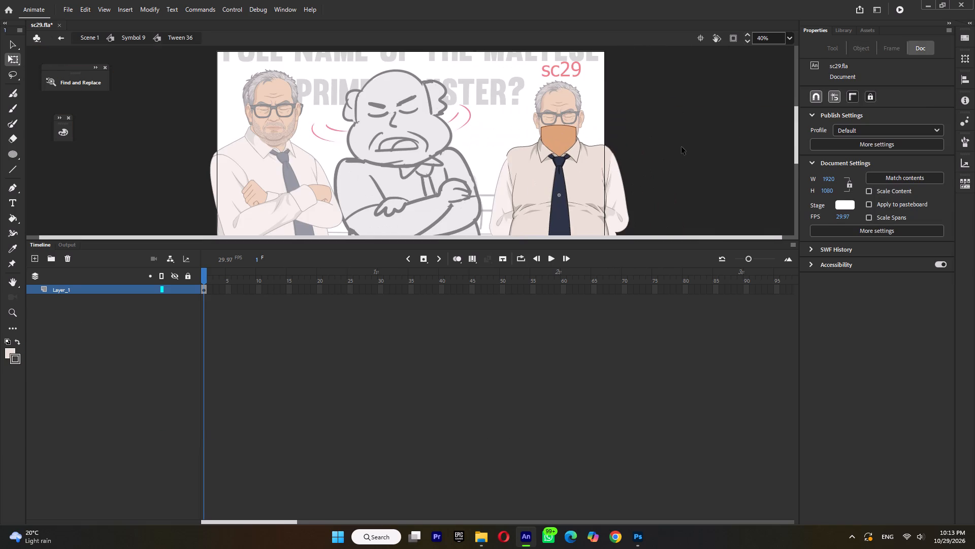
Move the opposite upper arm, Tween 49, up under its shoulder to about X 58.5, Y 272.45.
click(497, 190)
ctrl+scroll(501, 179, up, 5)
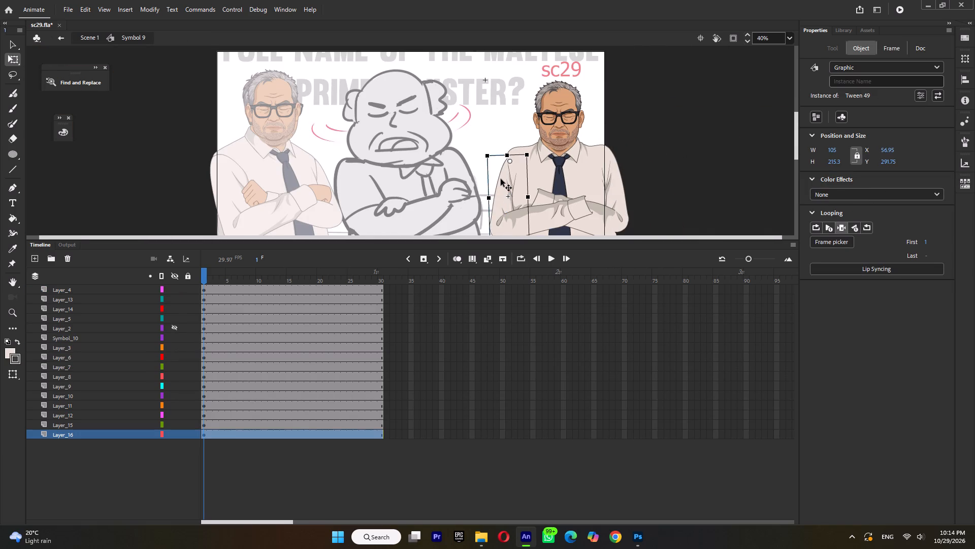
ctrl+scroll(501, 179, up, 5)
drag(504, 178, 506, 161)
click(505, 162)
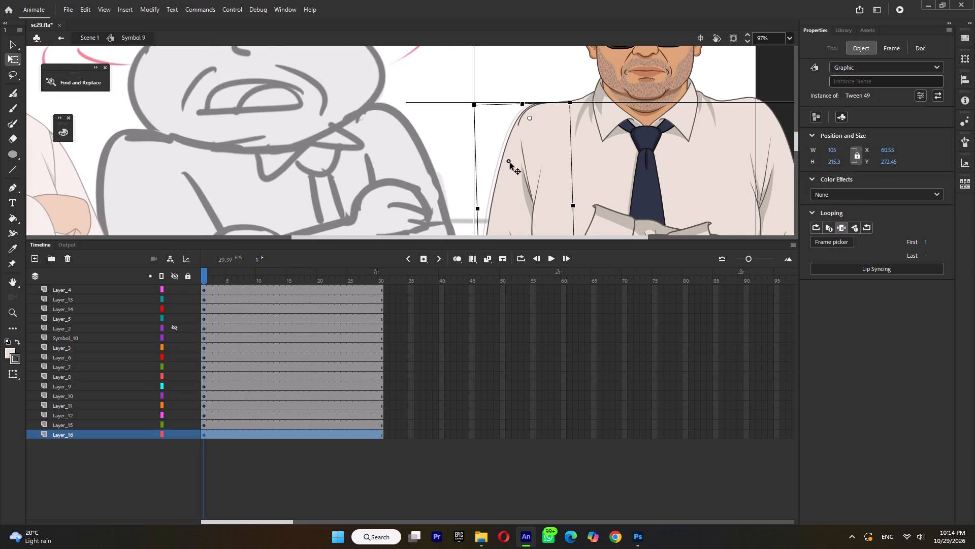
click(507, 162)
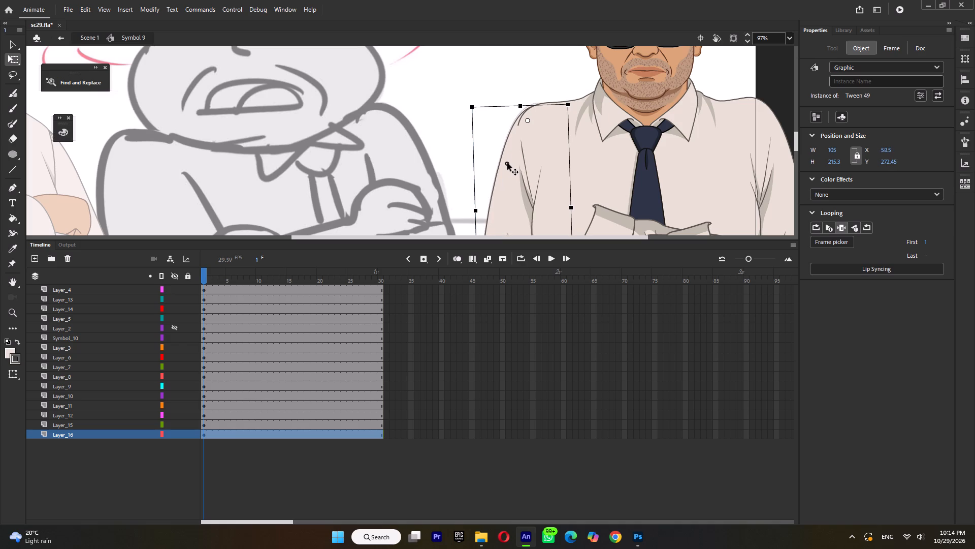
In Tween 36's nested shirt group, pull the shoulder tip beside Tween 49 onto the arm outline and raise its top curve slightly; return to Symbol 9.
double_click(519, 121)
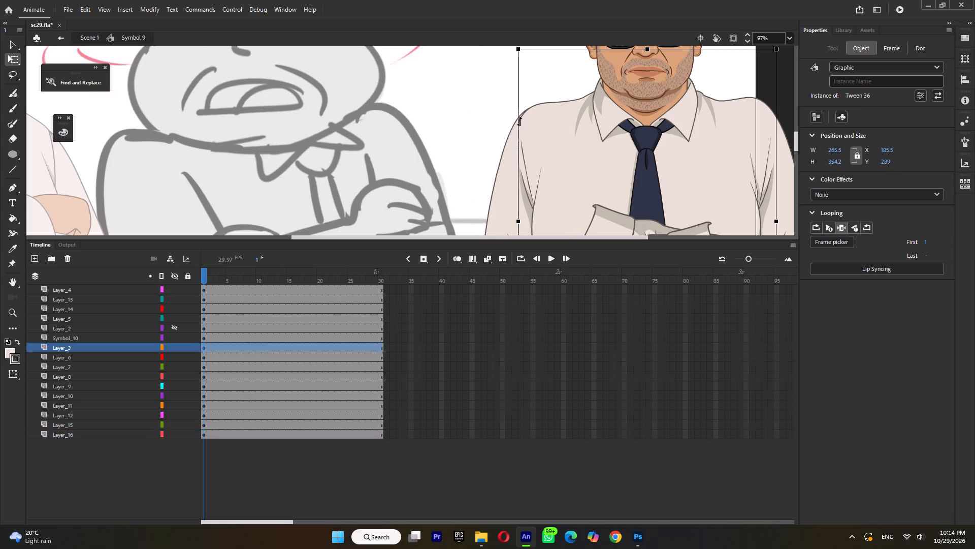
double_click(522, 123)
ctrl+scroll(519, 120, up, 4)
double_click(519, 126)
ctrl+scroll(517, 129, up, 3)
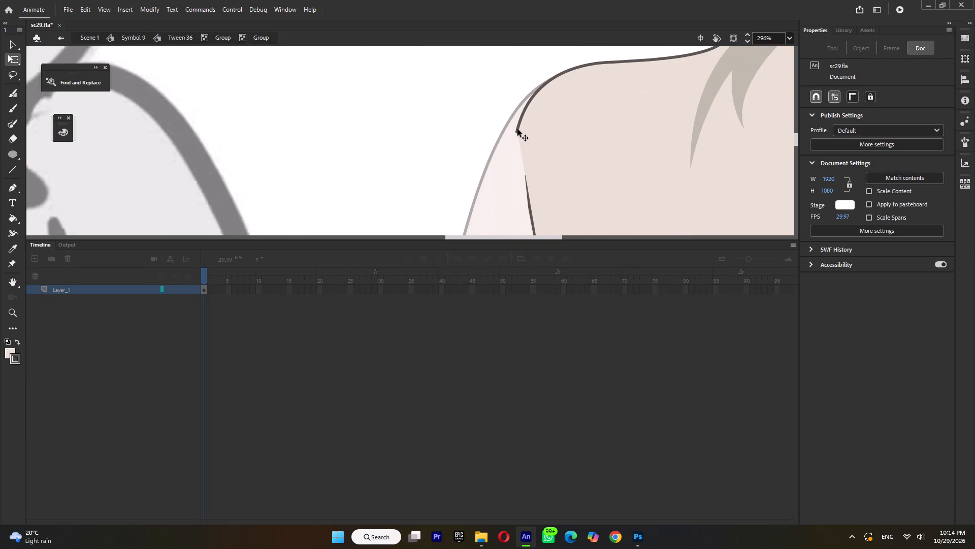
double_click(517, 129)
drag(517, 133, 508, 125)
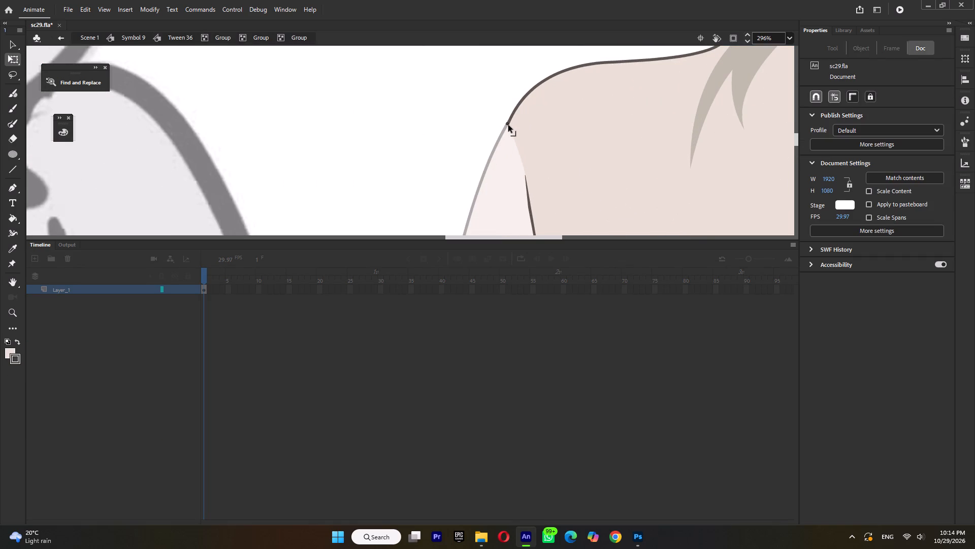
drag(508, 125, 509, 125)
drag(559, 73, 559, 67)
ctrl+double_click(441, 84)
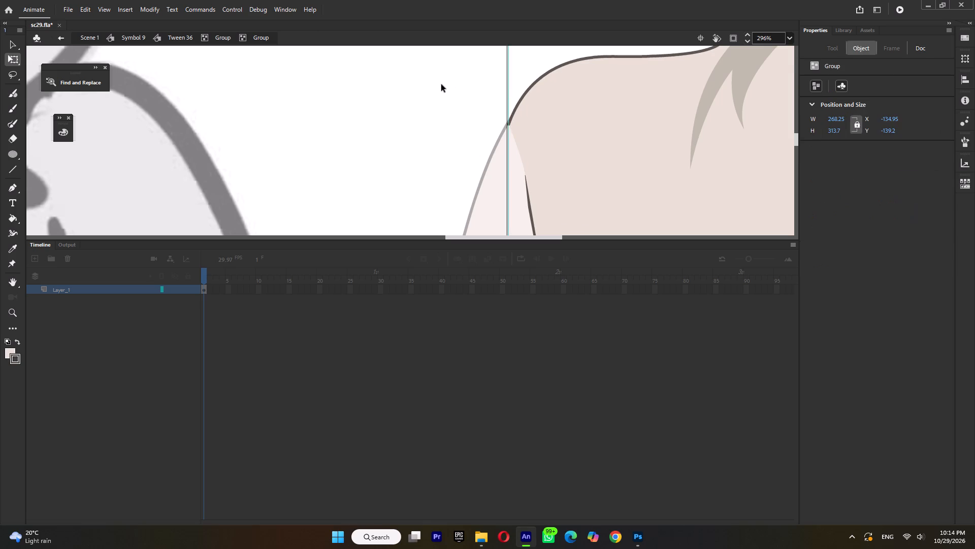
ctrl+scroll(443, 84, down, 4)
ctrl+triple_click(427, 114)
ctrl+click(427, 114)
ctrl+double_click(428, 131)
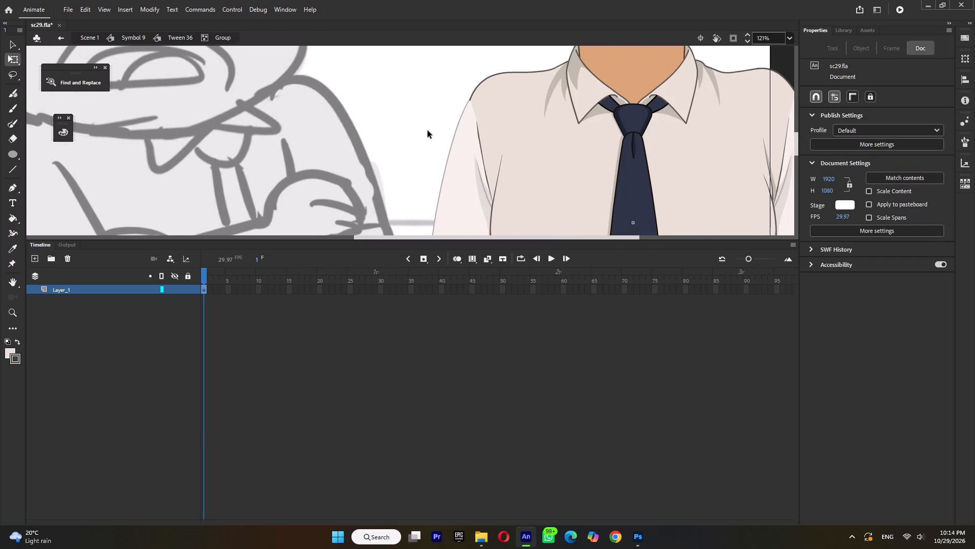
ctrl+scroll(428, 132, down, 4)
ctrl+click(701, 135)
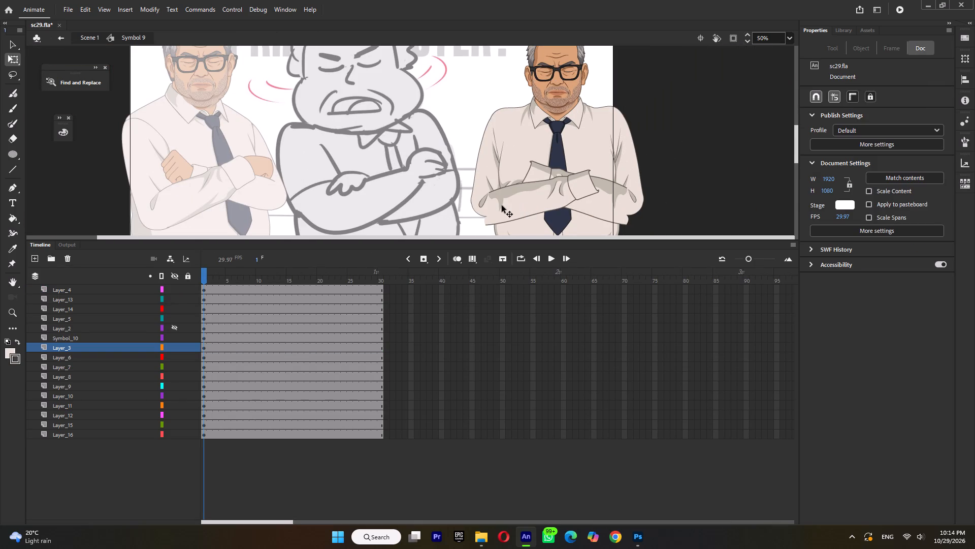
Move the front forearm, Tween 37, up to fit the Tween 49 elbow, at about X 150.9, Y 325.
click(504, 208)
ctrl+scroll(504, 217, up, 9)
drag(503, 212, 504, 180)
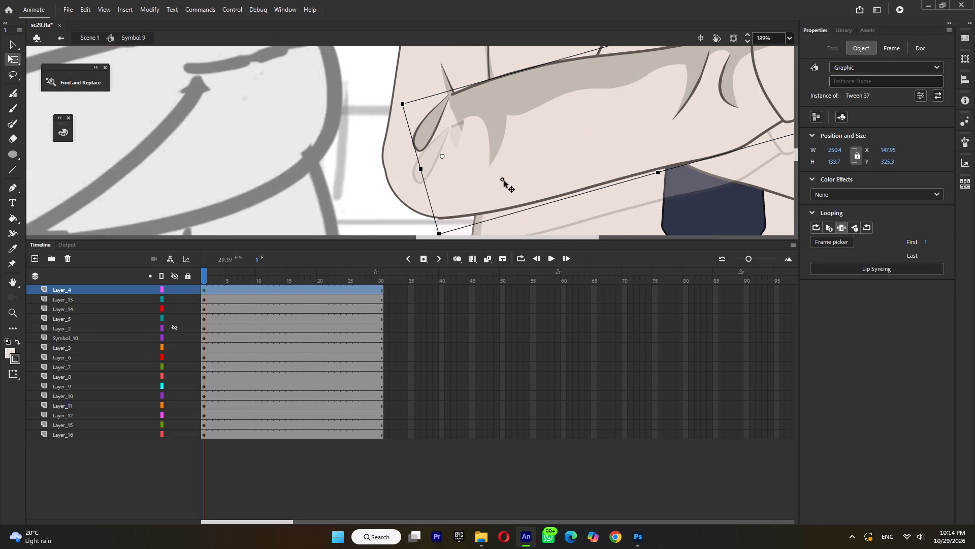
drag(504, 180, 505, 179)
drag(489, 190, 495, 189)
ctrl+scroll(495, 189, down, 8)
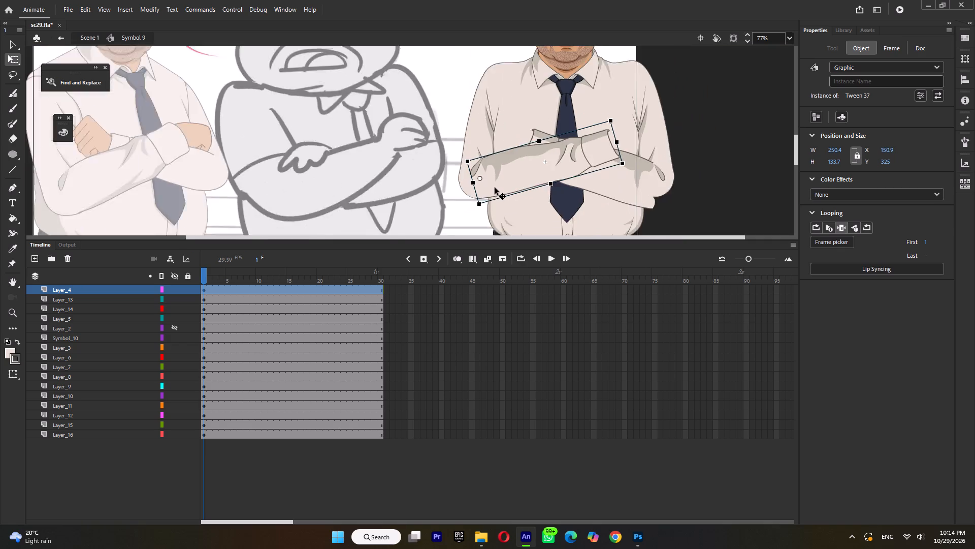
Move the other forearm, Tween 46, up into the Tween 48 elbow, at about X 226.75, Y 314.6.
click(594, 192)
ctrl+scroll(597, 191, up, 5)
drag(598, 189, 599, 173)
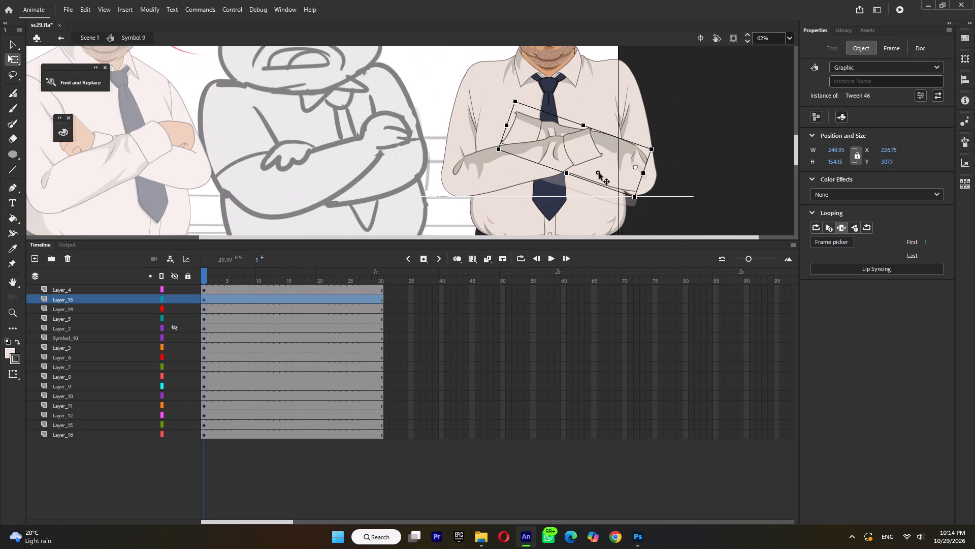
drag(599, 173, 599, 176)
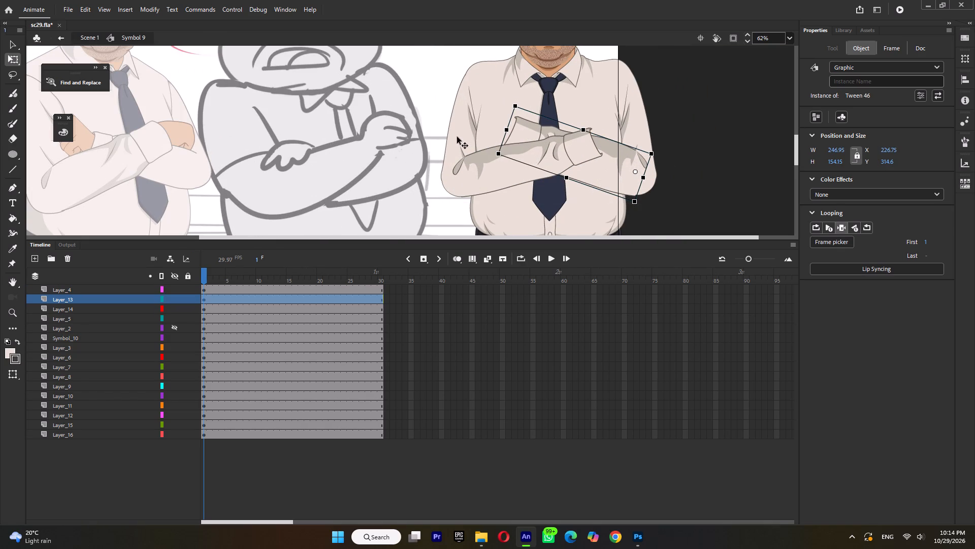
Rotate Tween 49 and Tween 37 together about a pivot placed at the shoulder so the elbow swings slightly outward.
shift+click(455, 141)
click(478, 171)
shift+click(451, 119)
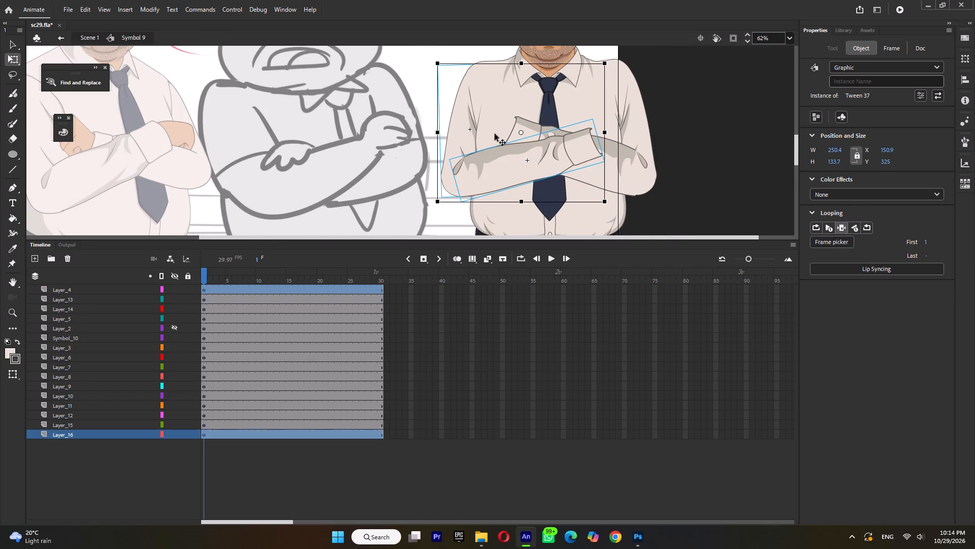
drag(522, 132, 474, 75)
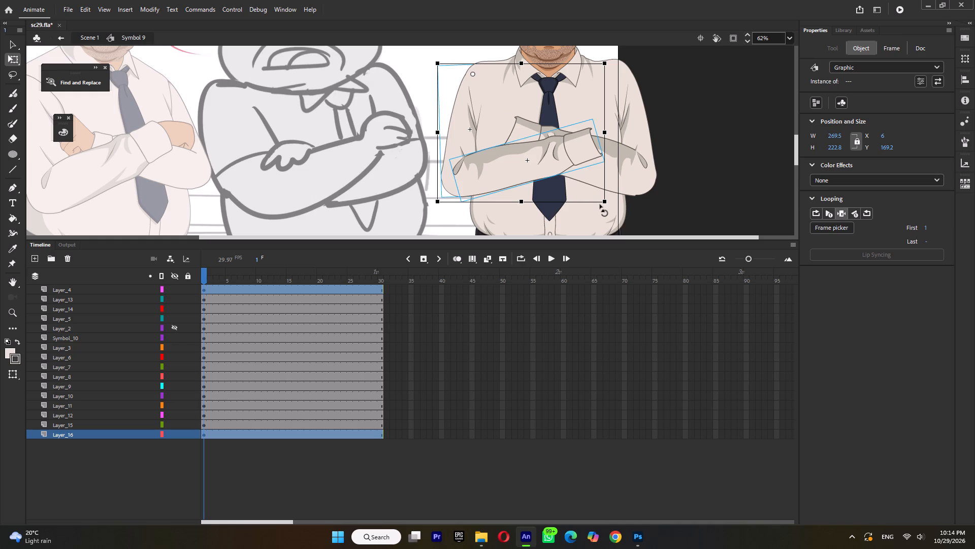
drag(601, 206, 588, 213)
click(750, 137)
Rotate the front forearm, Tween 37, about its elbow so the cuff end points higher across the chest.
click(551, 179)
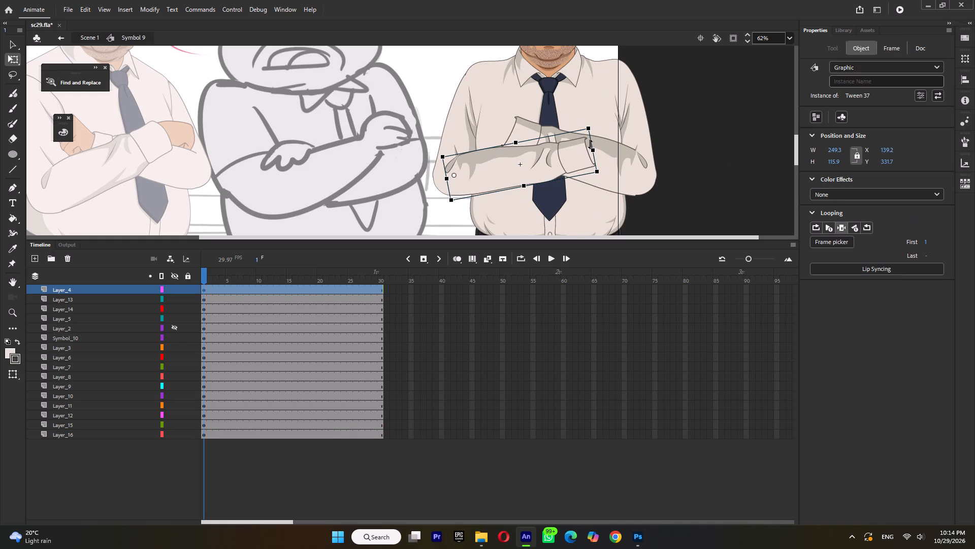
drag(601, 166, 603, 146)
Rotate the rear forearm, Tween 46, about its elbow so its cuff end drops and the forearm lies flatter.
click(613, 167)
drag(499, 160, 494, 169)
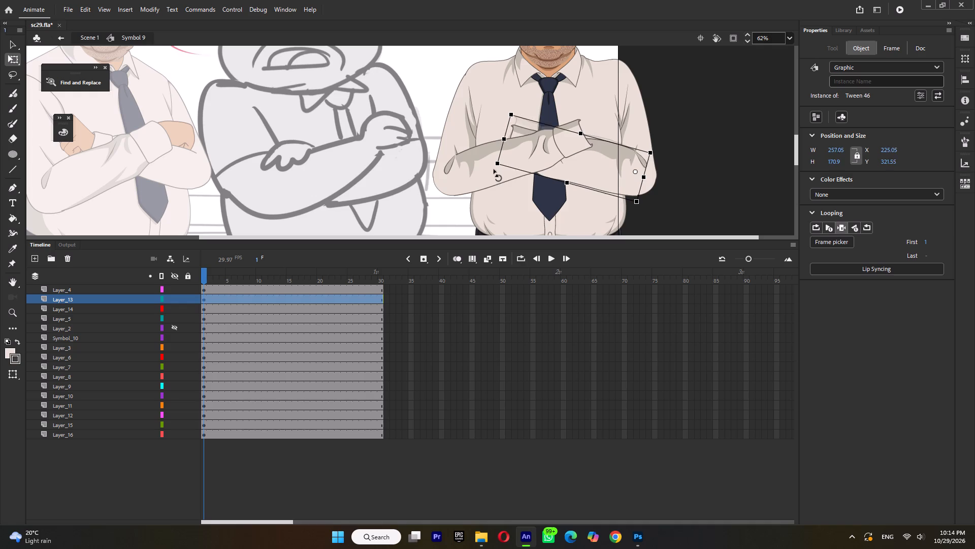
drag(494, 169, 493, 173)
click(503, 142)
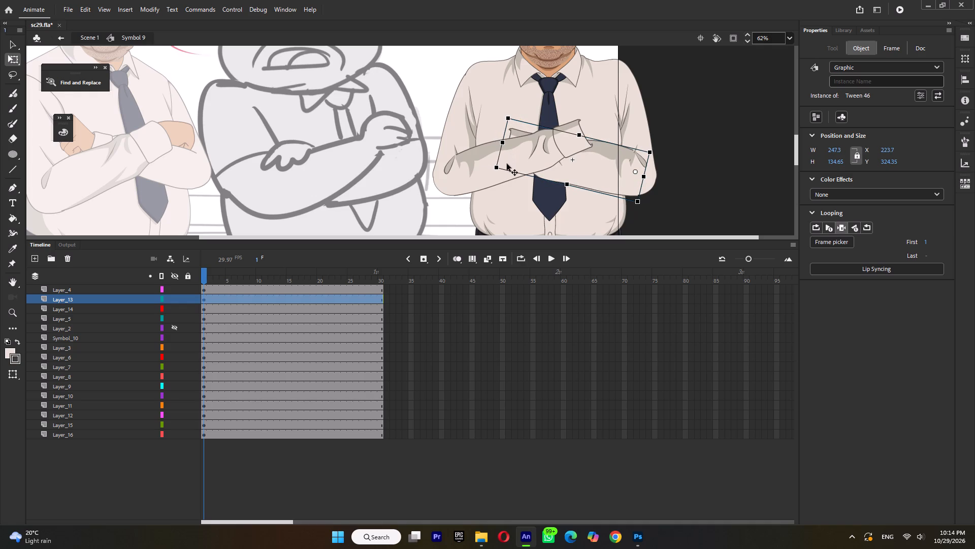
Fine-tune the tilt of forearm Tween 37 and nudge it to about X 135.75, Y 315.55 so its underside meets the elbow outline.
click(507, 164)
ctrl+scroll(502, 180, up, 6)
click(562, 158)
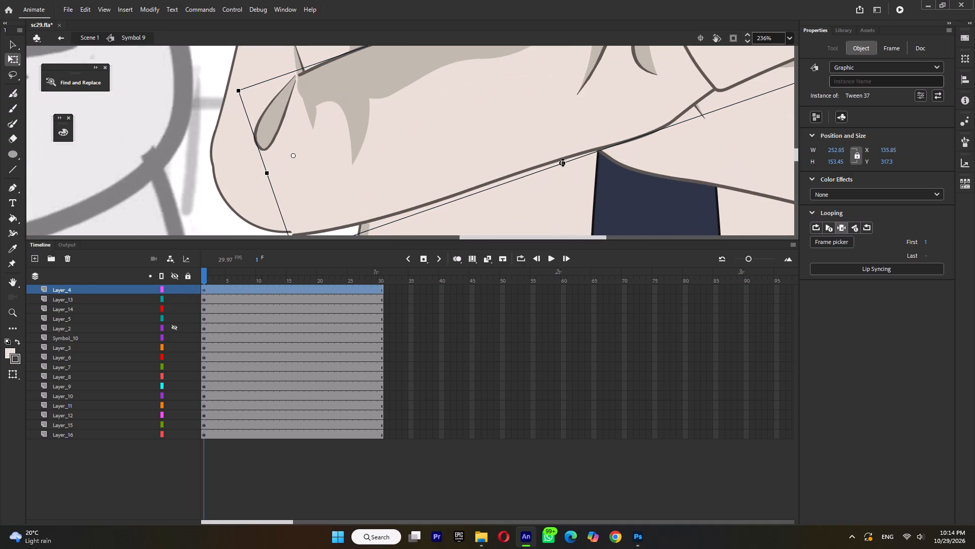
ctrl+scroll(479, 148, down, 5)
ctrl+scroll(431, 175, up, 4)
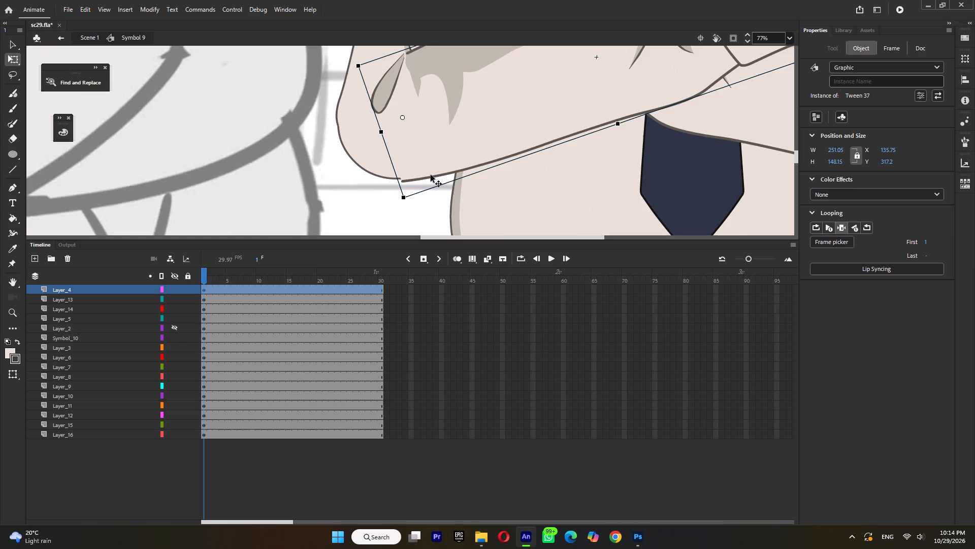
ctrl+scroll(424, 174, up, 3)
drag(424, 172, 424, 166)
ctrl+scroll(428, 177, down, 3)
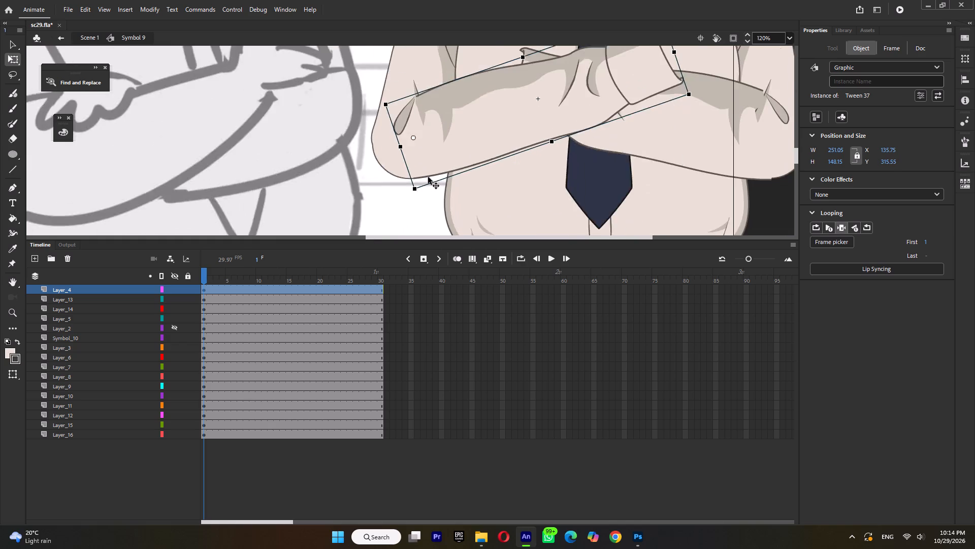
ctrl+scroll(428, 177, down, 7)
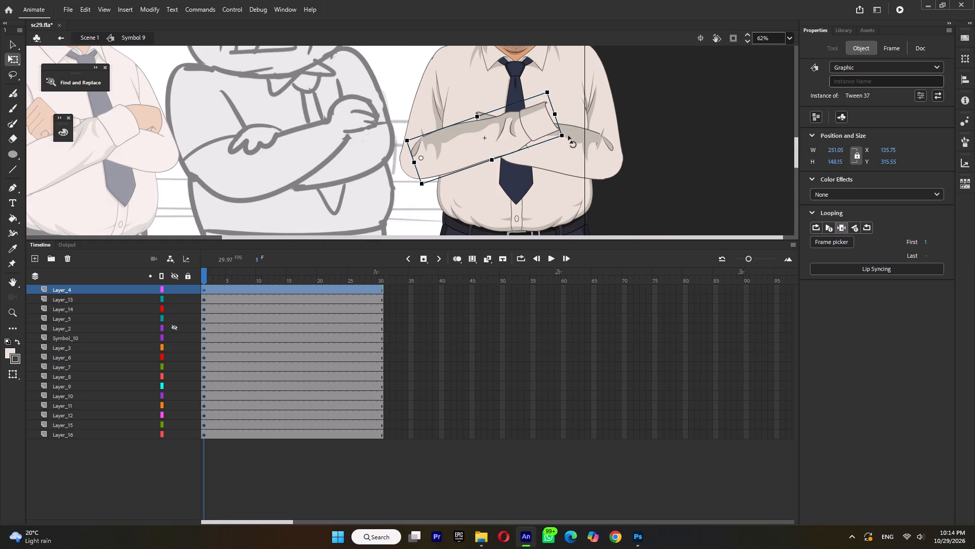
Select the hanging hand, Tween 38, and check its available poses in the Frame Picker.
click(575, 148)
click(81, 311)
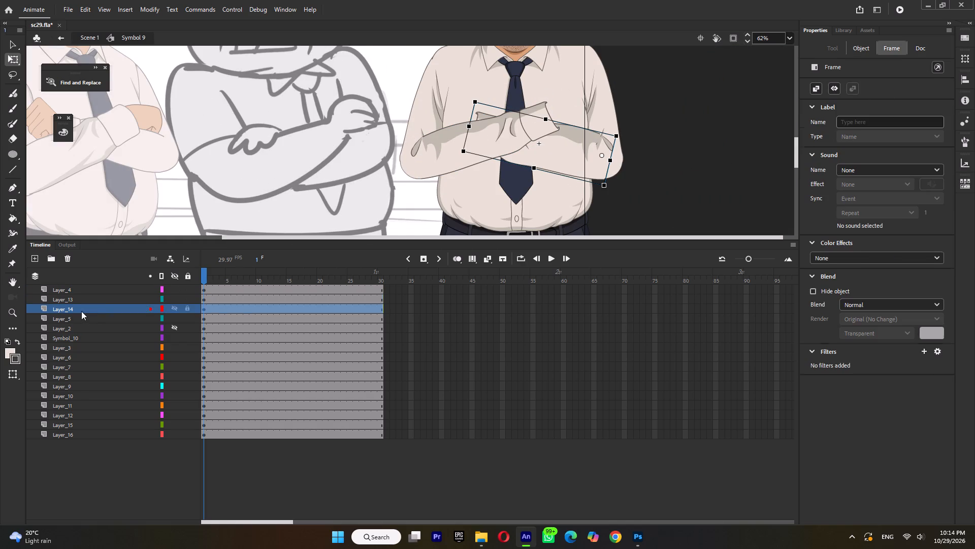
ctrl+scroll(569, 97, down, 4)
click(505, 209)
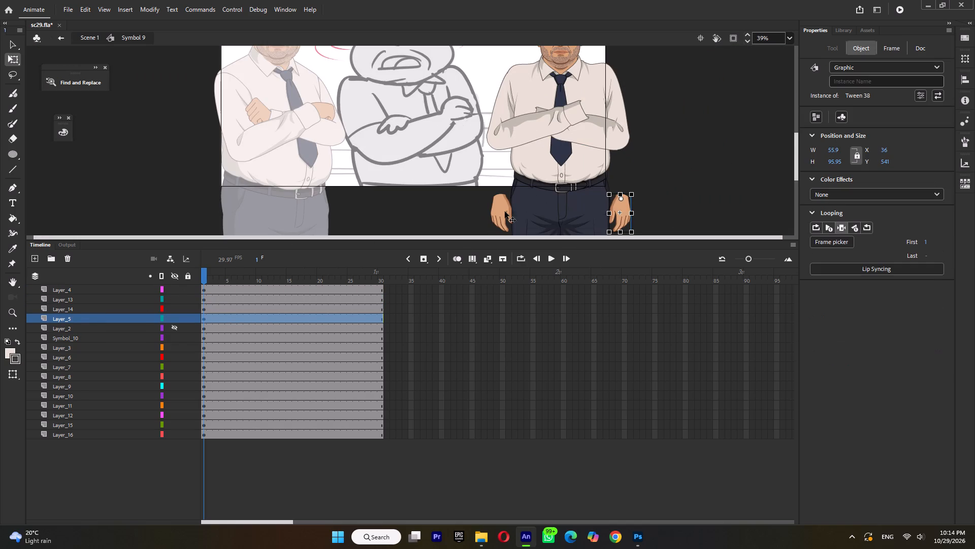
click(831, 240)
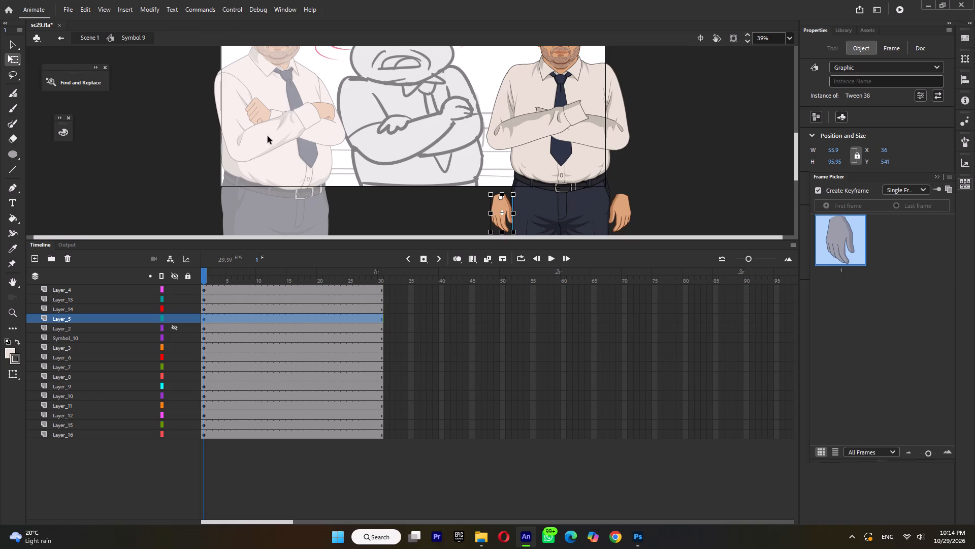
Copy the fist-shaped hand, Tween 18, from the crossed arms inside Symbol 15.
double_click(292, 136)
double_click(265, 110)
click(257, 111)
right_click(257, 111)
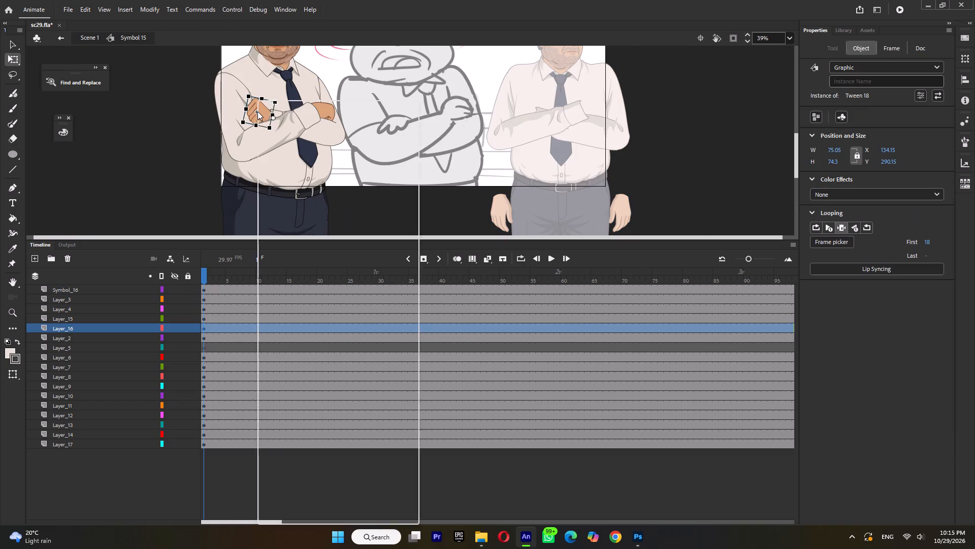
click(281, 155)
Paste the copied hand in place on a new layer directly above Layer_14 inside Symbol 9.
double_click(667, 161)
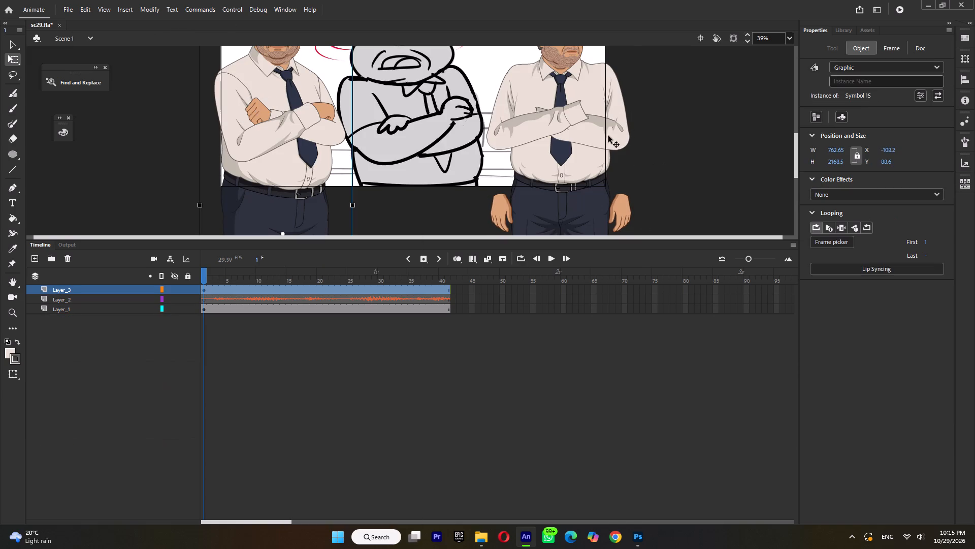
click(608, 136)
double_click(624, 232)
click(623, 232)
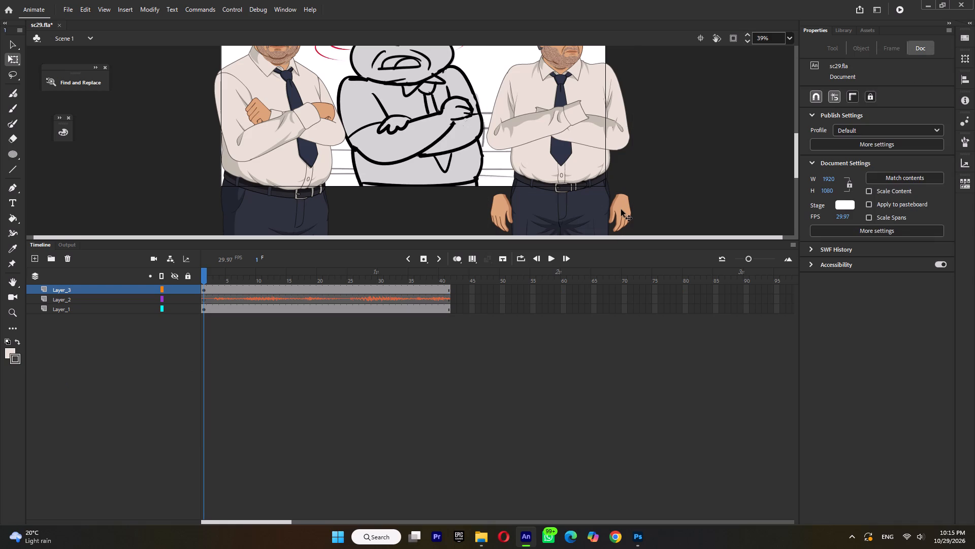
triple_click(621, 209)
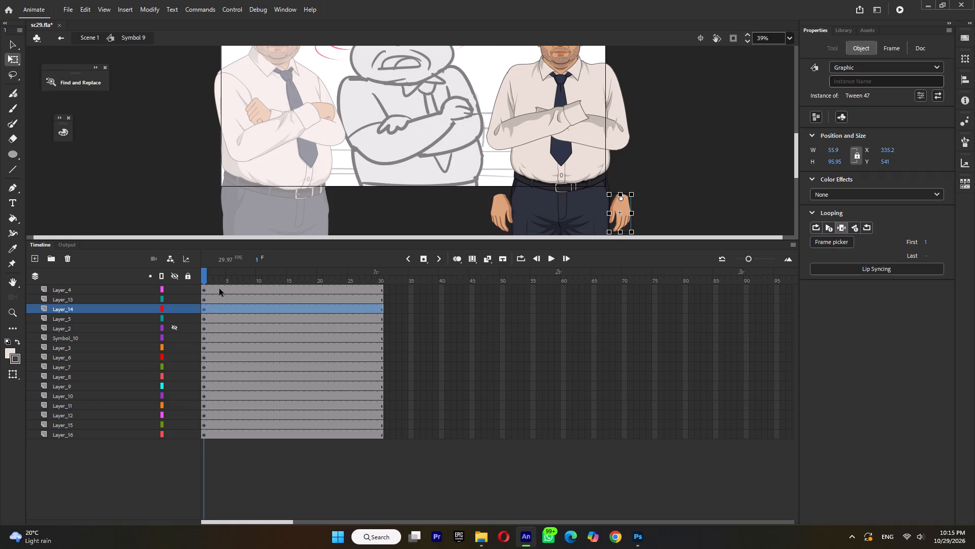
click(36, 260)
right_click(299, 193)
click(332, 238)
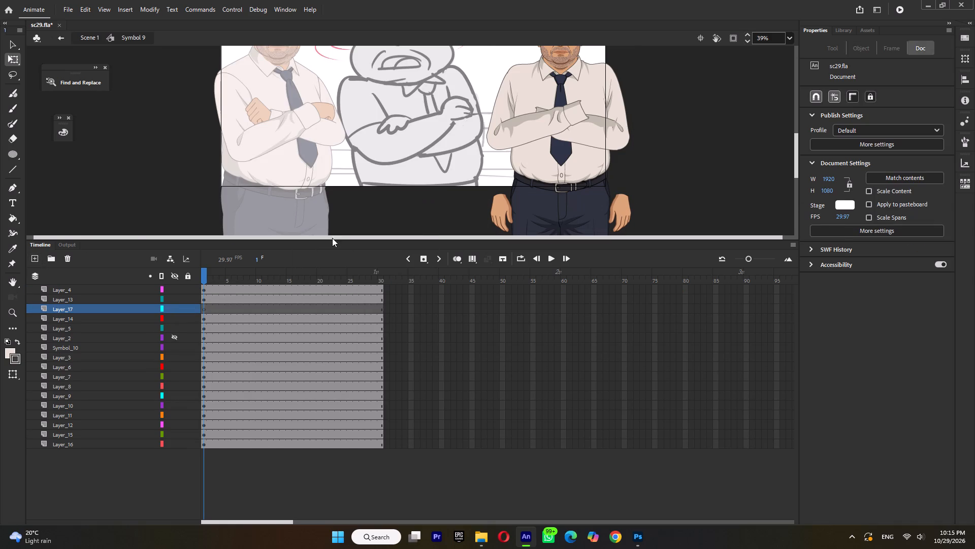
Move the pasted hand to about X 91, Y 279.4, behind the crossed forearms, and copy it.
ctrl+scroll(543, 104, up, 9)
drag(545, 104, 475, 91)
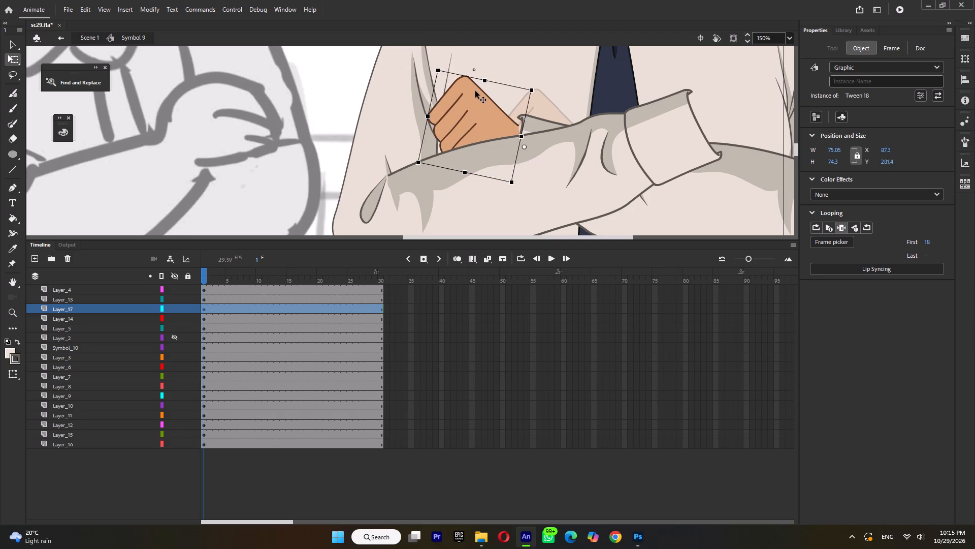
drag(475, 91, 479, 88)
key(ctrl+c)
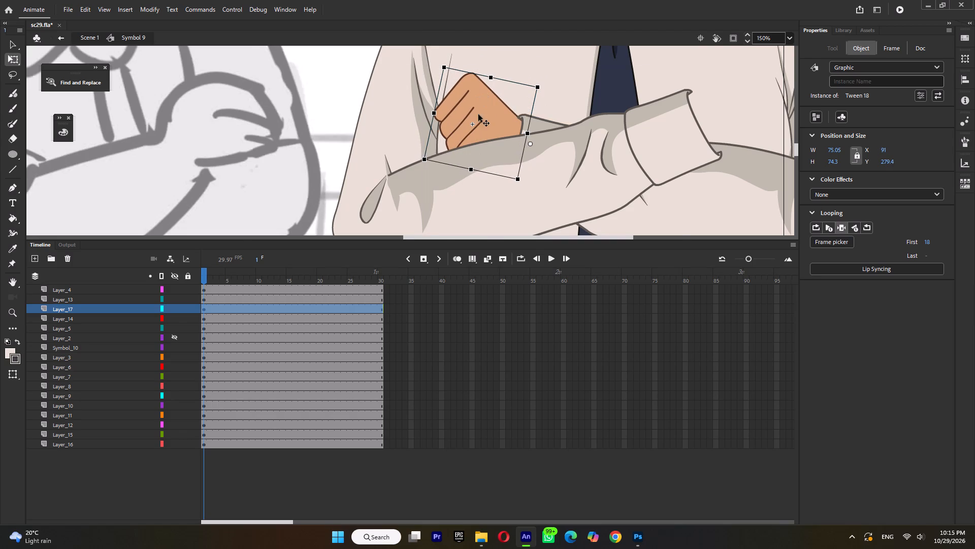
Delete the two hanging hands, Tween 47 and Tween 38, from Symbol 9.
ctrl+scroll(482, 106, down, 11)
click(610, 206)
key(Delete)
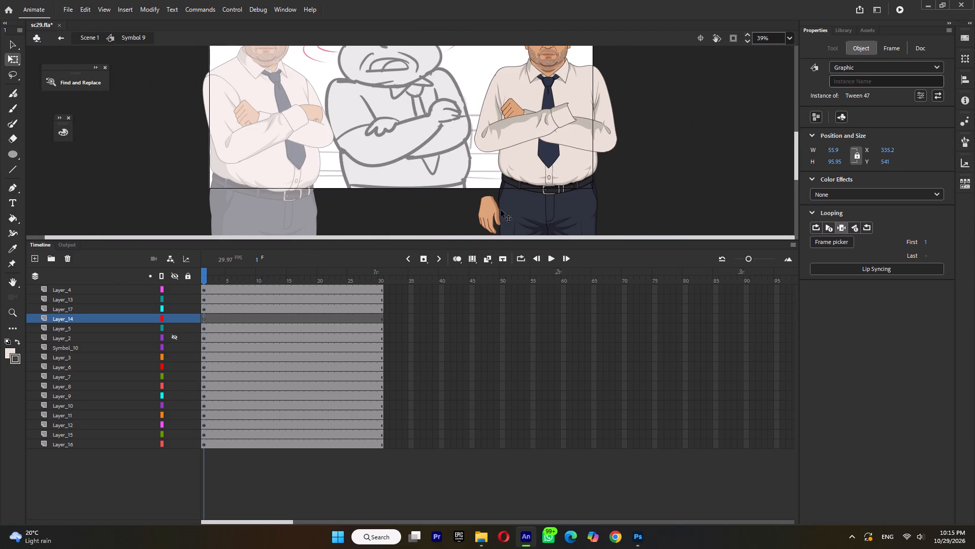
click(485, 212)
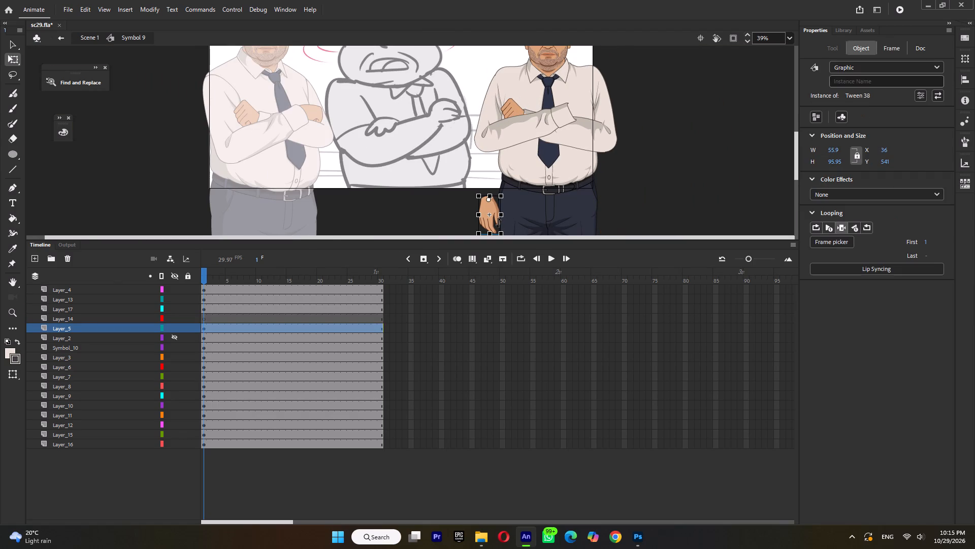
key(Delete)
Paste a second copy of the fist in place on Layer_5 and shift it horizontally to about X 262.6, past the front forearm's cuff.
right_click(653, 183)
click(680, 225)
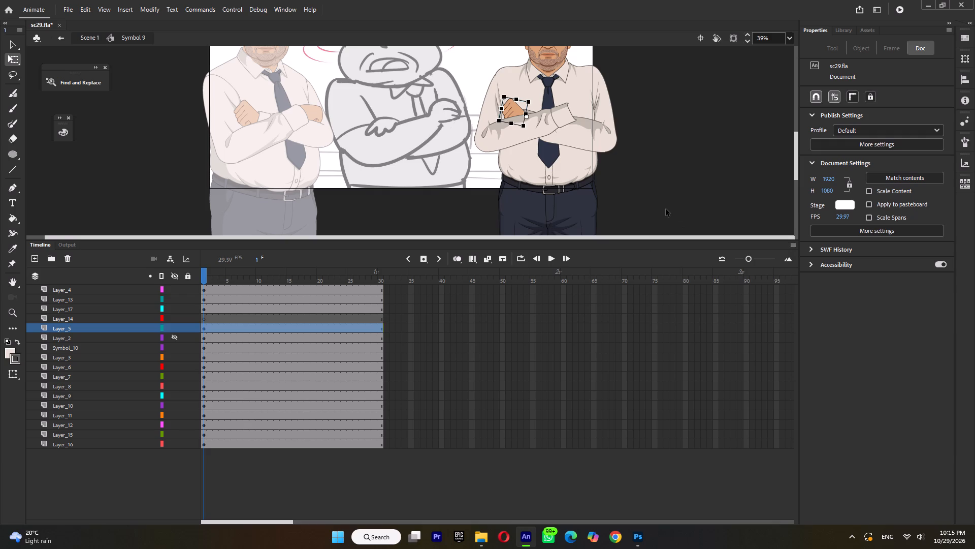
key(shift+Right)
key(shift+Right)
key(shift+Right)
key(shift+Right)
key(shift+Right)
key(shift+Right)
key(shift+Right)
key(shift+Right)
key(shift+Right)
key(shift+Right)
key(shift+Right)
key(shift+Right)
key(shift+Right)
key(shift+Right)
key(shift+Right)
key(shift+Right)
key(shift+Right)
key(shift+Right)
key(shift+Right)
key(shift+Right)
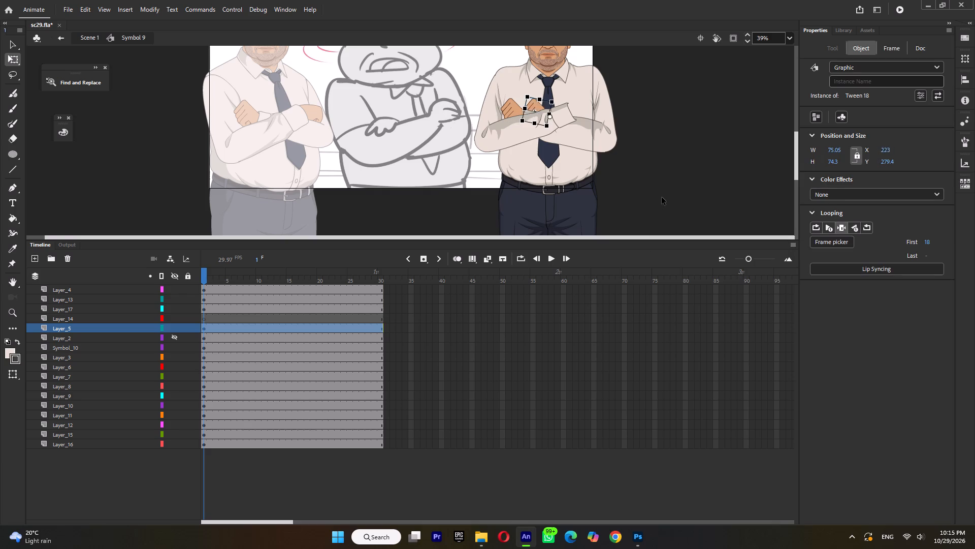
Flip the second hand copy horizontally.
right_click(584, 108)
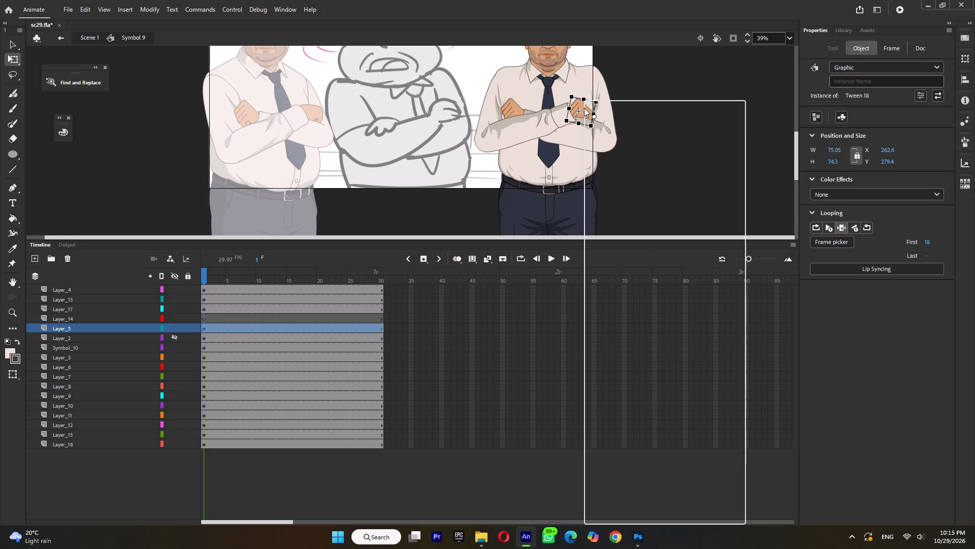
click(630, 271)
click(759, 384)
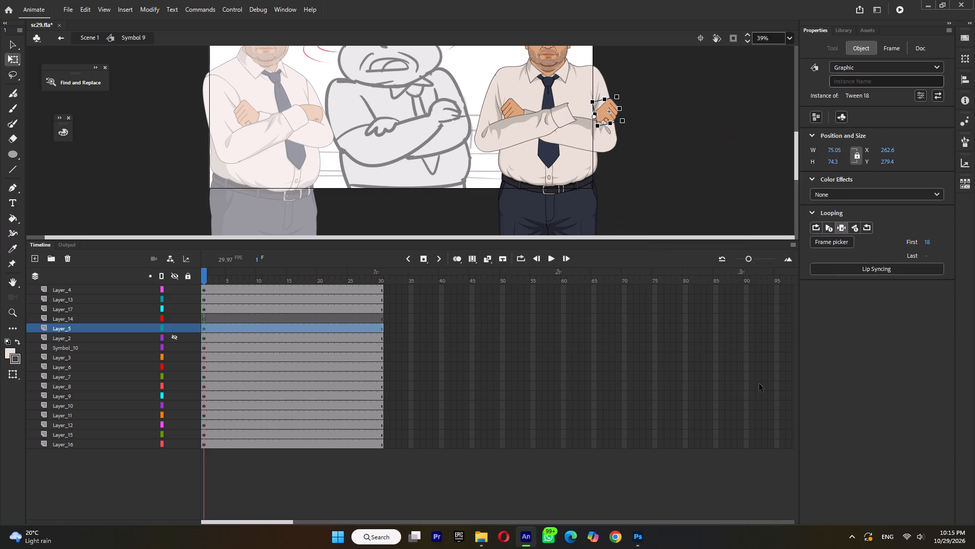
Change the flipped hand's pose to frame 5 using the Frame Picker.
click(957, 184)
click(965, 185)
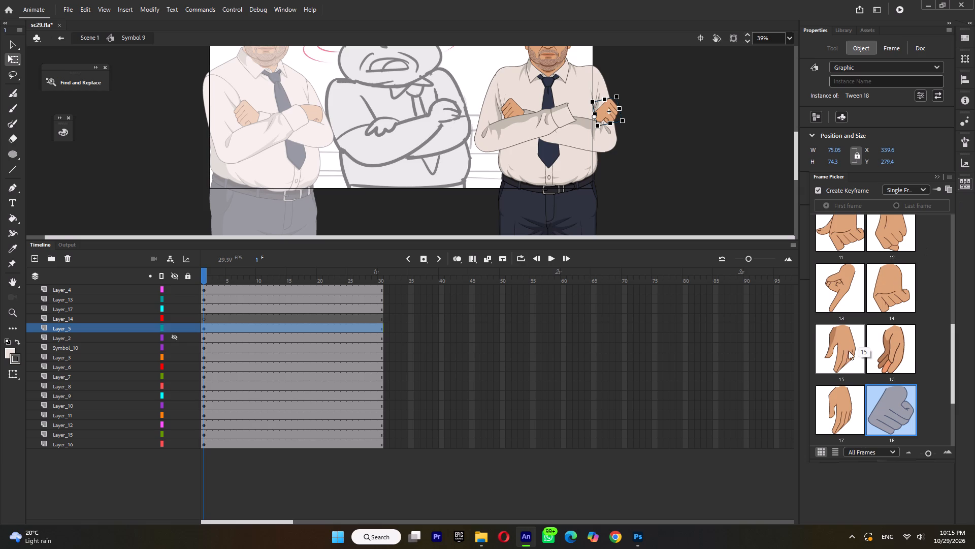
scroll(844, 361, up, 2)
scroll(866, 403, up, 5)
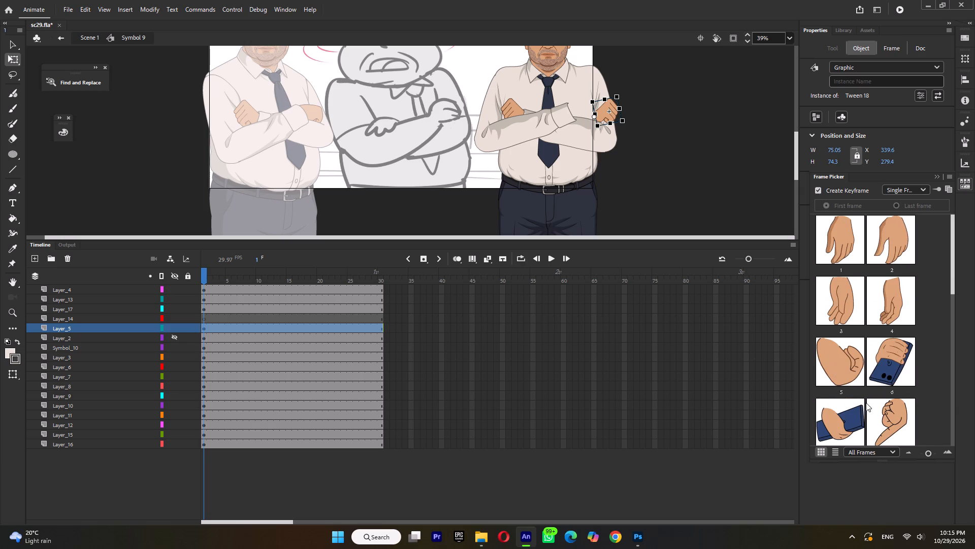
click(838, 360)
Move and rotate the frame 5 hand so it emerges from the front forearm's cuff, at about X 272.85, Y 255.9.
ctrl+scroll(610, 116, up, 4)
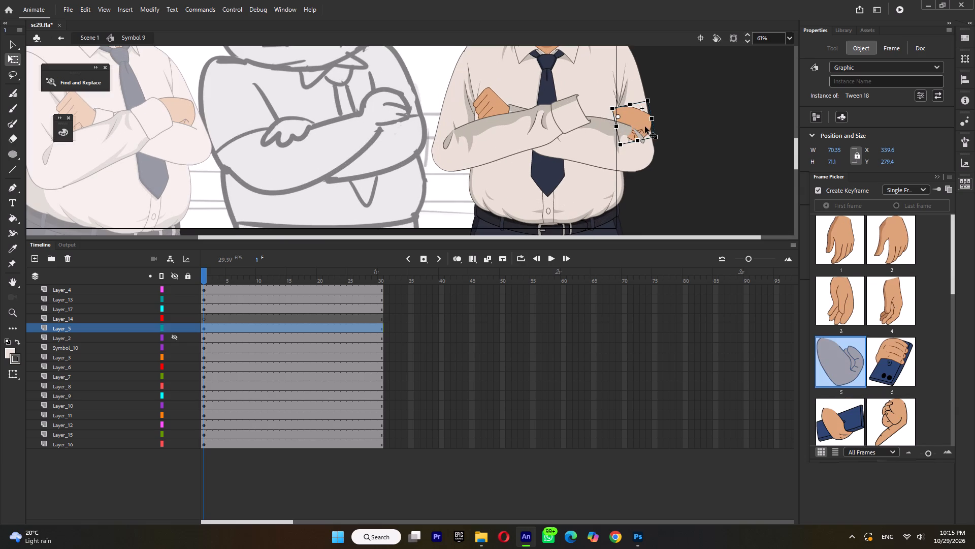
drag(646, 126, 607, 118)
drag(623, 126, 622, 105)
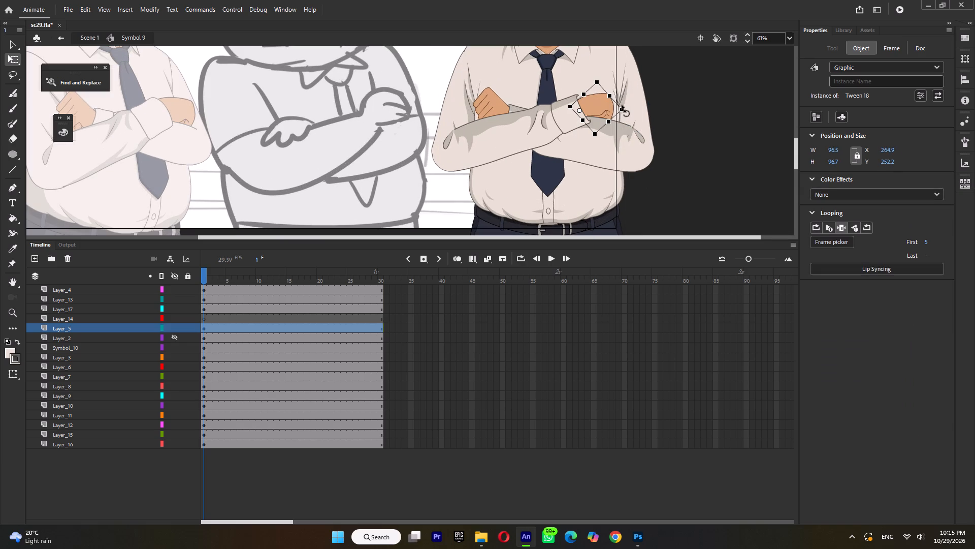
drag(622, 105, 621, 103)
ctrl+scroll(584, 98, up, 7)
drag(600, 113, 596, 97)
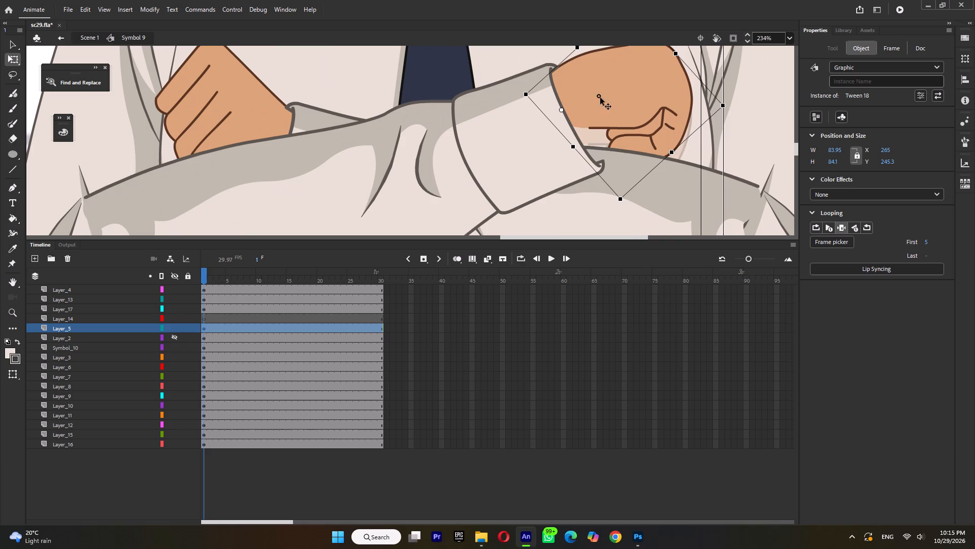
drag(723, 111, 724, 160)
drag(632, 105, 633, 116)
drag(631, 109, 631, 102)
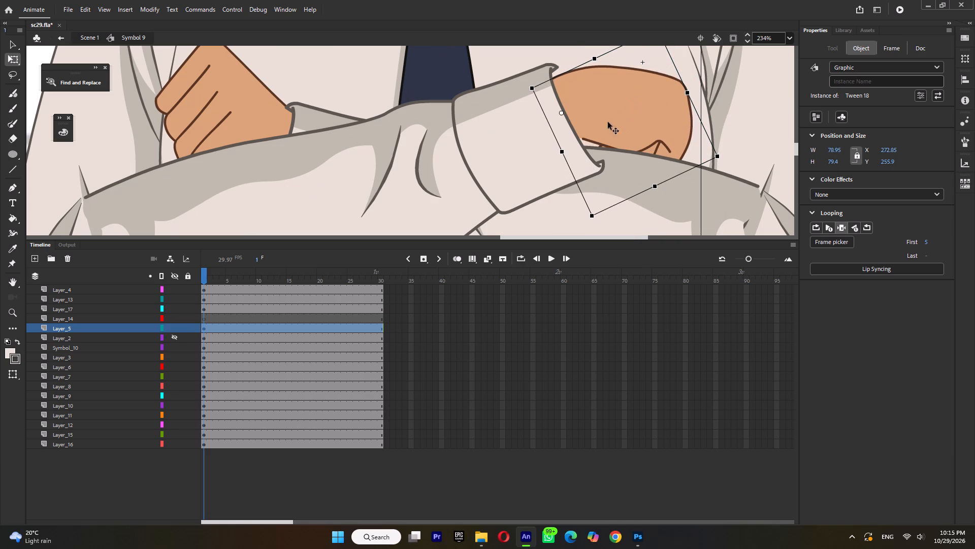
Shorten the front forearm, Tween 37, very slightly at its cuff end to about 250.35 wide.
click(562, 149)
ctrl+scroll(583, 139, down, 5)
click(560, 149)
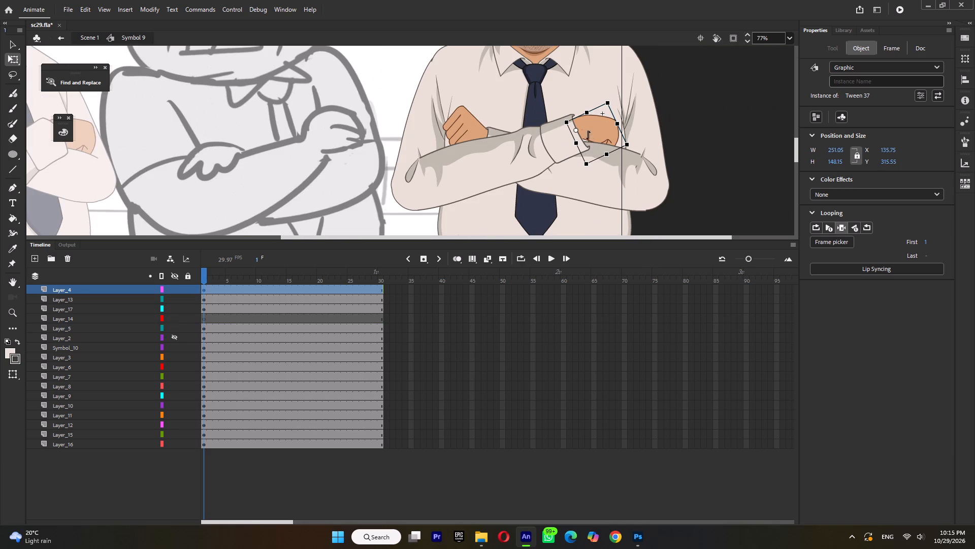
click(583, 130)
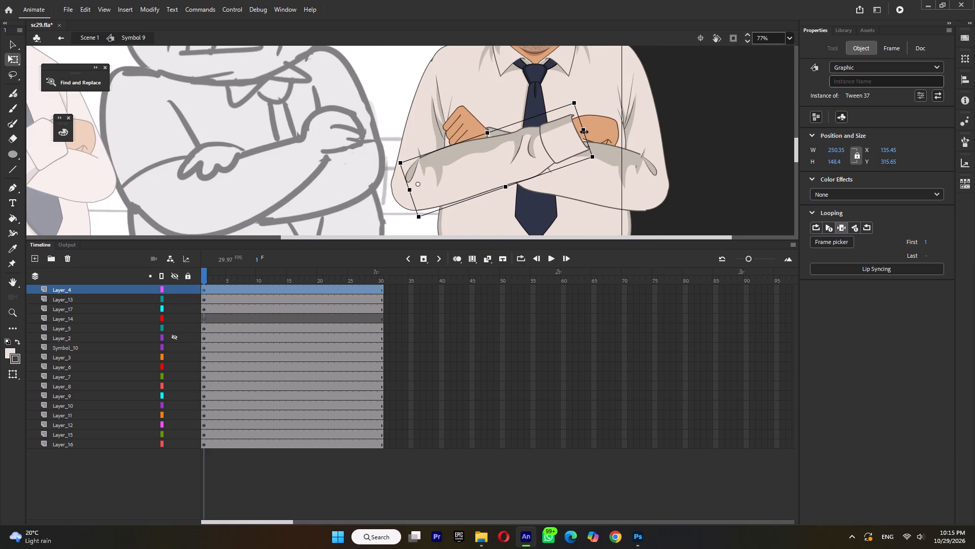
Lower the frame 5 hand to about Y 260.65 so its fingers tuck further behind the rear forearm.
click(601, 128)
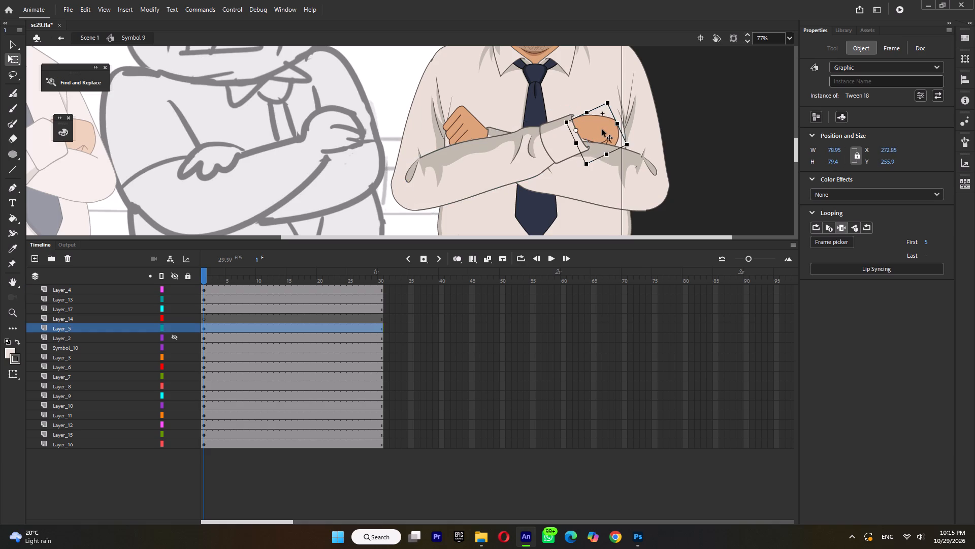
ctrl+scroll(602, 129, up, 4)
drag(602, 128, 597, 135)
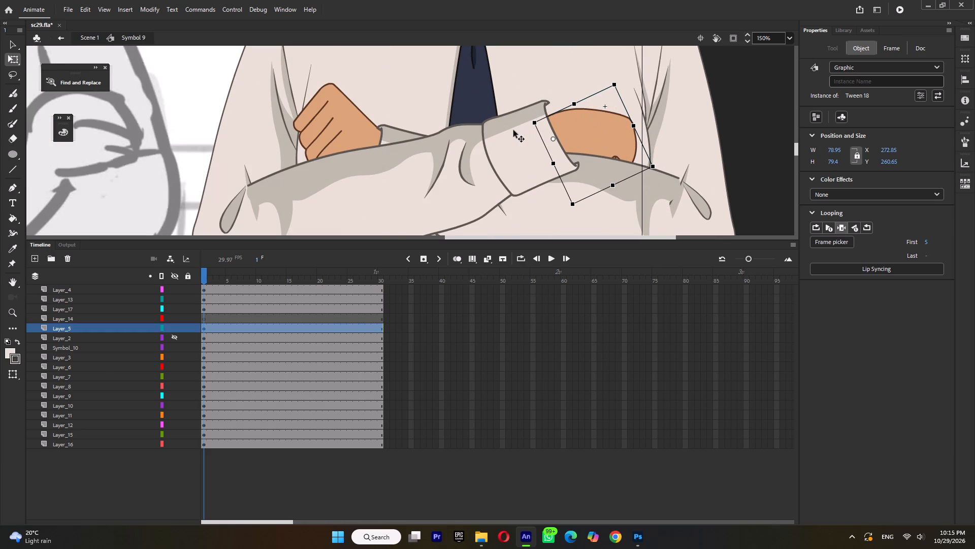
Rotate rear forearm Tween 46 and its upper arm together about the shoulder, swinging the elbow slightly outward to about X 110.15, Y 165.65.
ctrl+scroll(513, 131, down, 8)
click(575, 164)
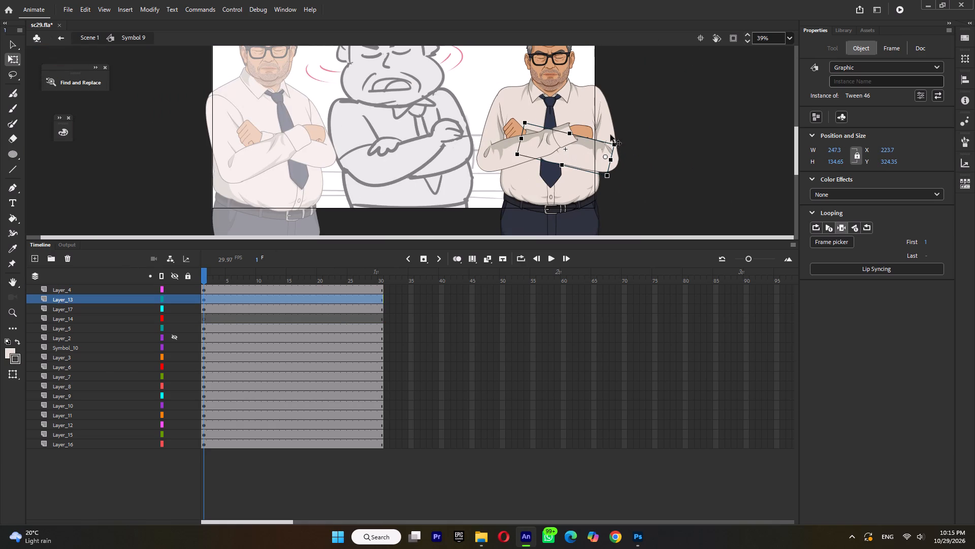
shift+click(605, 119)
drag(571, 131, 591, 92)
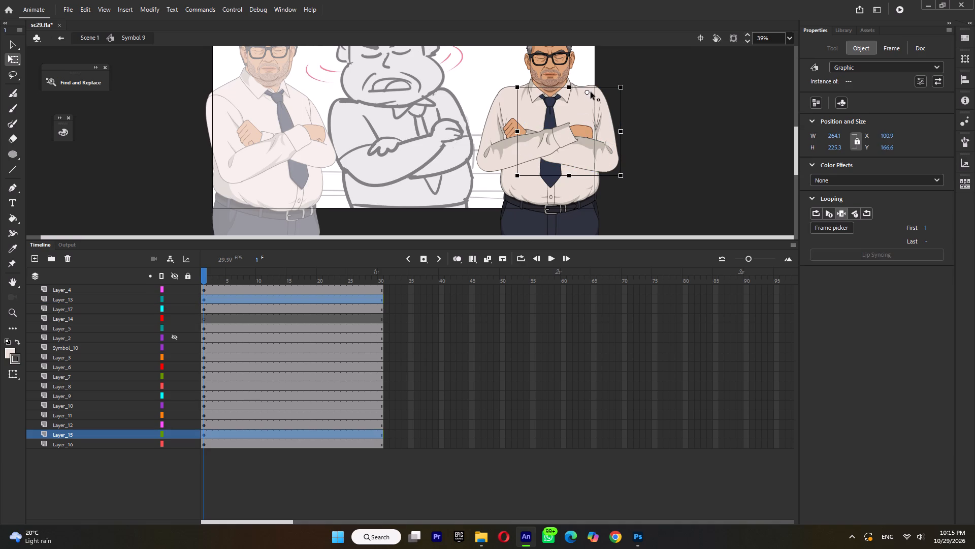
drag(591, 92, 595, 91)
ctrl+scroll(617, 173, up, 2)
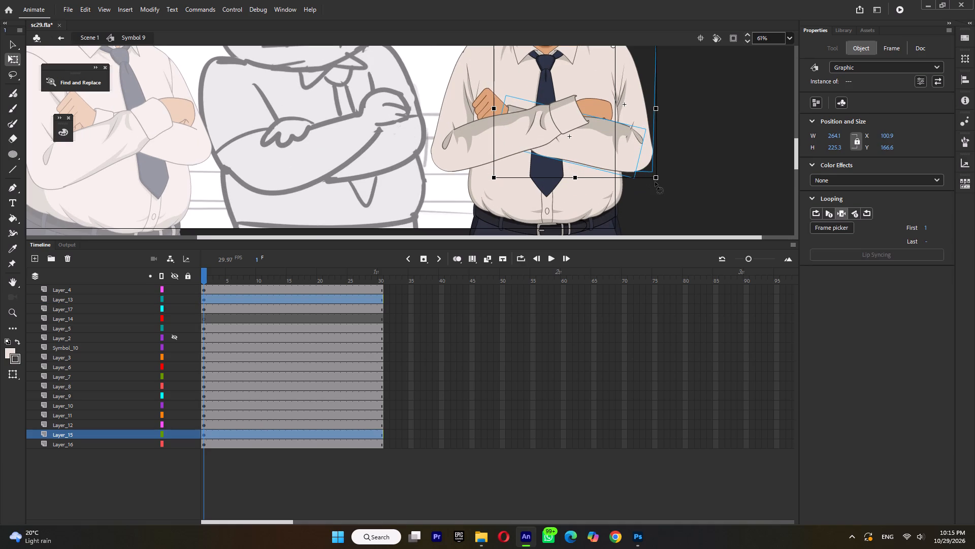
drag(655, 182, 664, 182)
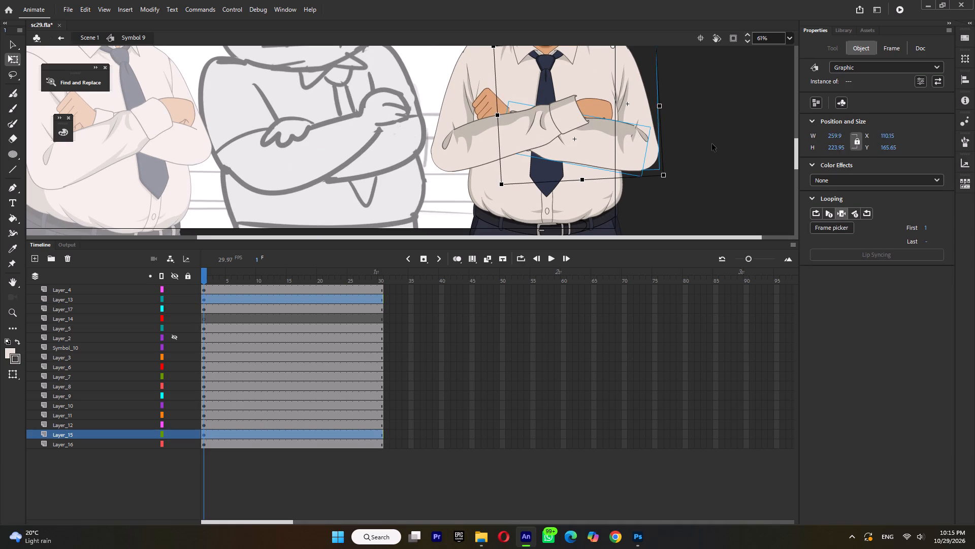
click(712, 144)
Rotate rear forearm Tween 46 to raise its cuff end slightly, and lengthen it toward the fist to about 255.55 wide.
click(611, 151)
drag(505, 100, 508, 94)
key(ctrl+z)
drag(504, 103, 507, 97)
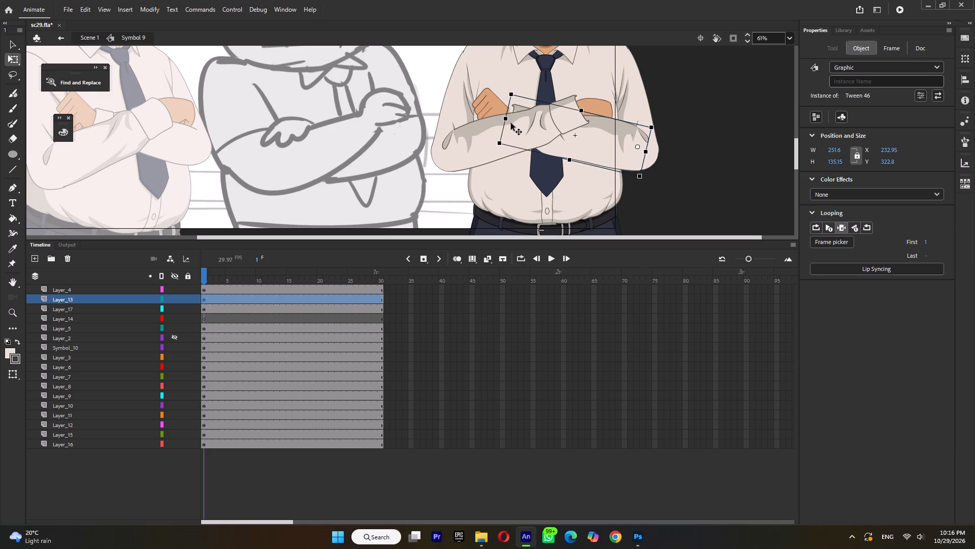
drag(505, 120, 500, 120)
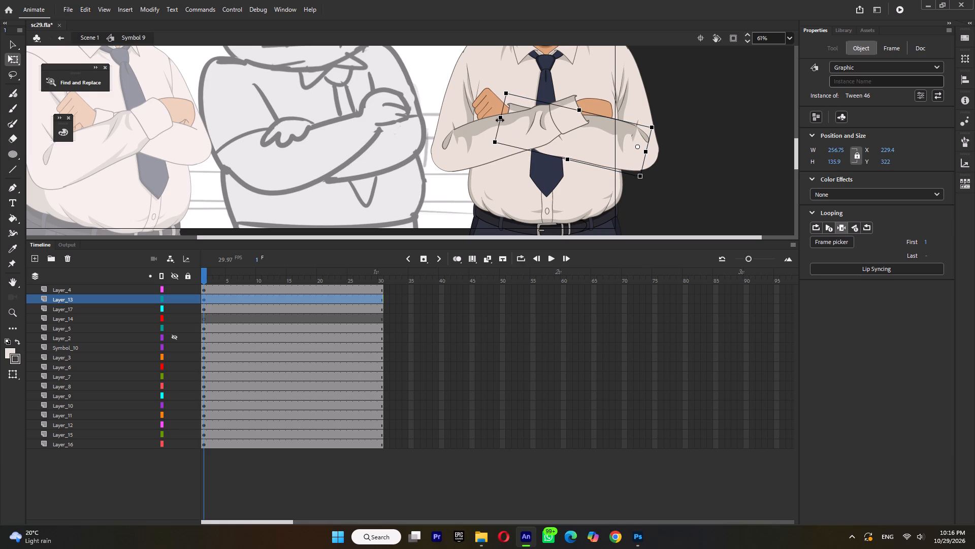
drag(500, 120, 500, 119)
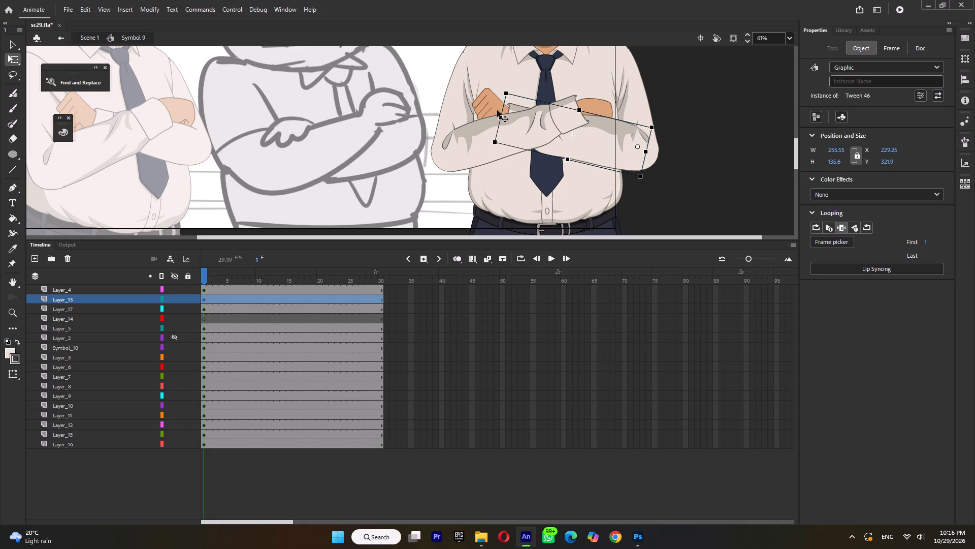
Move the Layer_17 fist outward from the rear forearm's cuff to about X 74, Y 275.6.
click(494, 100)
ctrl+scroll(495, 102, up, 4)
click(498, 104)
ctrl+scroll(499, 187, down, 4)
ctrl+scroll(510, 212, up, 4)
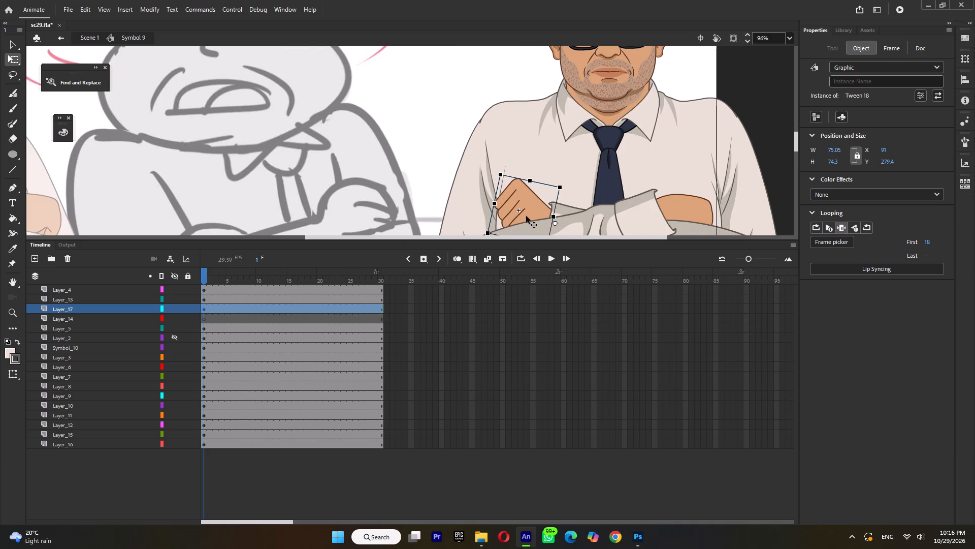
ctrl+scroll(526, 216, up, 4)
drag(526, 210, 526, 203)
ctrl+scroll(526, 192, down, 4)
drag(521, 194, 504, 199)
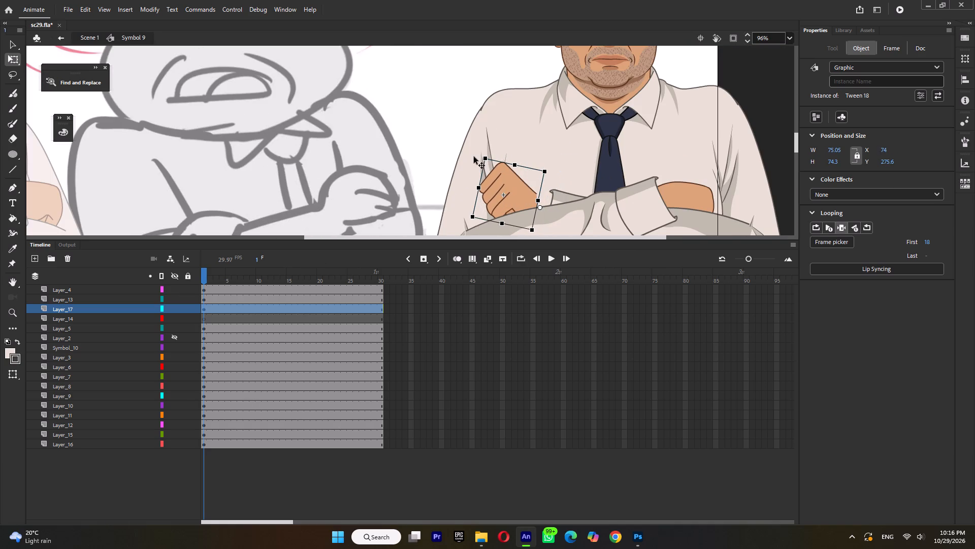
Rotate the Layer_17 fist beside the rear forearm's cuff and enlarge it to about 71.1 by 70.2, near X 78.55, Y 283.05.
drag(478, 157, 516, 204)
drag(517, 200, 521, 192)
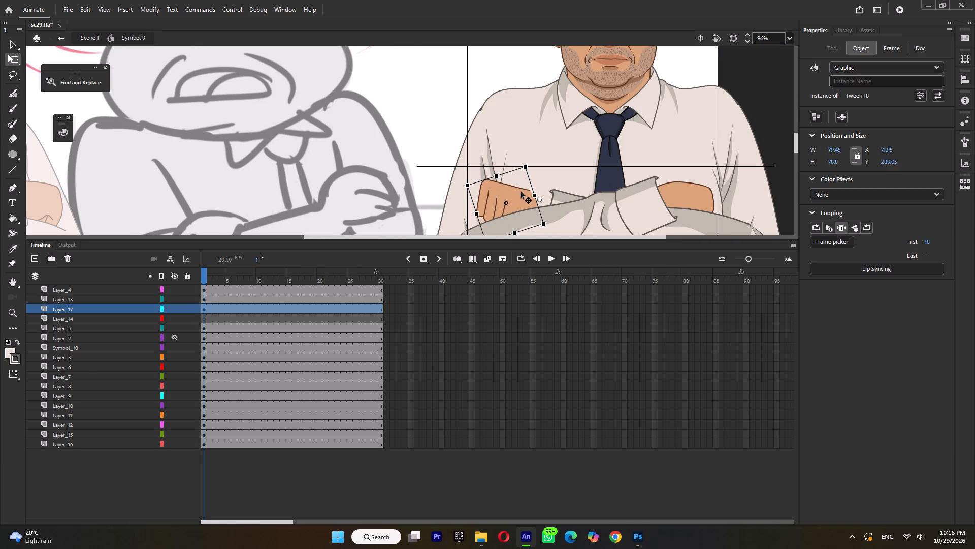
drag(521, 192, 521, 191)
drag(462, 188, 471, 163)
drag(504, 187, 511, 193)
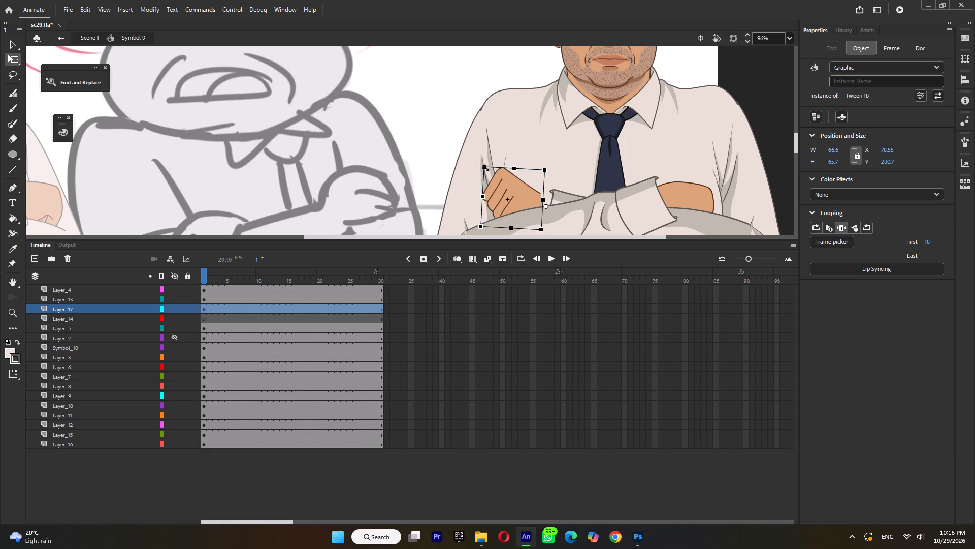
shift+drag(486, 168, 478, 166)
ctrl+scroll(484, 169, up, 5)
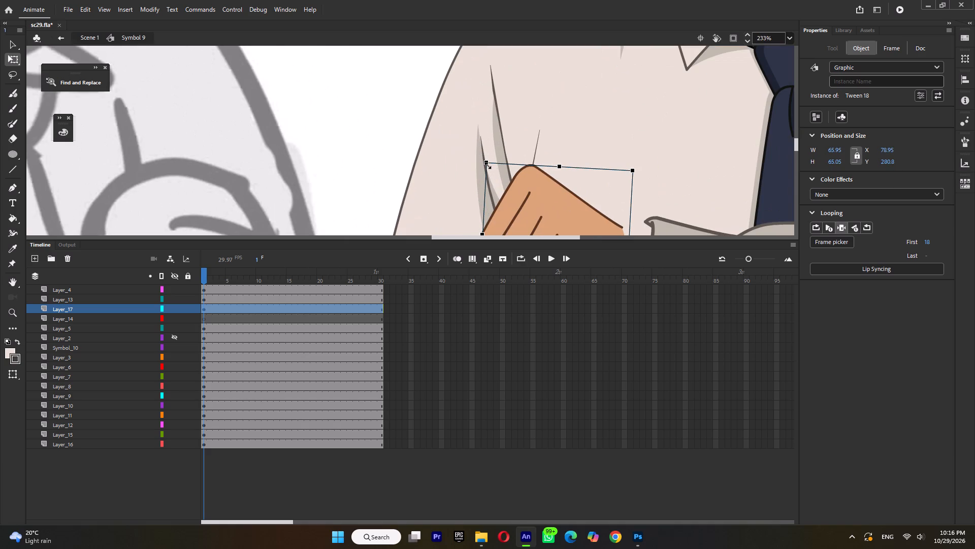
shift+drag(488, 165, 476, 156)
ctrl+scroll(498, 149, down, 9)
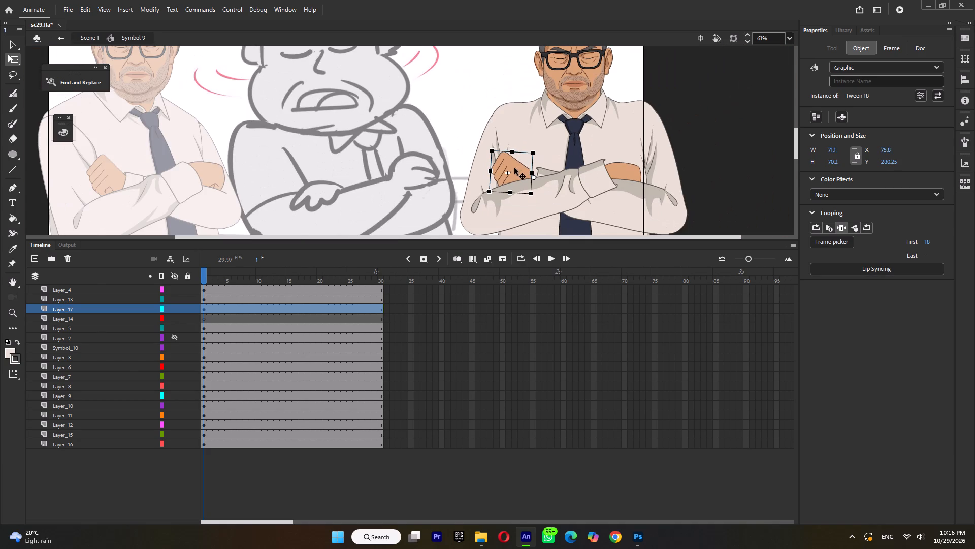
click(512, 168)
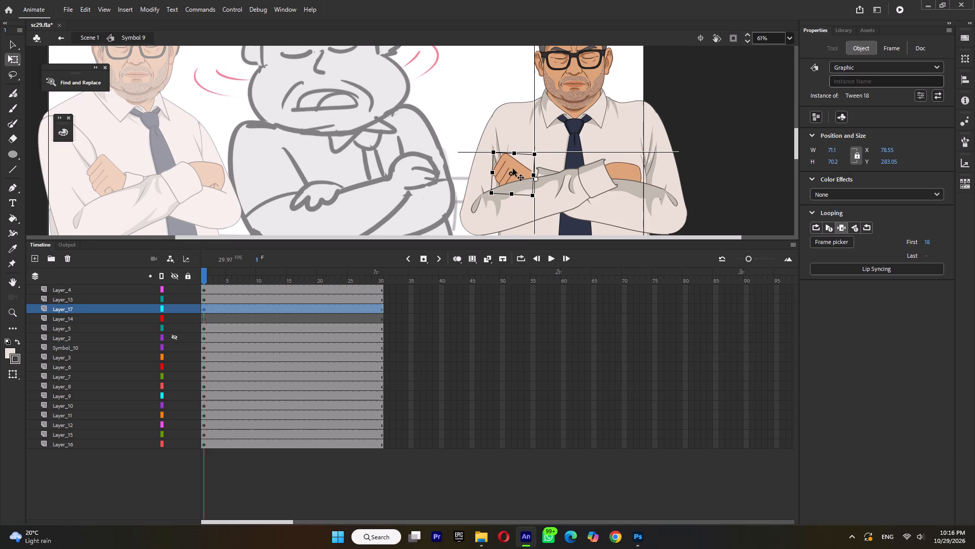
Rotate rear forearm Tween 46 slightly about the elbow to lower its cuff end.
click(545, 168)
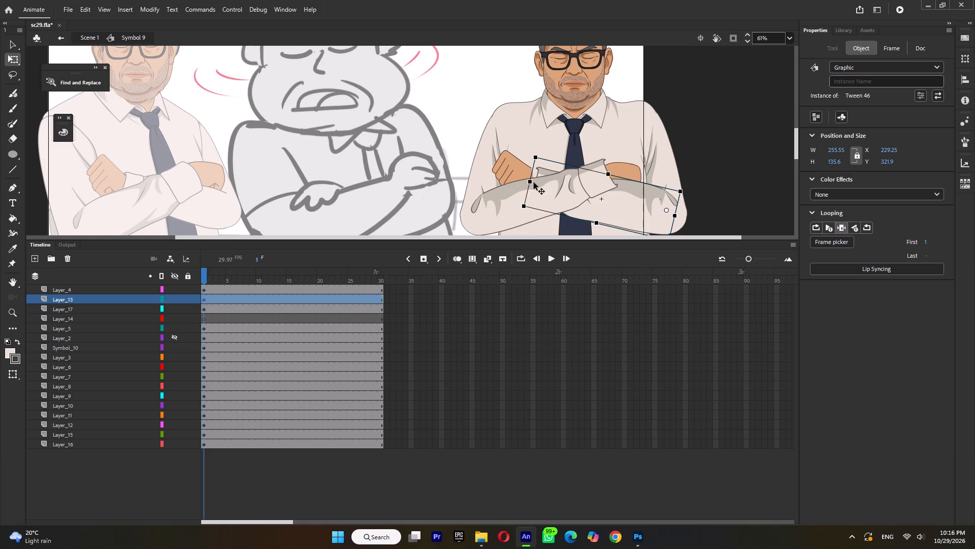
drag(517, 202, 515, 207)
Move the Layer_17 fist inward against the rear forearm's cuff and rotate its knuckles outward, to about X 88.25, Y 284.7.
click(501, 169)
ctrl+scroll(517, 166, up, 3)
drag(524, 167, 532, 172)
click(535, 167)
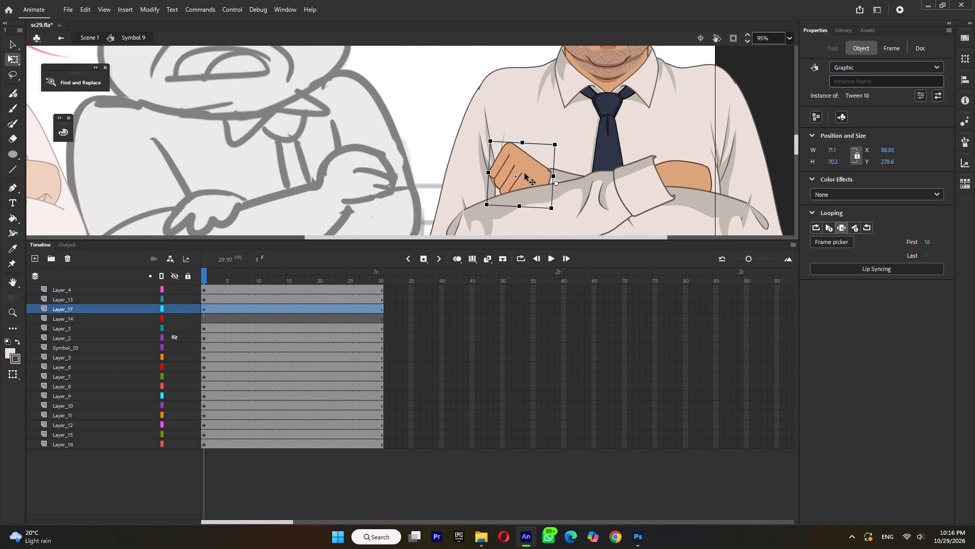
drag(480, 208, 481, 219)
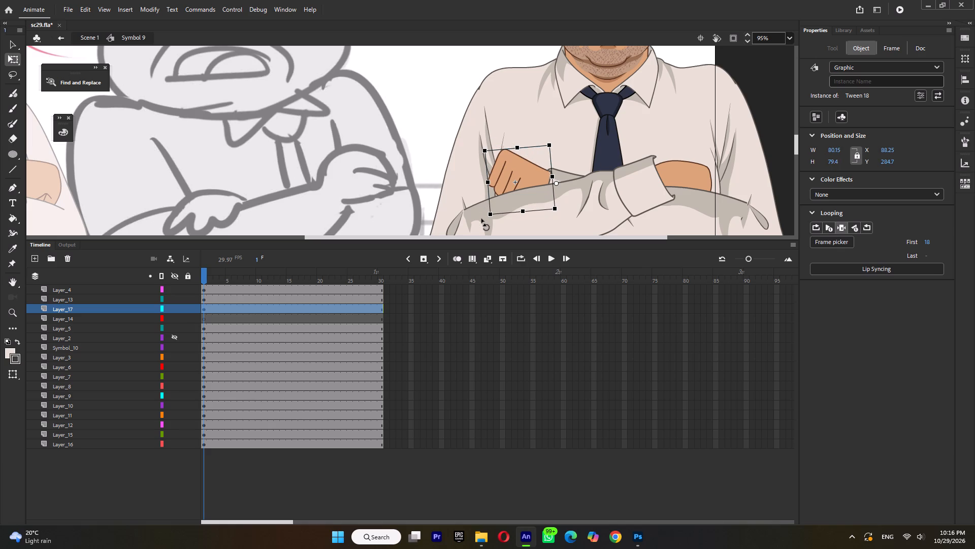
Open the sleeve group inside front forearm Tween 37 and delete the folded flap at the cuff's lower corner.
click(691, 173)
click(636, 205)
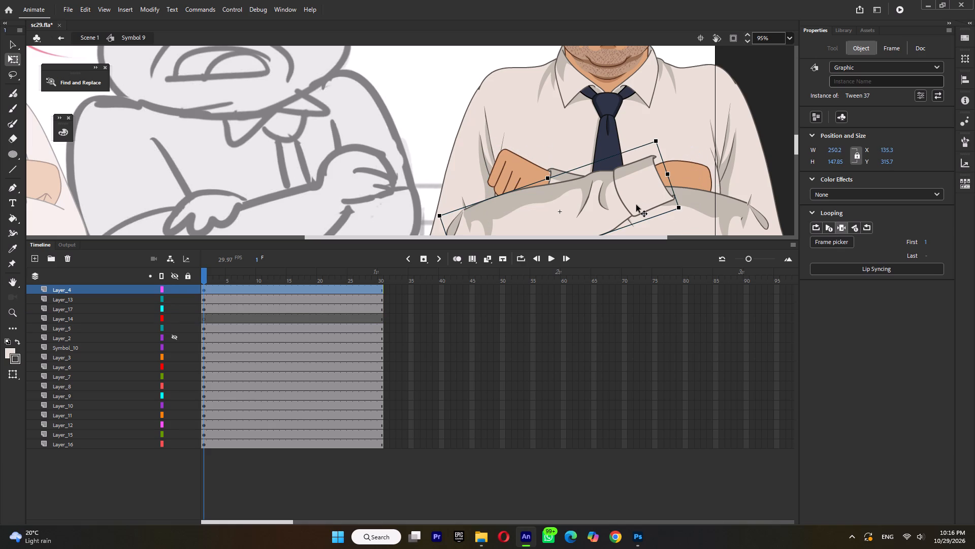
double_click(636, 205)
ctrl+scroll(681, 203, up, 4)
double_click(666, 191)
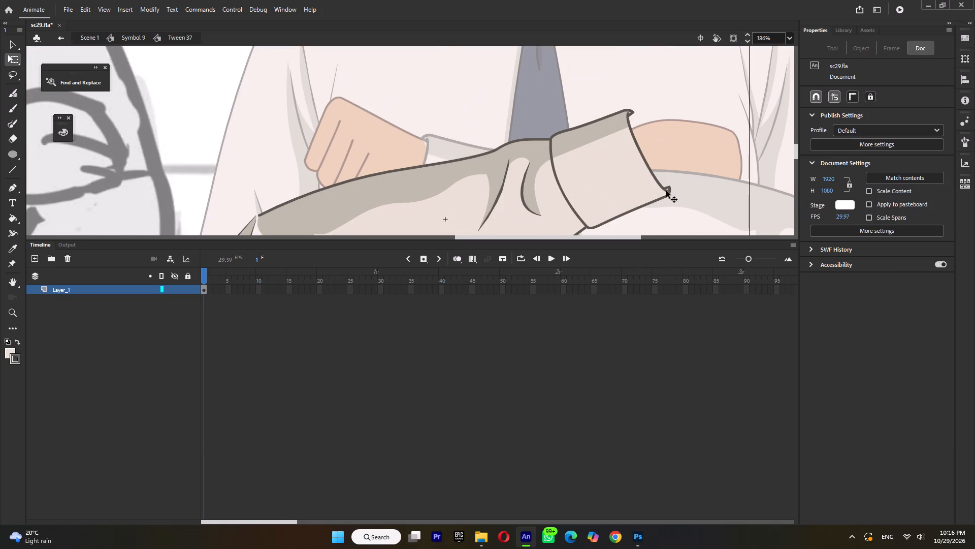
drag(666, 191, 675, 197)
click(669, 186)
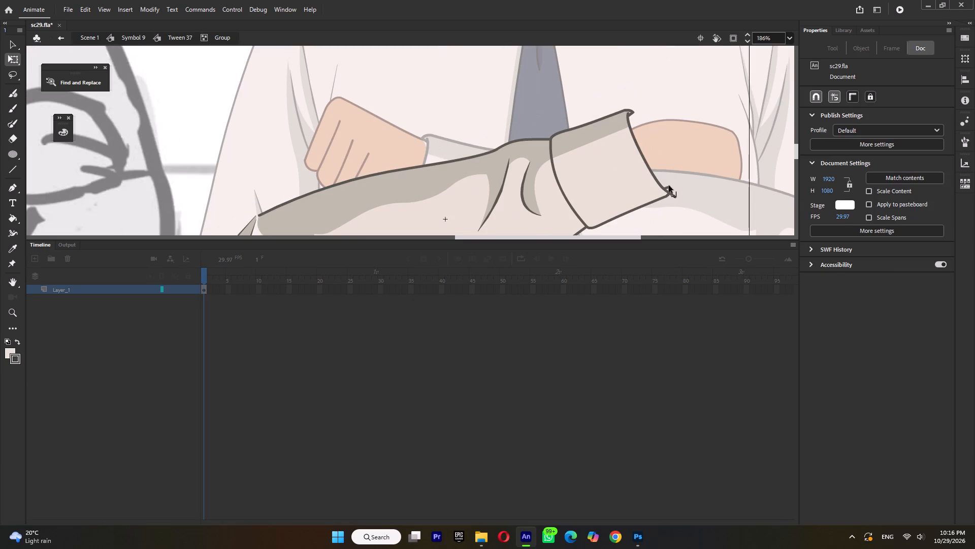
key(Delete)
click(669, 191)
key(Delete)
click(669, 186)
key(Delete)
click(672, 196)
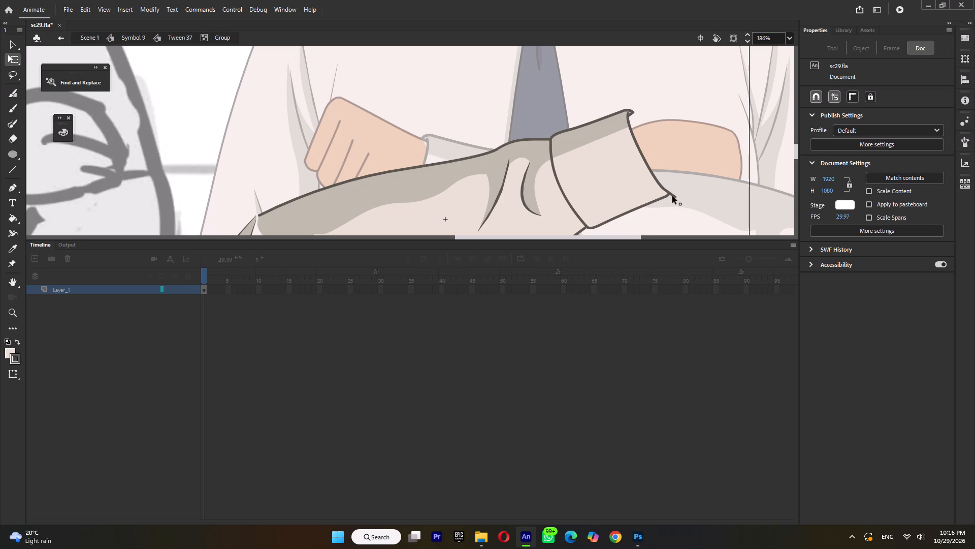
key(Delete)
Reshape the cuff's lower corner into a small curved, pointed tip.
drag(669, 193, 668, 182)
click(665, 188)
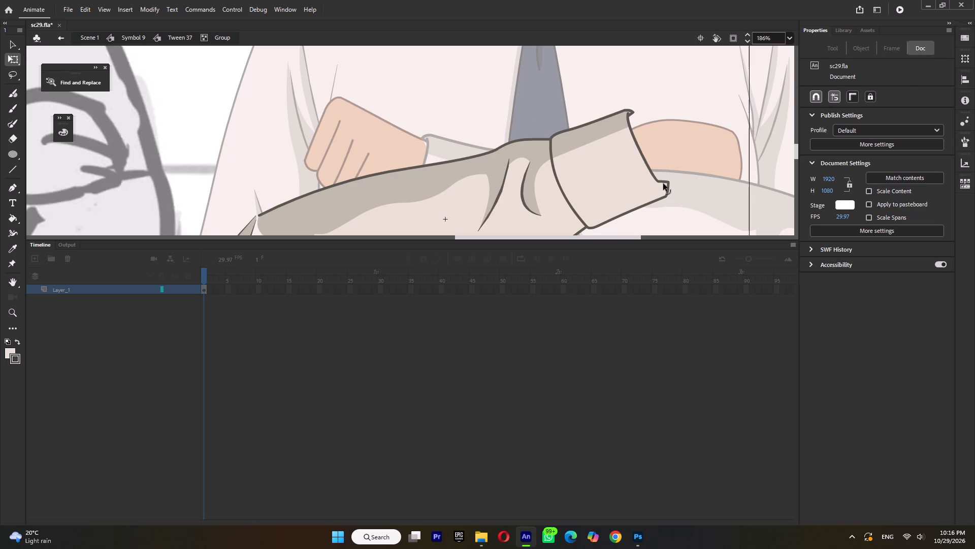
click(665, 195)
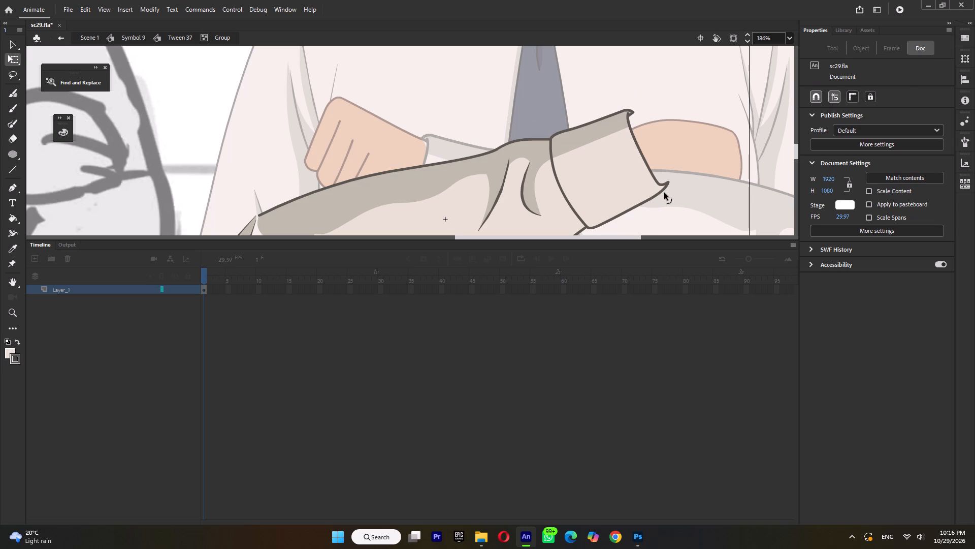
drag(657, 179, 658, 173)
Delete the folded flap's outline and fill at the cuff's upper corner, along with the stray line end above it.
ctrl+scroll(633, 113, up, 4)
drag(638, 112, 648, 132)
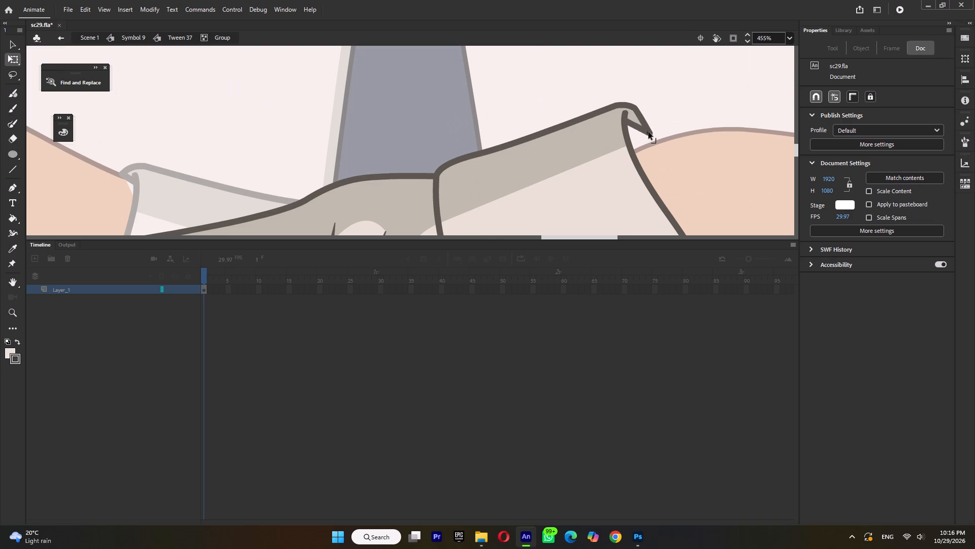
drag(648, 132, 648, 127)
drag(626, 111, 629, 91)
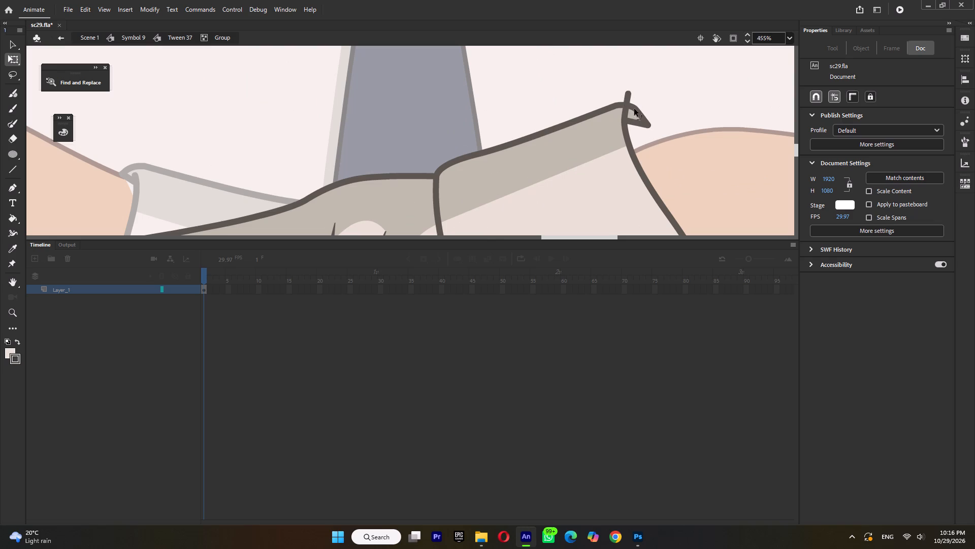
click(635, 111)
key(Delete)
click(634, 116)
key(Delete)
click(634, 122)
key(Delete)
click(630, 96)
key(Delete)
Reshape the cuff's upper corner into a small curved lip that joins the opening edge.
drag(627, 107, 641, 124)
drag(625, 122, 629, 132)
drag(615, 105, 617, 115)
drag(626, 112, 630, 120)
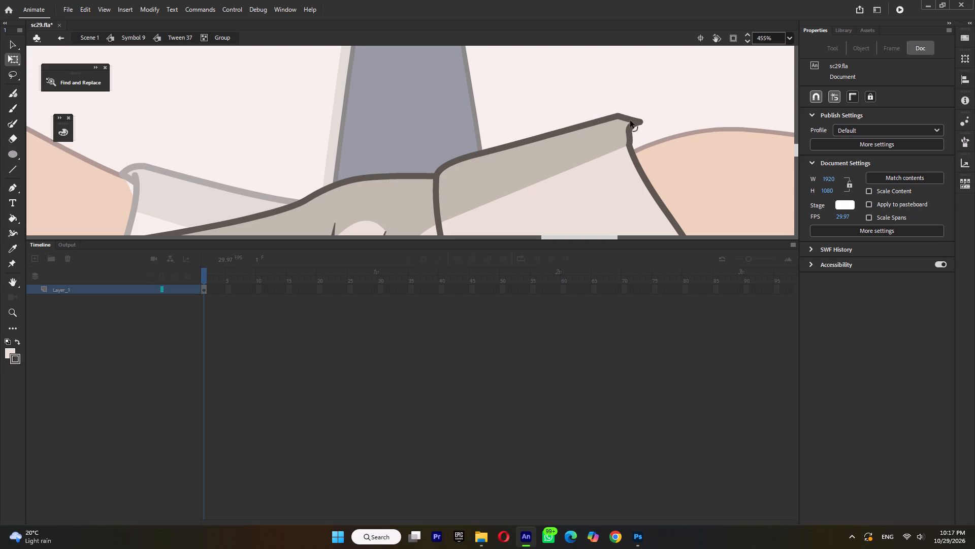
drag(630, 120, 629, 117)
click(630, 131)
drag(629, 148, 634, 159)
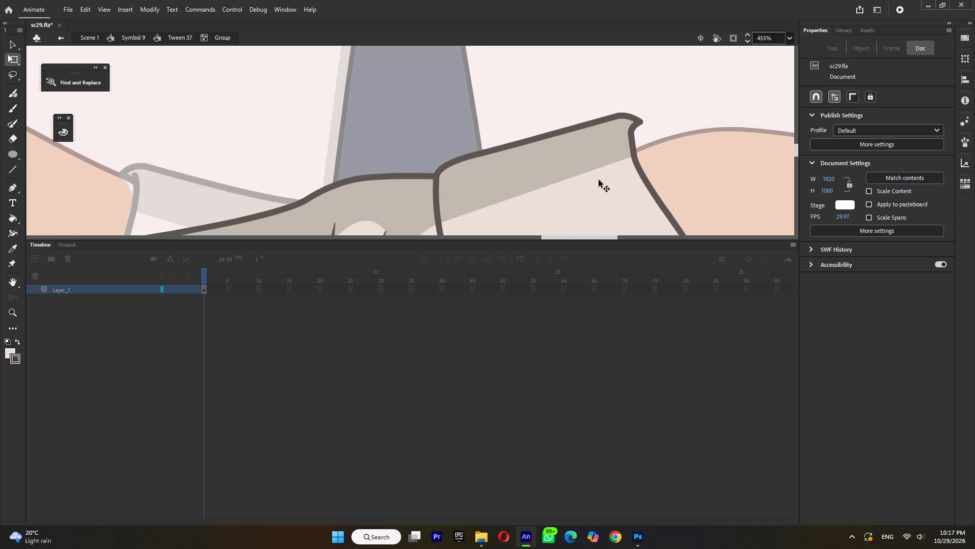
Fill the cuff's shaded band with the light shirt colour sampled from the cuff.
key(i)
click(605, 186)
click(600, 154)
Refine the cuff's upper corner by lowering its top edge and curving its outer tip down over the opening.
ctrl+drag(632, 131, 637, 140)
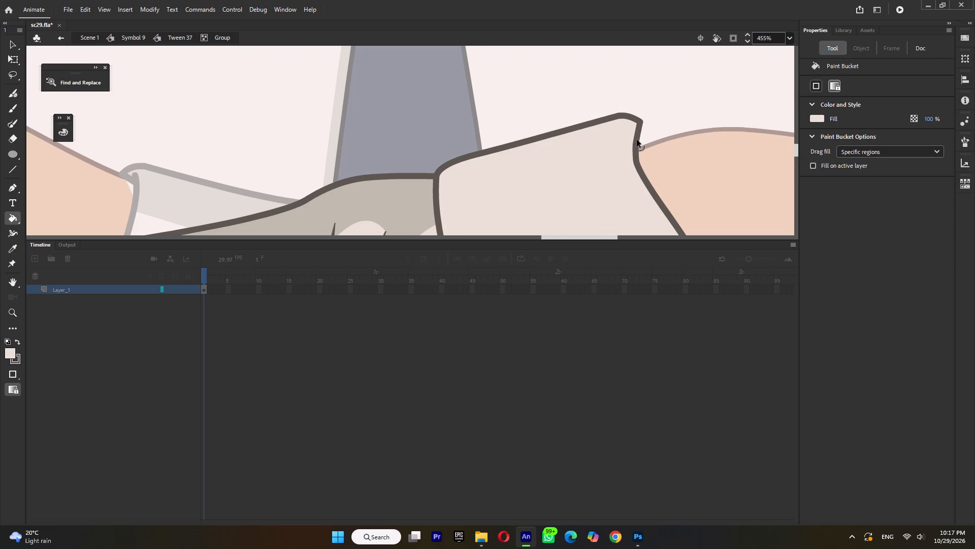
ctrl+drag(637, 140, 636, 136)
ctrl+drag(643, 124, 653, 136)
ctrl+drag(619, 115, 618, 127)
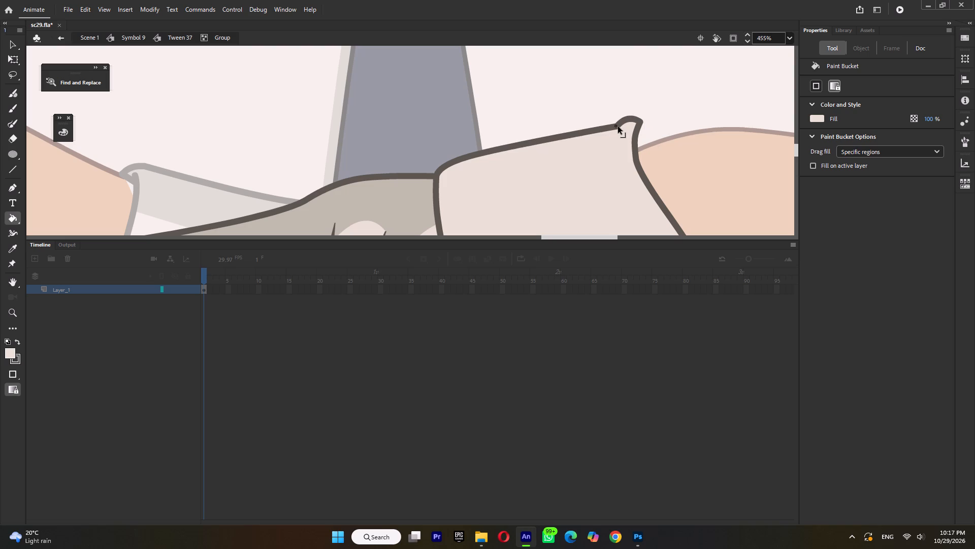
ctrl+drag(618, 127, 617, 121)
ctrl+click(628, 118)
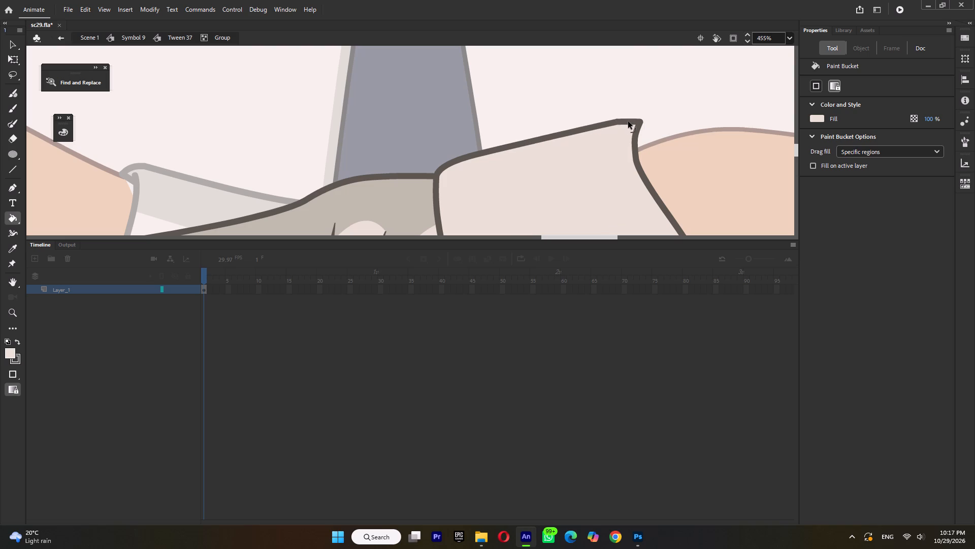
ctrl+drag(640, 124, 647, 136)
ctrl+drag(630, 127, 637, 121)
ctrl+drag(637, 121, 631, 121)
ctrl+drag(636, 140, 638, 148)
Smooth the cuff's opening edge just below the upper tip, and return to Symbol 9.
ctrl+scroll(637, 128, down, 9)
ctrl+scroll(638, 137, up, 9)
ctrl+drag(638, 123, 652, 125)
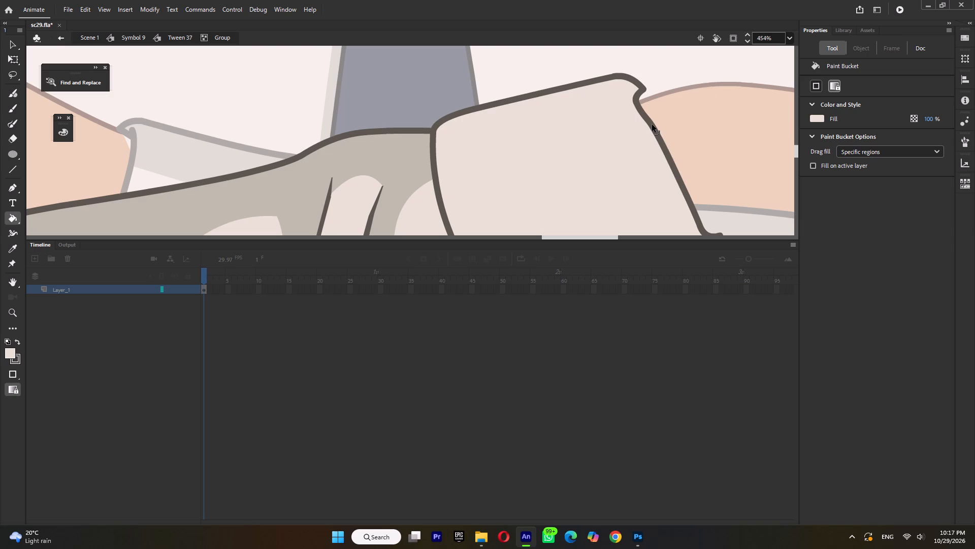
ctrl+drag(652, 125, 643, 129)
ctrl+click(635, 105)
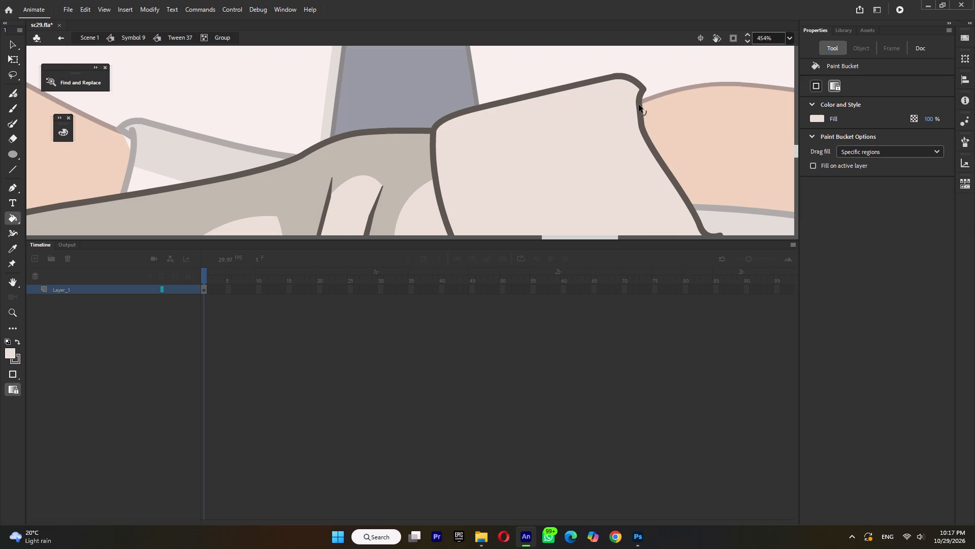
ctrl+click(642, 128)
ctrl+click(642, 113)
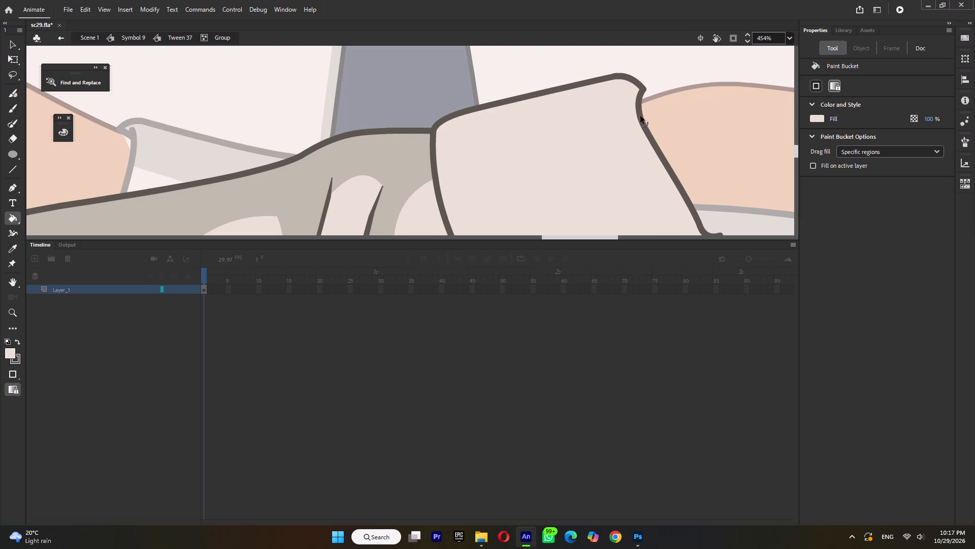
ctrl+double_click(670, 95)
ctrl+scroll(671, 119, down, 11)
ctrl+double_click(676, 117)
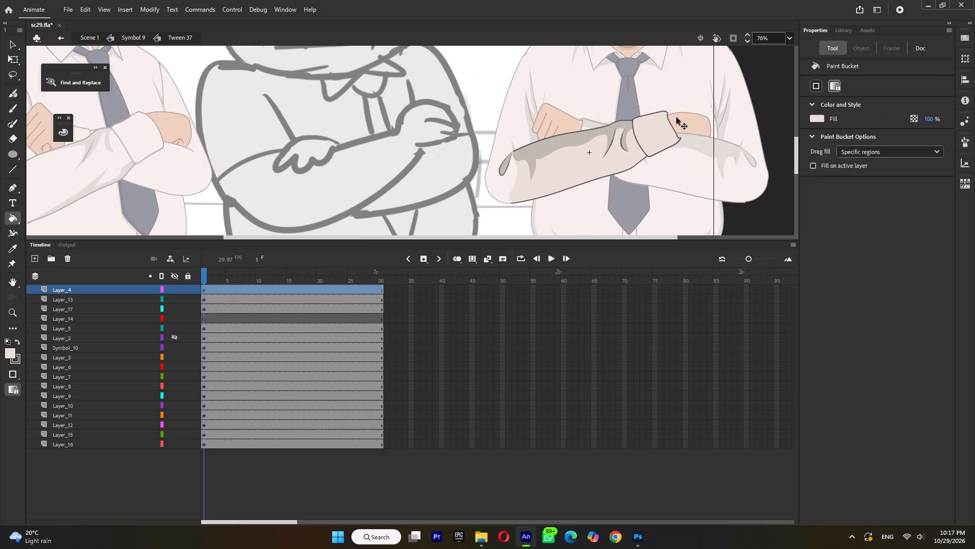
ctrl+scroll(700, 135, down, 3)
ctrl+click(697, 124)
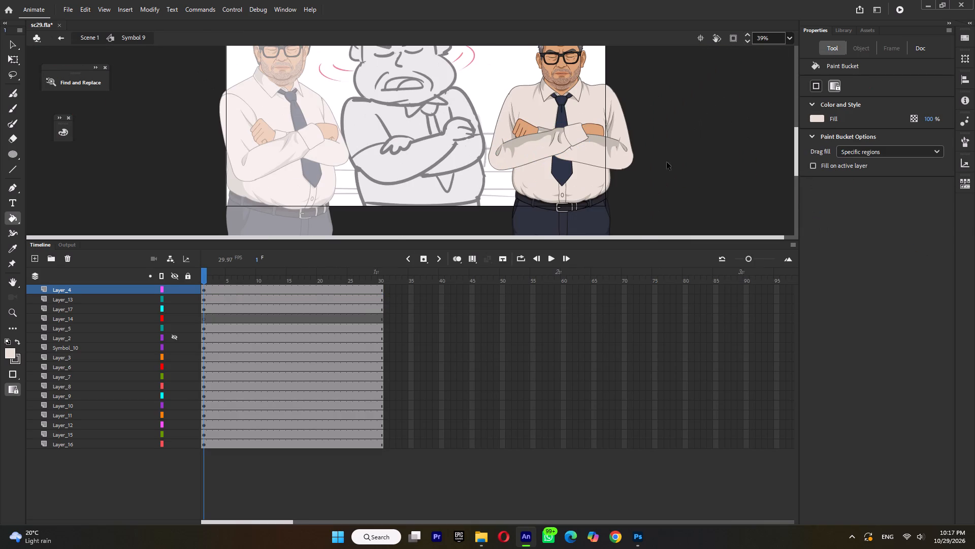
Fill the shading on the sleeve of front forearm Tween 37 with the light shirt colour, inside its group.
click(8, 62)
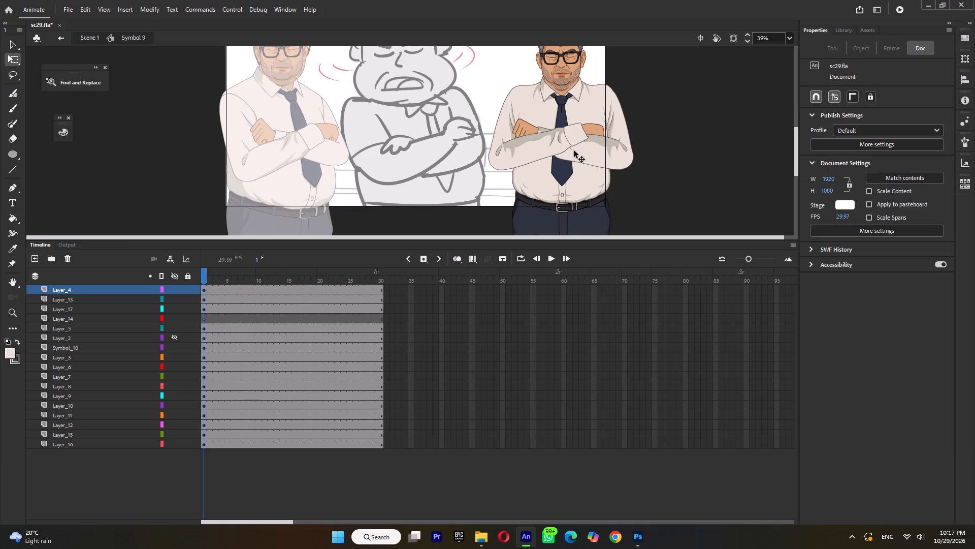
ctrl+scroll(542, 154, up, 4)
ctrl+middle_click(542, 154)
key(i)
click(518, 154)
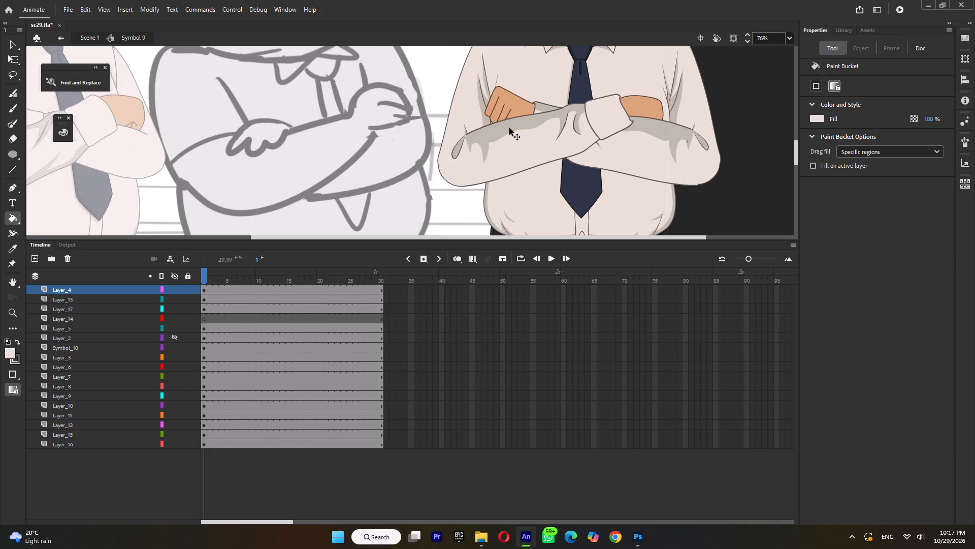
ctrl+triple_click(509, 128)
ctrl+click(509, 128)
click(501, 129)
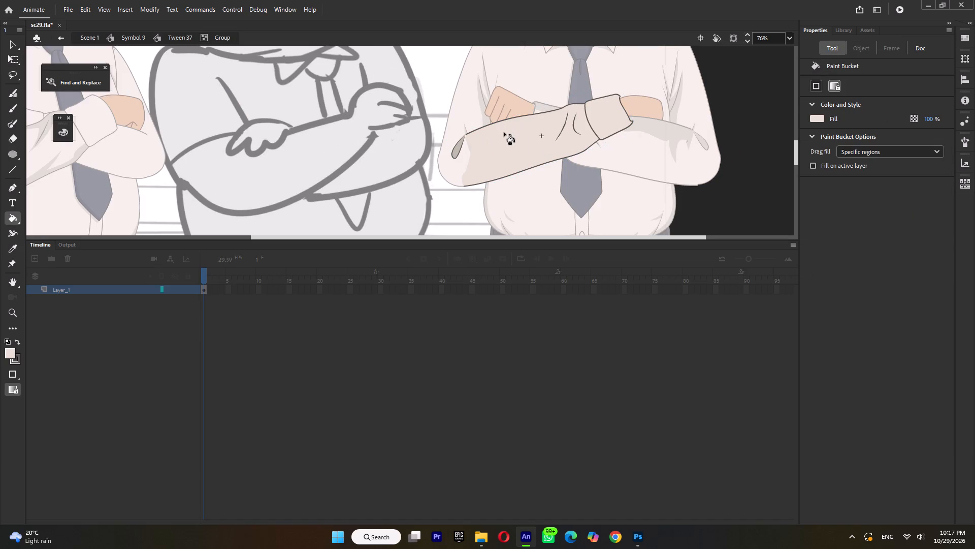
Bow the front forearm's lower outline slightly downward, extend its elbow end to meet the upper arm, and leave the group.
ctrl+scroll(481, 181, up, 4)
ctrl+drag(481, 186, 481, 190)
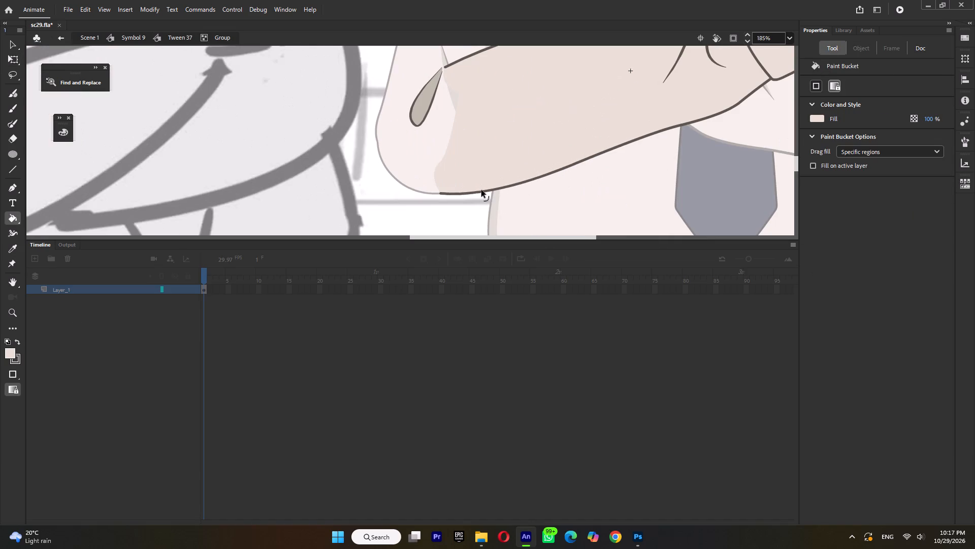
ctrl+drag(481, 190, 481, 192)
ctrl+drag(584, 160, 584, 167)
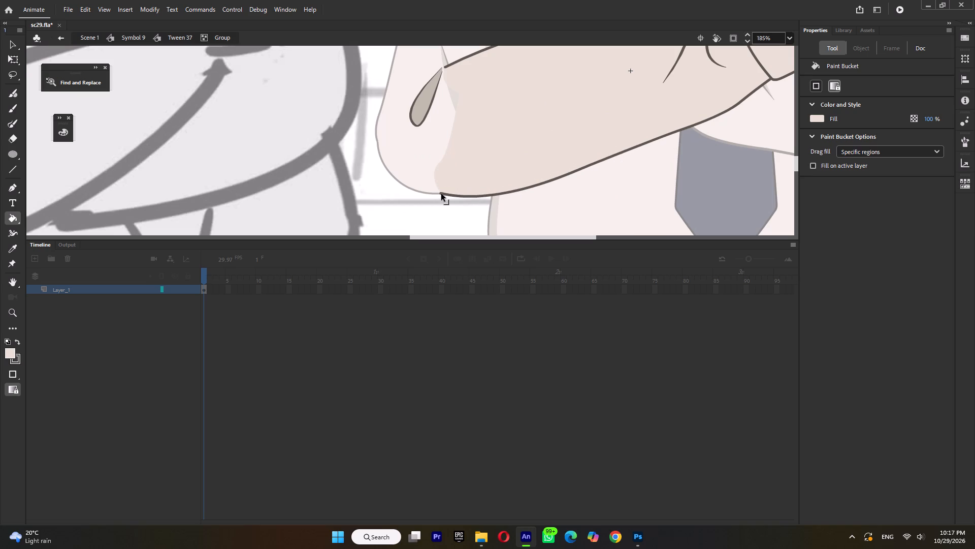
ctrl+drag(440, 194, 429, 194)
ctrl+double_click(400, 187)
ctrl+scroll(400, 187, down, 5)
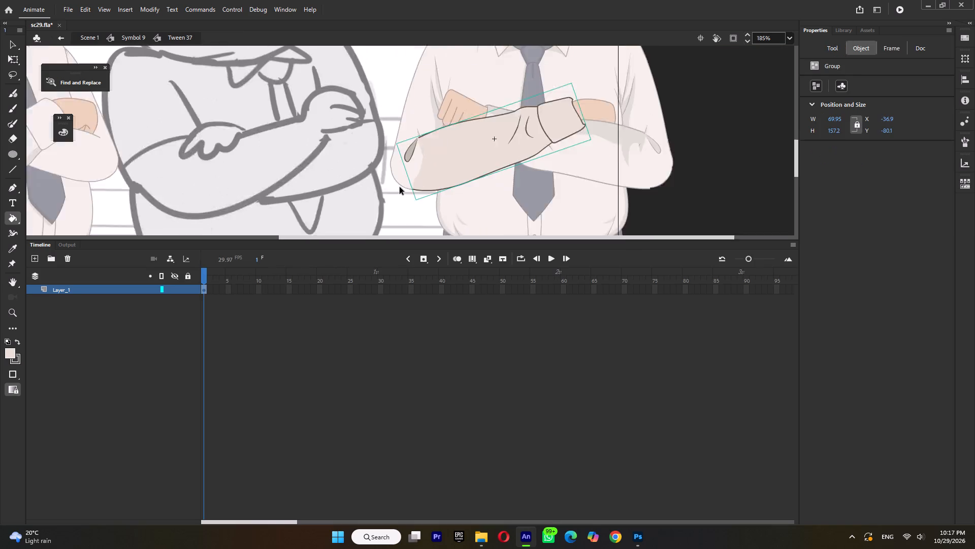
Bow back forearm Tween 46's lower outline slightly downward and extend its elbow end to meet the upper arm, inside its group.
ctrl+double_click(386, 192)
ctrl+double_click(600, 169)
ctrl+scroll(596, 184, up, 5)
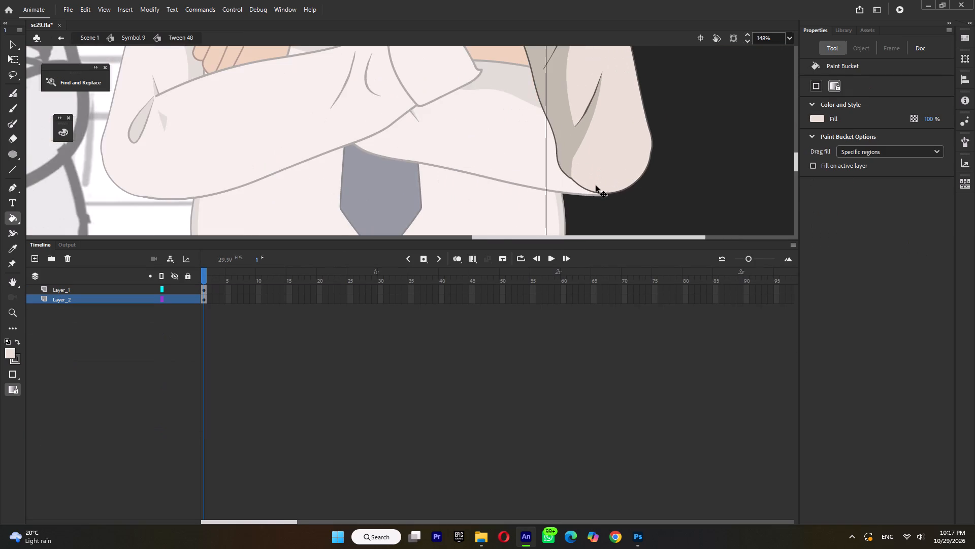
ctrl+triple_click(543, 191)
ctrl+click(543, 191)
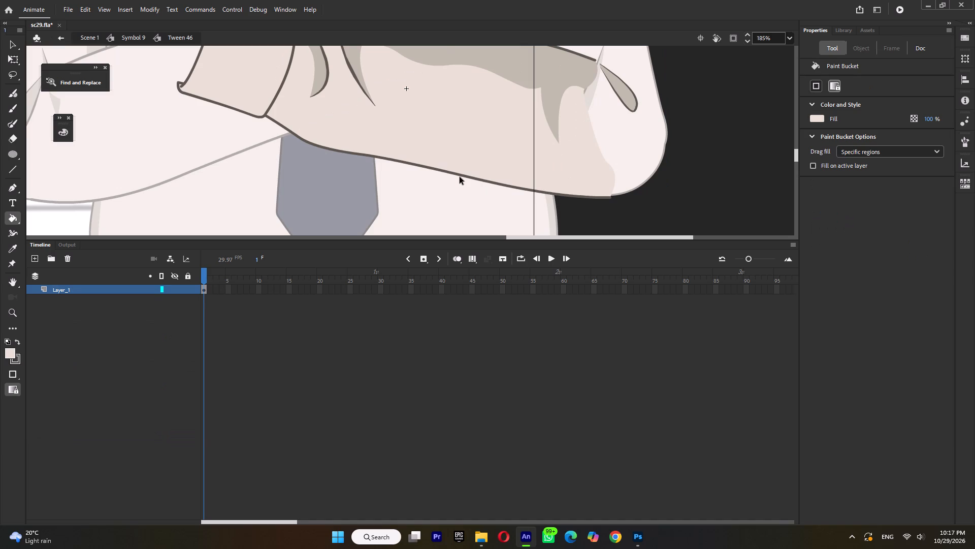
ctrl+double_click(460, 177)
ctrl+triple_click(460, 176)
ctrl+click(459, 175)
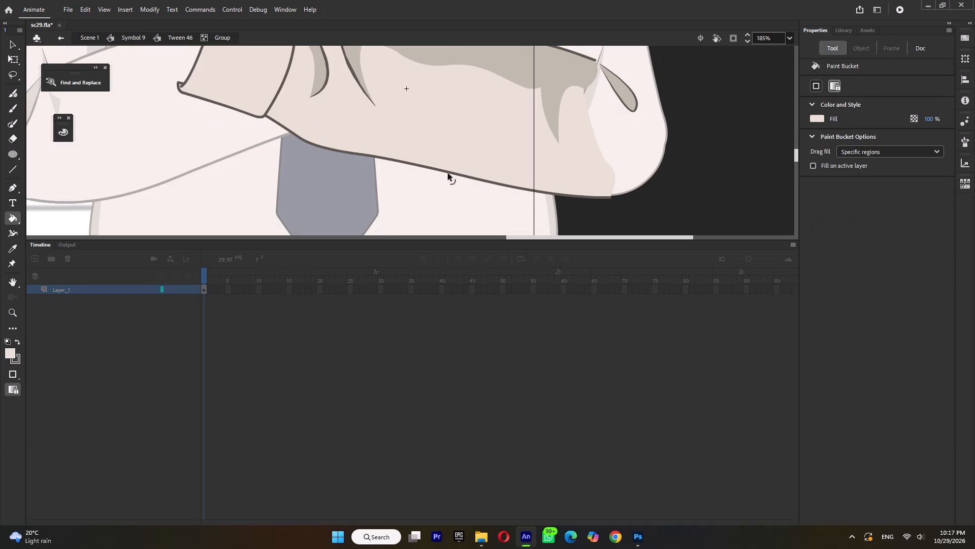
ctrl+drag(449, 172, 449, 177)
ctrl+click(560, 196)
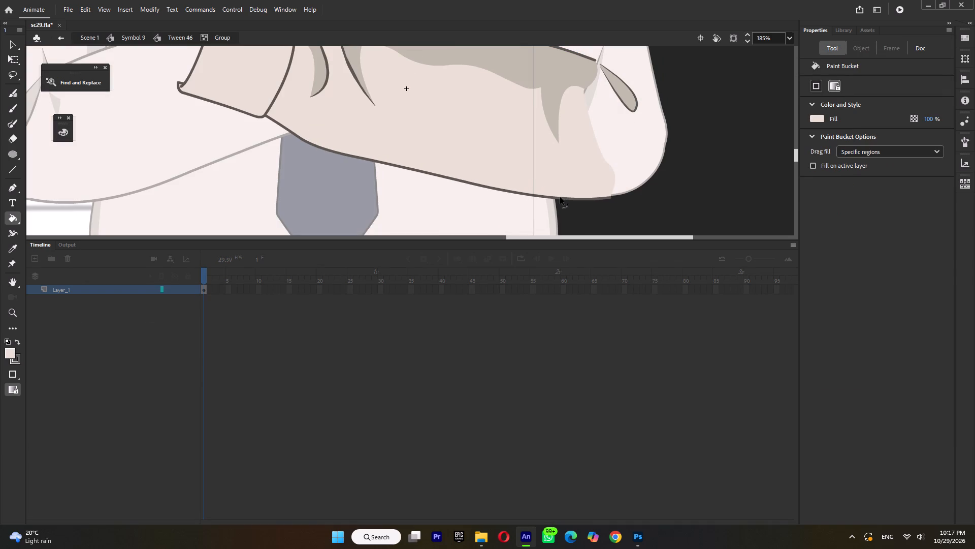
ctrl+drag(609, 198, 618, 196)
ctrl+drag(618, 196, 617, 196)
Sample the light shirt colour, fill the shading on back forearm Tween 46's sleeve and cuff, and return to Symbol 9.
key(i)
click(499, 142)
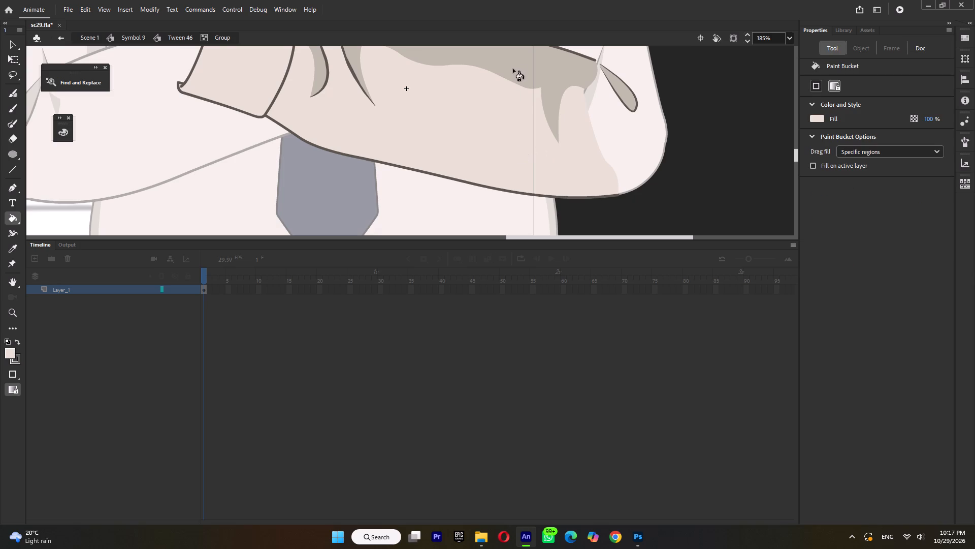
click(515, 65)
ctrl+scroll(386, 144, down, 5)
ctrl+double_click(612, 131)
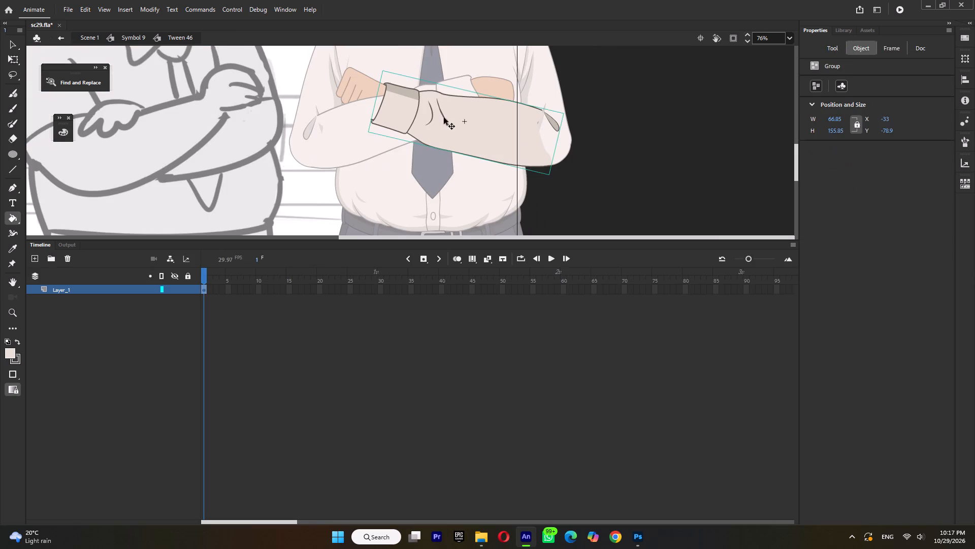
ctrl+double_click(396, 98)
ctrl+double_click(402, 96)
ctrl+click(421, 76)
click(406, 89)
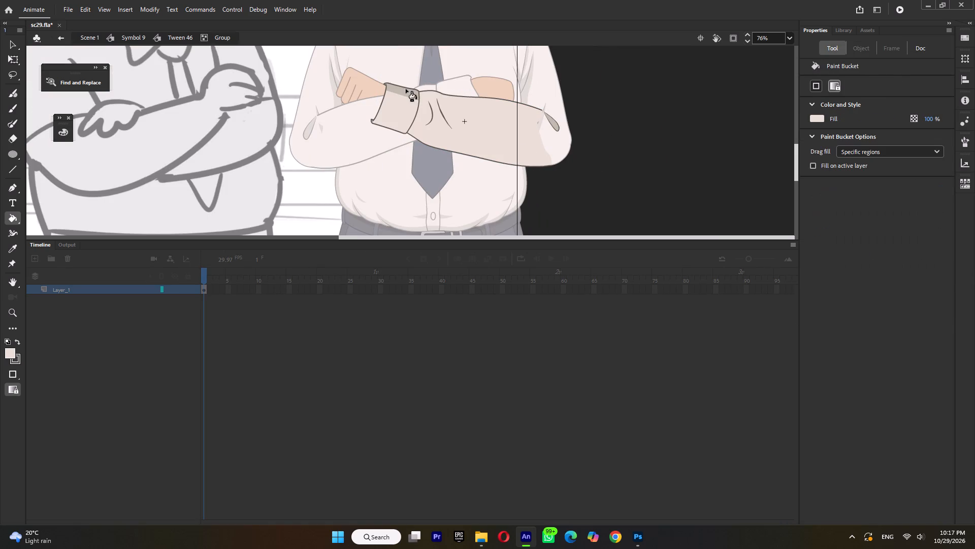
ctrl+triple_click(627, 79)
ctrl+click(627, 79)
Save the file with both recoloured forearms in place.
ctrl+scroll(627, 78, down, 2)
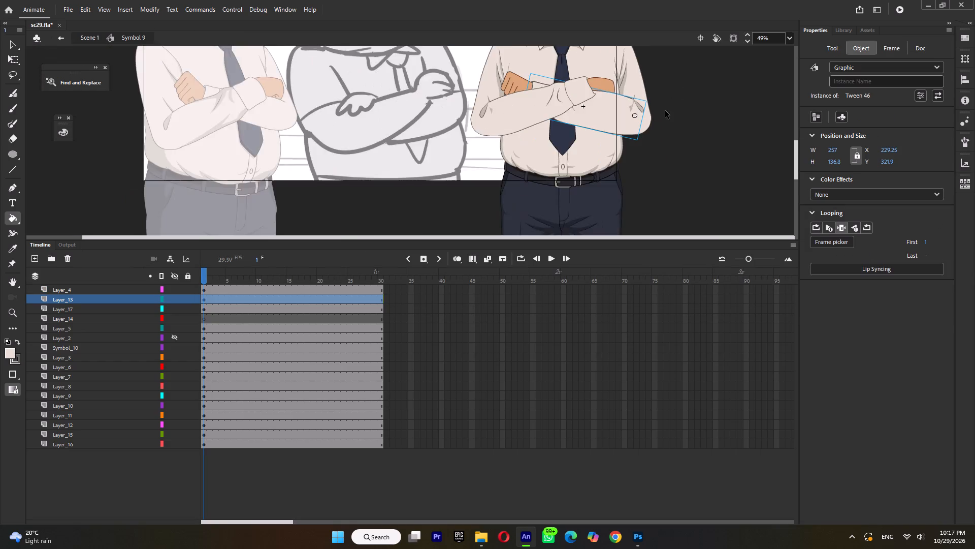
ctrl+scroll(661, 129, down, 2)
ctrl+click(661, 126)
ctrl+scroll(687, 153, down, 3)
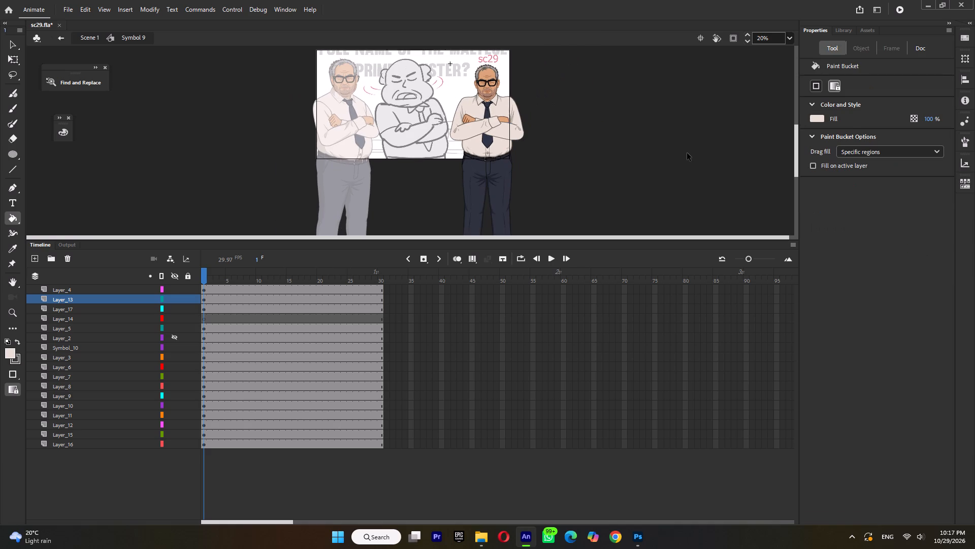
key(ctrl+s)
Rotate upper arm Tween 49 and front forearm Tween 37 together about the shoulder, bringing the elbow slightly inward toward the torso.
ctrl+scroll(455, 120, up, 4)
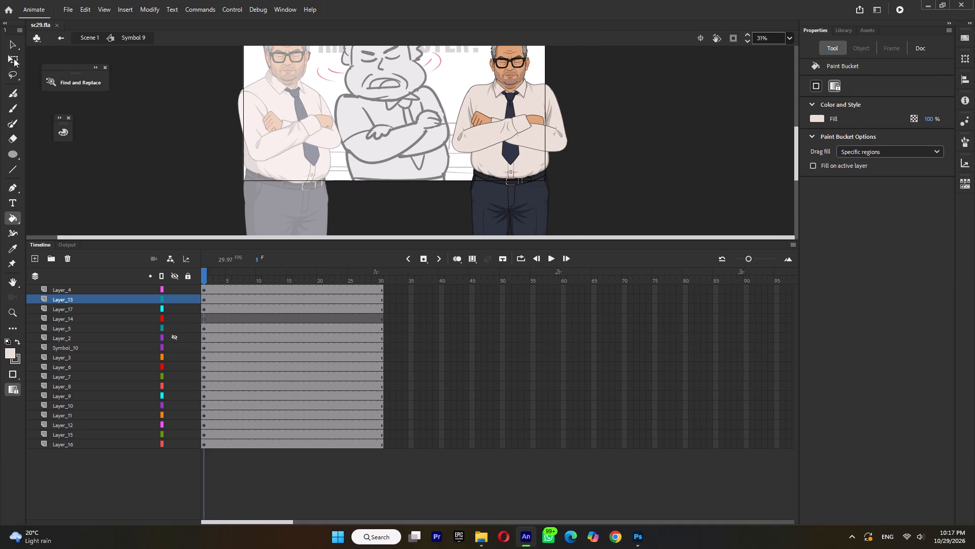
click(14, 58)
click(468, 124)
shift+click(480, 135)
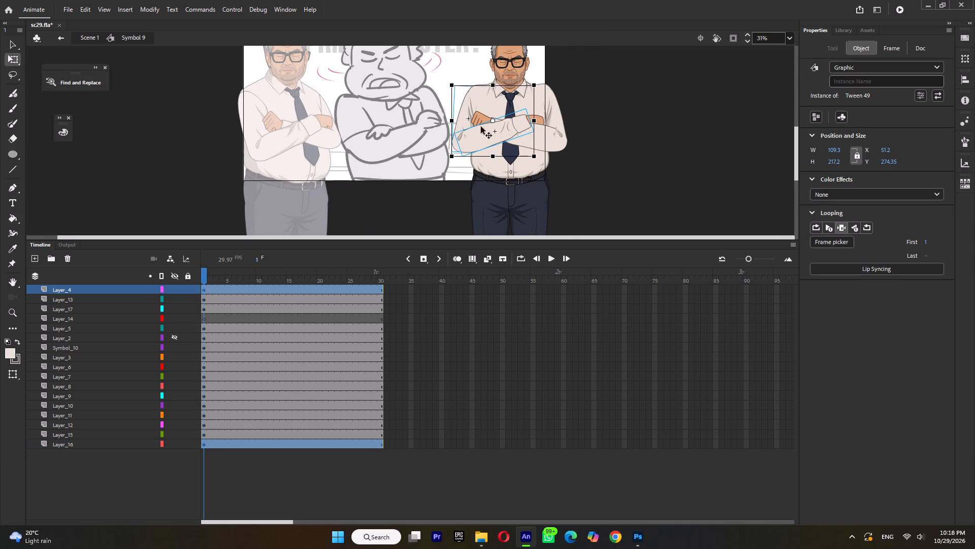
drag(495, 120, 476, 91)
ctrl+scroll(523, 145, up, 2)
drag(601, 169, 610, 173)
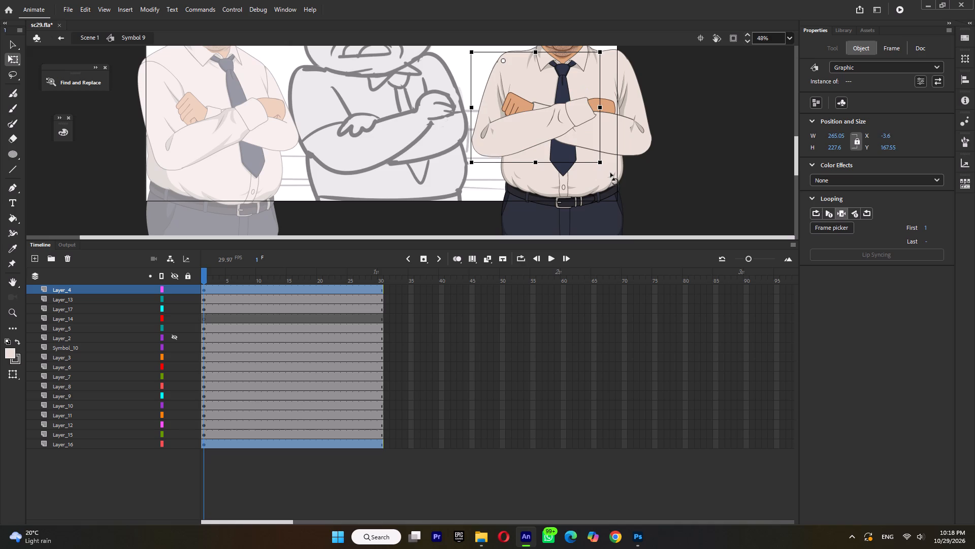
drag(610, 173, 615, 174)
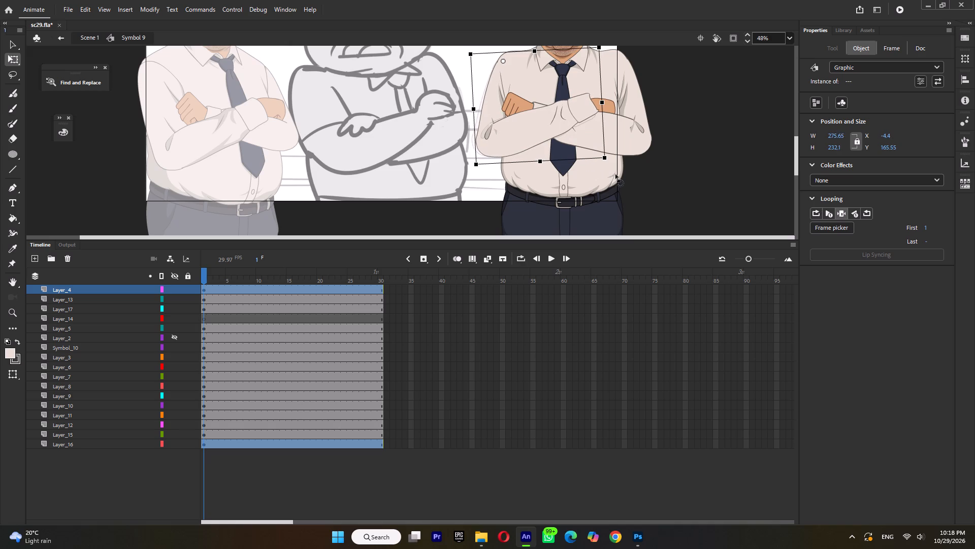
drag(615, 174, 616, 175)
click(704, 128)
Rotate front forearm Tween 37 slightly about its elbow to lower the cuff, and shorten it a little at the cuff end.
click(551, 112)
ctrl+scroll(608, 112, up, 2)
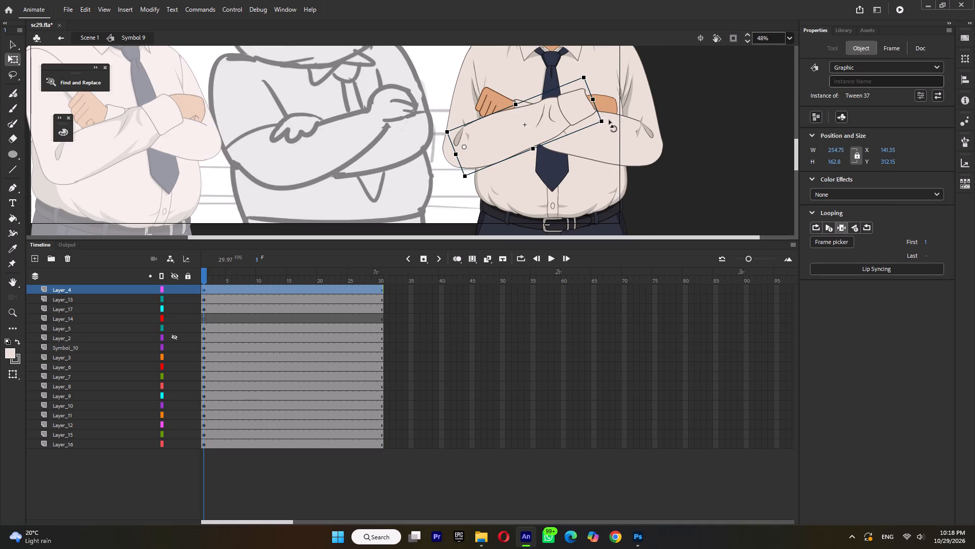
drag(604, 124, 608, 129)
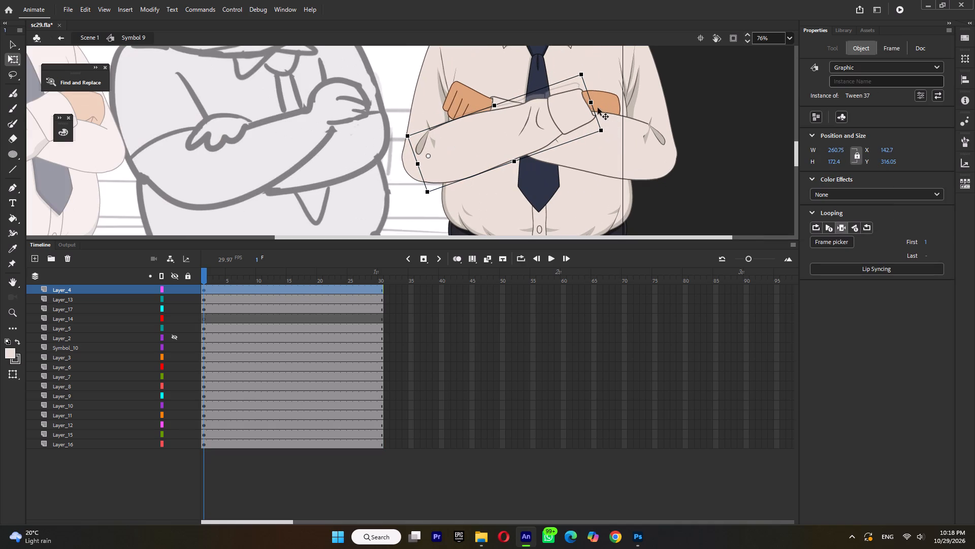
drag(592, 103, 587, 104)
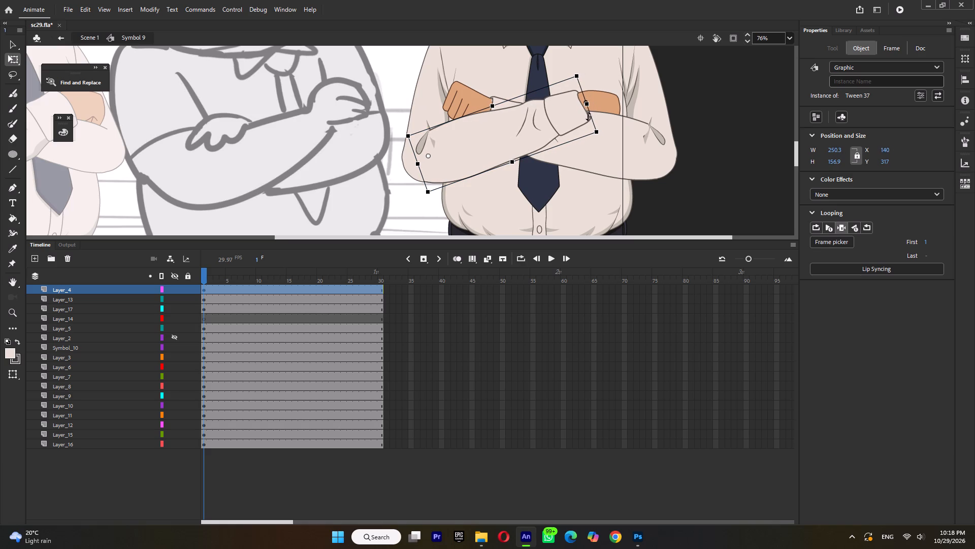
click(590, 114)
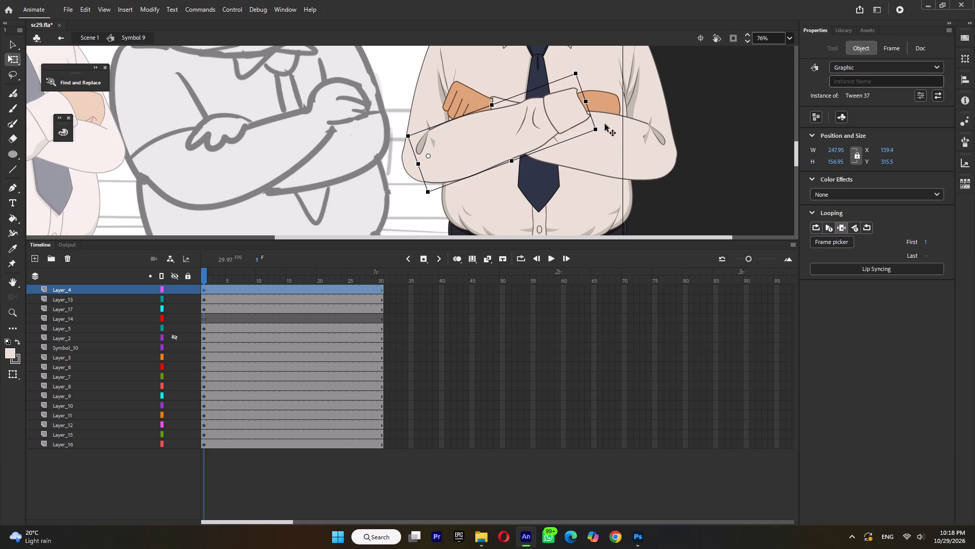
Rotate upper arm Tween 48 and back forearm Tween 46 together about the shoulder, bringing that elbow slightly inward.
click(664, 127)
shift+click(619, 150)
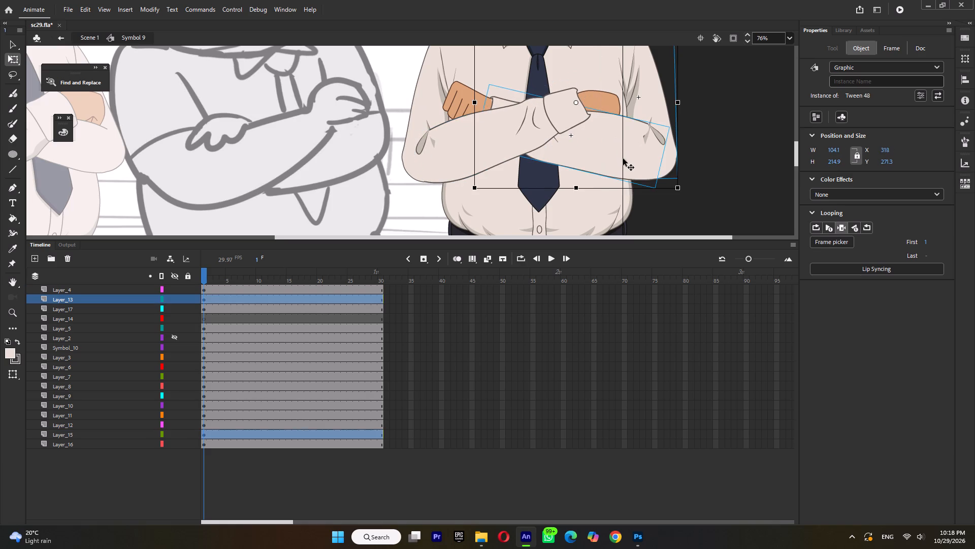
ctrl+scroll(623, 159, down, 3)
drag(593, 123, 623, 76)
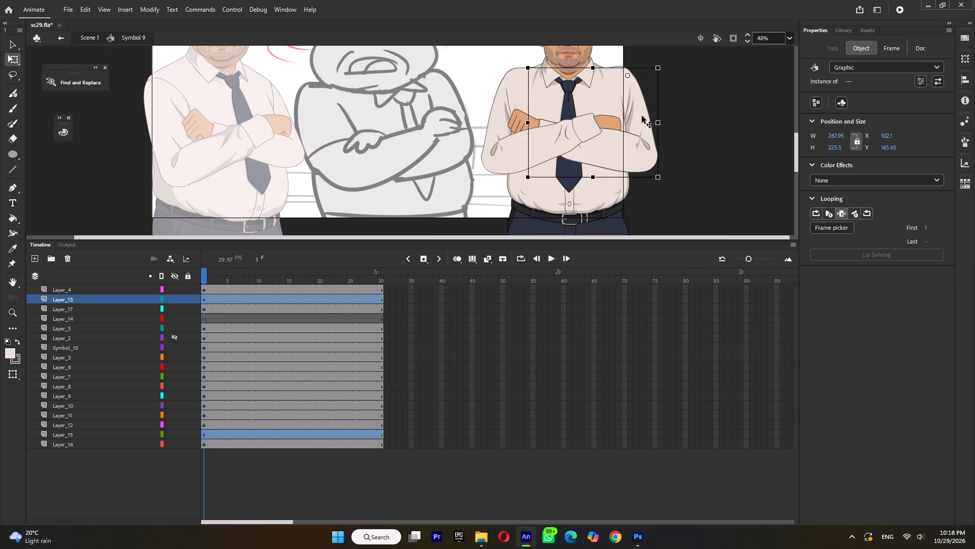
drag(660, 184, 653, 187)
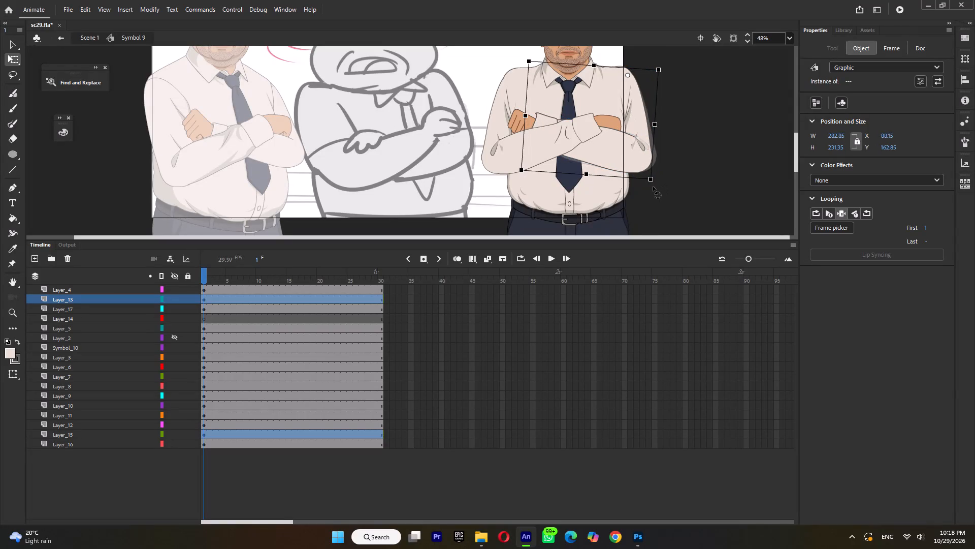
drag(653, 187, 655, 187)
click(687, 145)
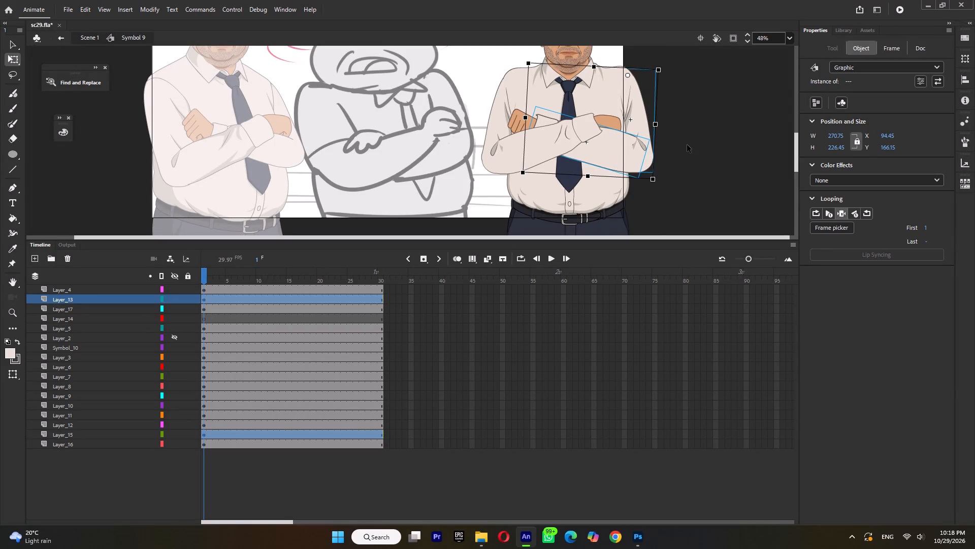
Rotate back forearm Tween 46 about its elbow to lower its cuff end slightly.
click(596, 154)
ctrl+scroll(536, 129, up, 2)
drag(539, 89, 536, 94)
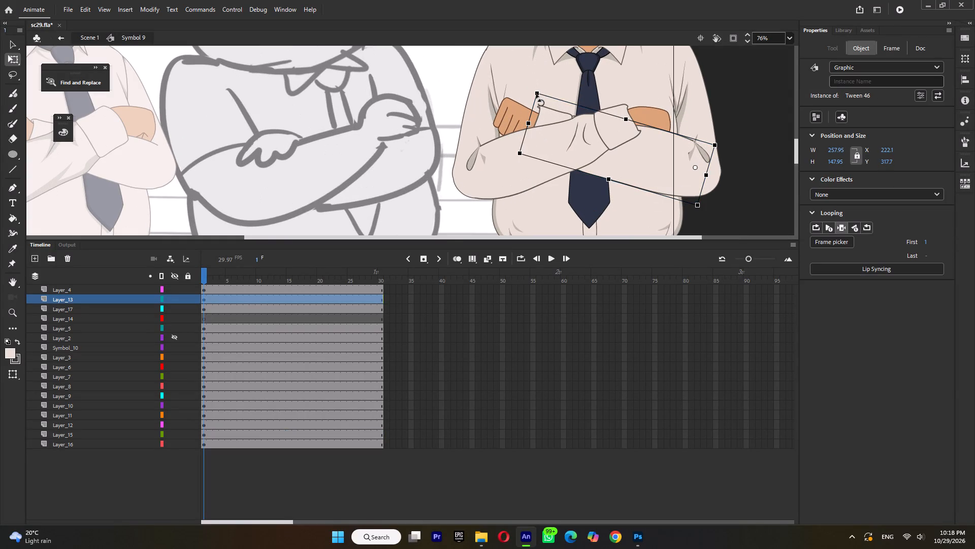
drag(536, 94, 536, 95)
Refit the back forearm's hand to its cuff by shifting it slightly outward, rotating it clockwise and nudging it into place.
ctrl+click(508, 111)
ctrl+scroll(512, 118, up, 5)
drag(527, 119, 516, 120)
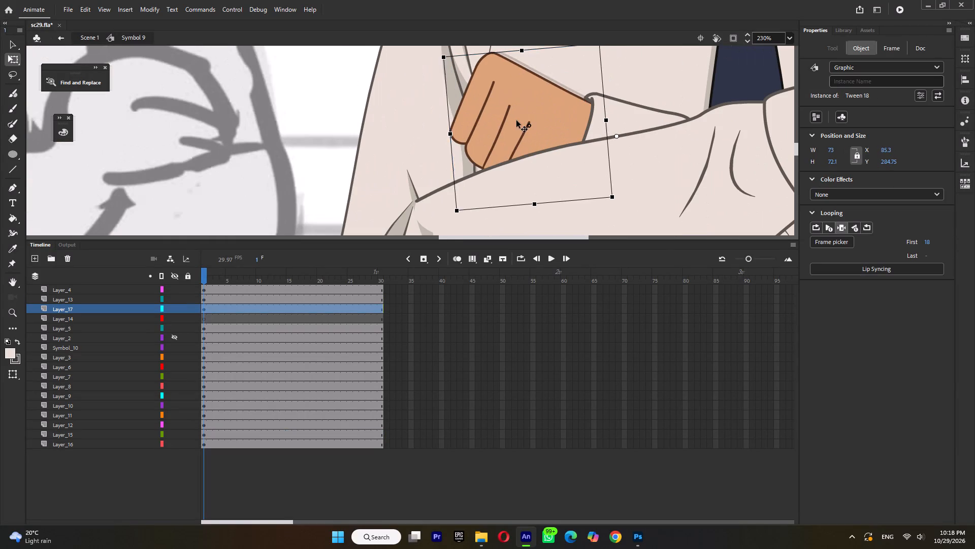
drag(516, 120, 513, 120)
click(522, 120)
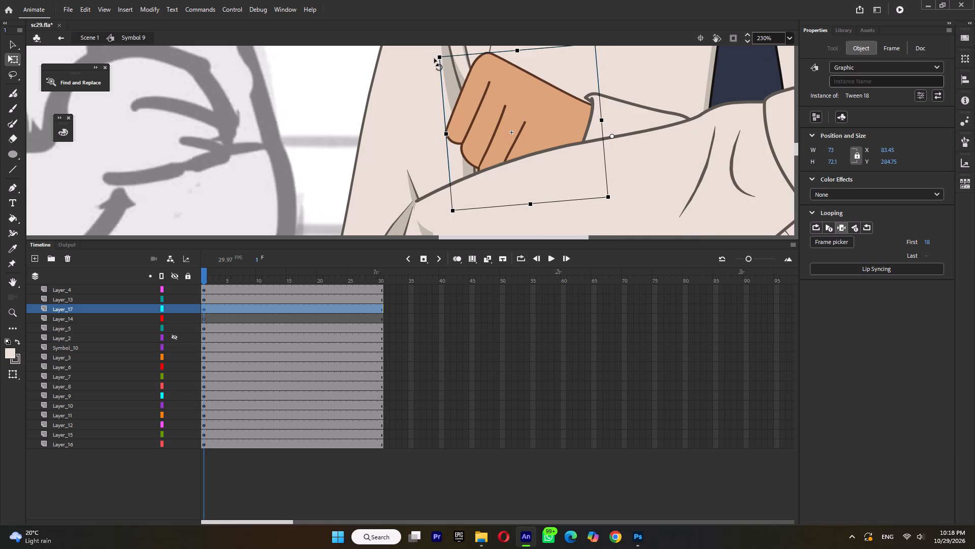
drag(434, 58, 439, 35)
click(528, 109)
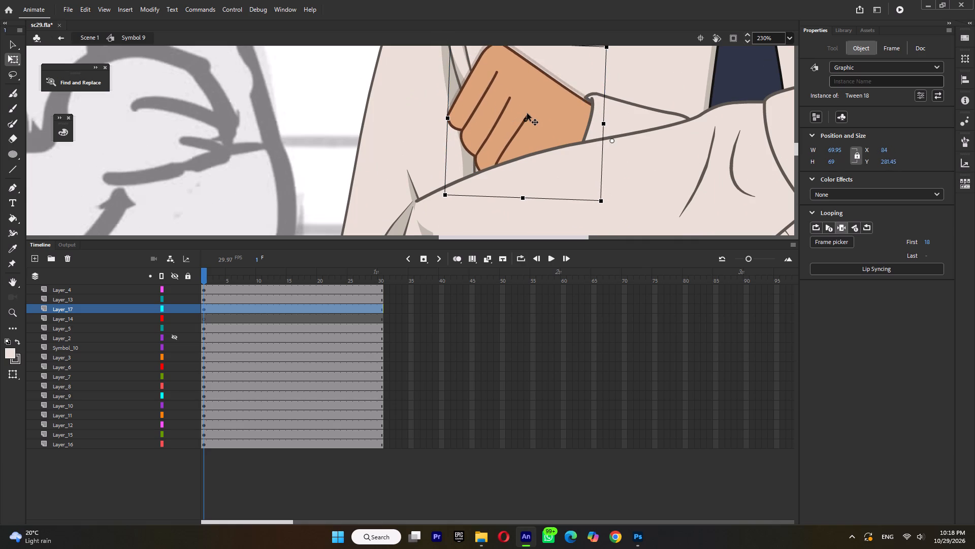
click(533, 110)
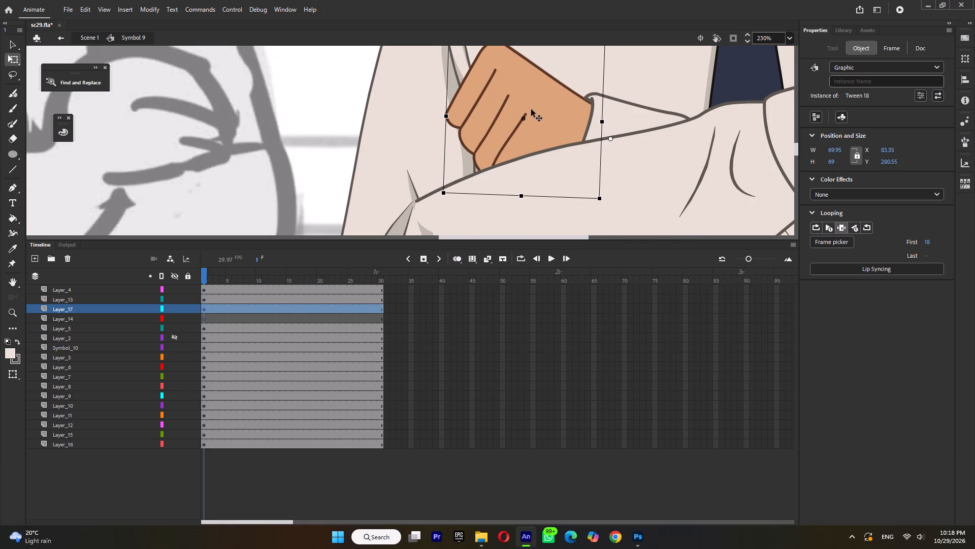
Save the file with the adjusted arms and hand.
ctrl+scroll(531, 109, down, 13)
ctrl+click(651, 116)
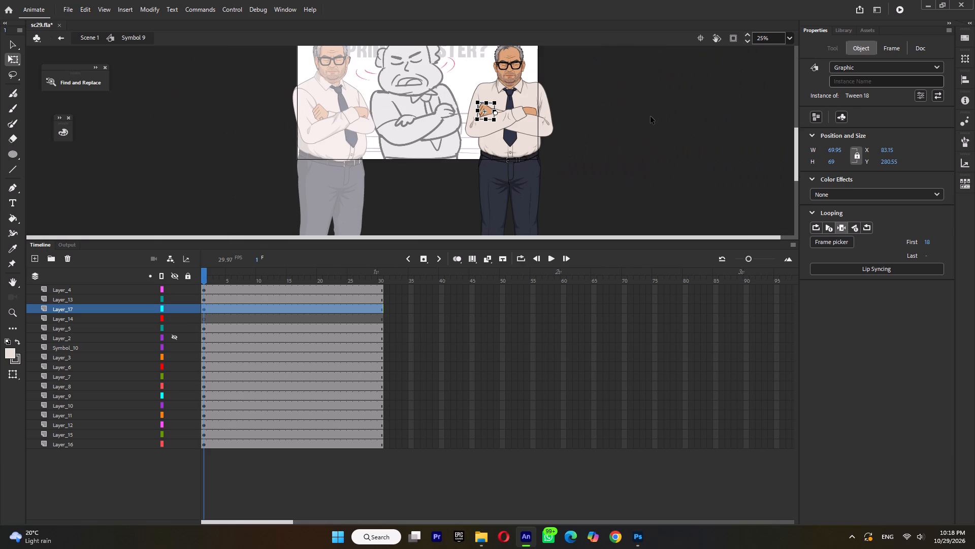
key(ctrl+s)
Shift the front forearm's hand on Layer_5 slightly outward from its cuff.
click(532, 111)
ctrl+scroll(533, 111, up, 4)
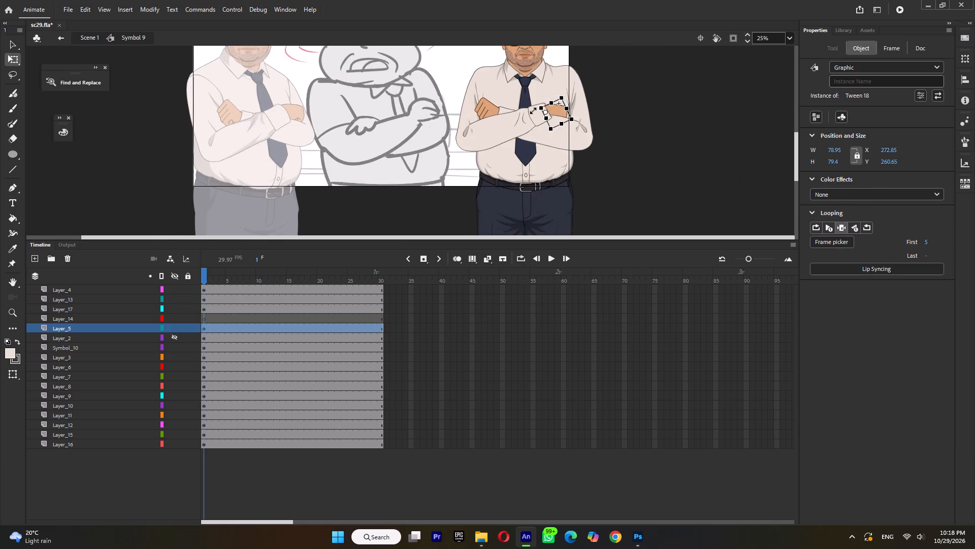
ctrl+scroll(533, 111, up, 4)
drag(630, 112, 635, 112)
Adjust front forearm Tween 37 so its cuff end sits slightly lower over the wrist.
click(582, 120)
ctrl+scroll(613, 112, up, 2)
click(609, 108)
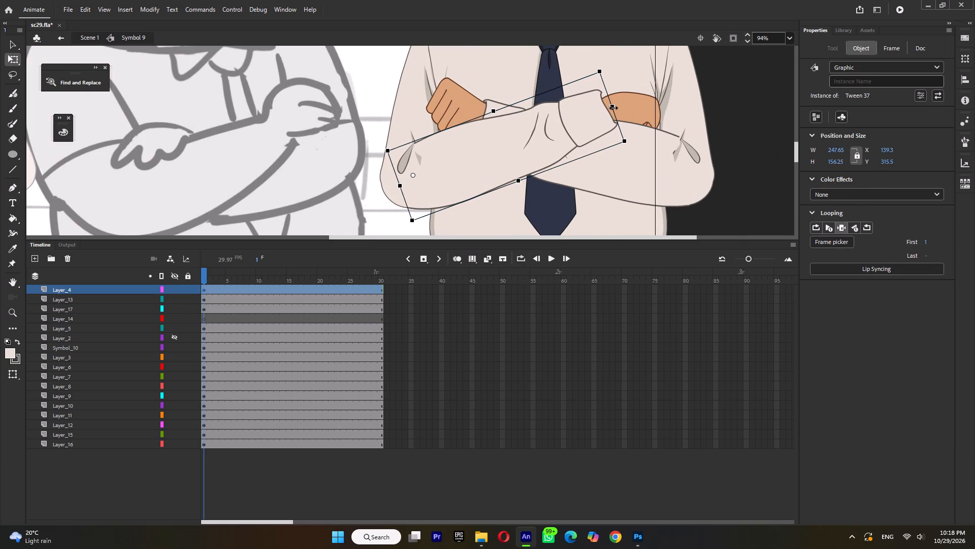
click(608, 95)
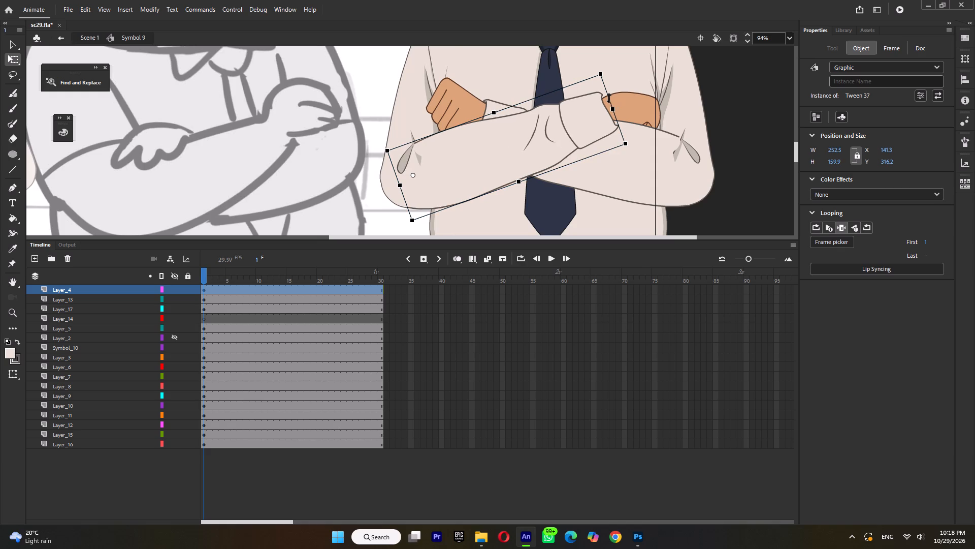
Save the file with the refitted front forearm and hand.
ctrl+scroll(609, 98, down, 8)
ctrl+click(663, 107)
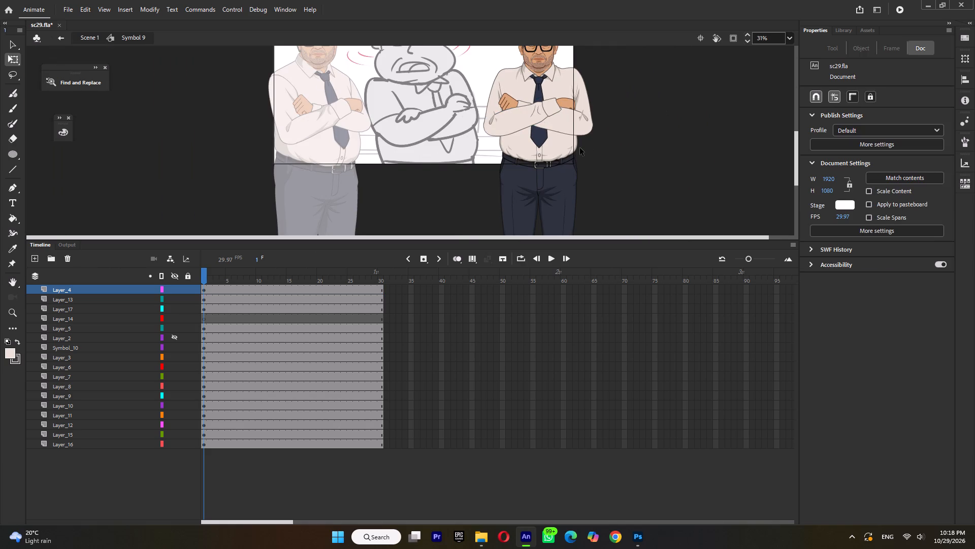
ctrl+scroll(580, 148, down, 2)
key(ctrl+s)
In the base shirt shape inside Tween 36, slightly raise and round the shoulder outline on the side nearer the rough sketch.
ctrl+scroll(534, 120, up, 2)
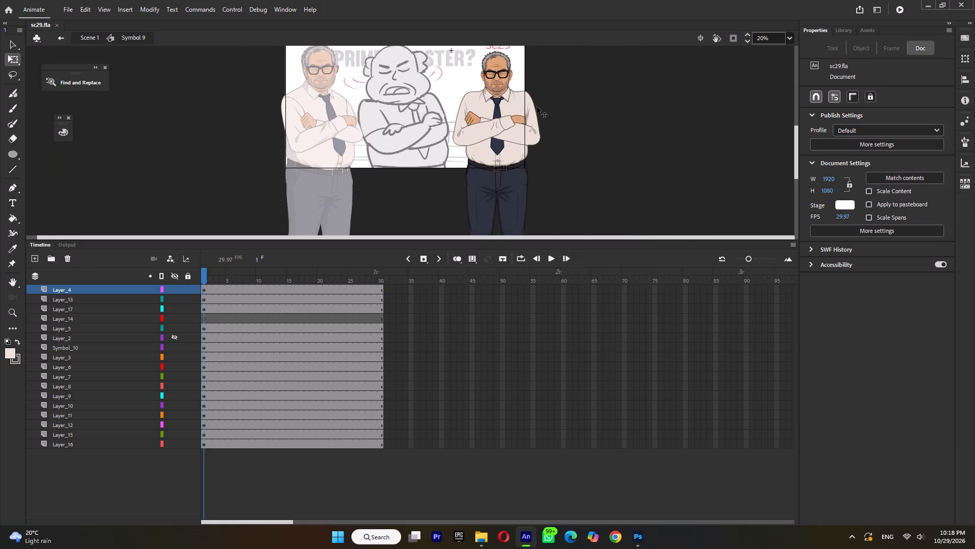
ctrl+scroll(537, 106, up, 4)
double_click(510, 76)
triple_click(503, 77)
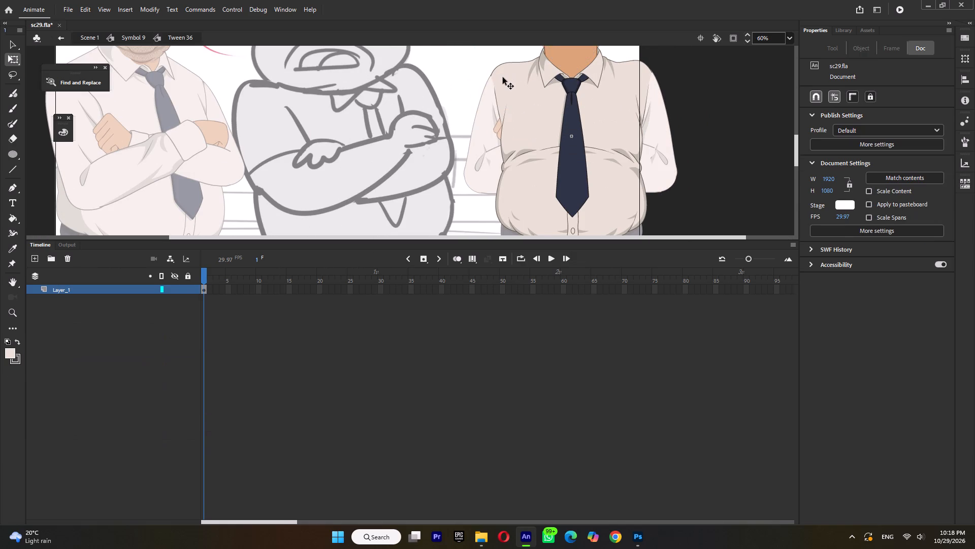
click(503, 77)
click(500, 75)
click(468, 66)
ctrl+scroll(507, 73, up, 2)
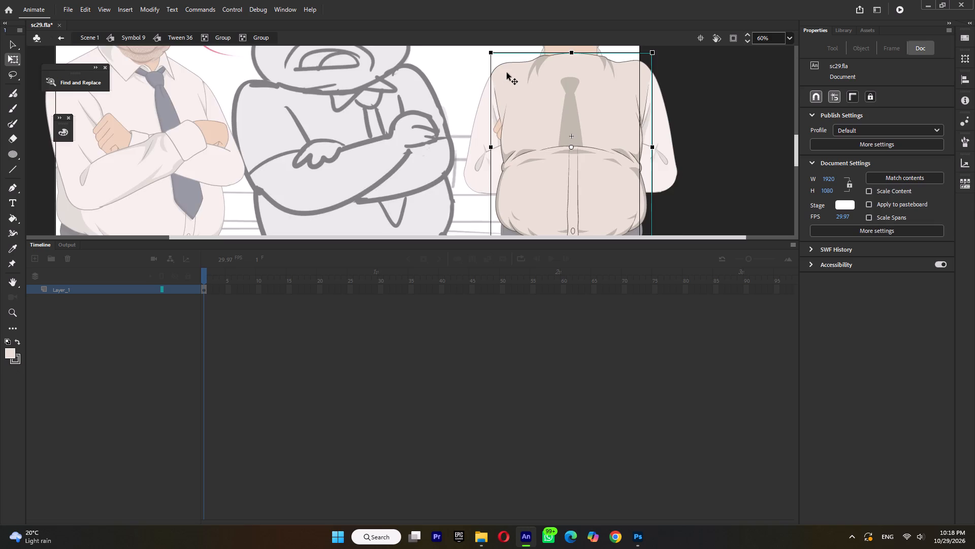
ctrl+scroll(507, 73, up, 2)
double_click(494, 73)
click(447, 69)
ctrl+scroll(495, 71, up, 5)
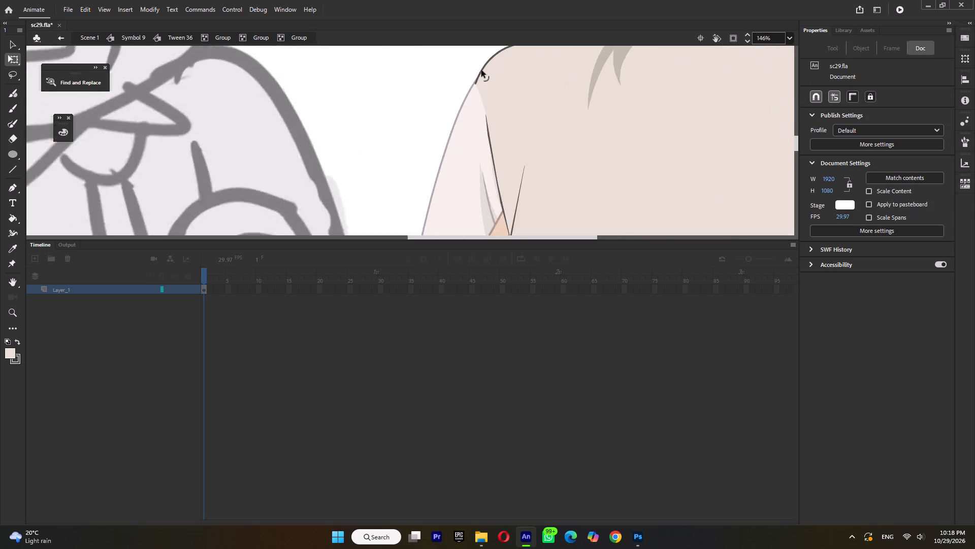
ctrl+scroll(481, 70, up, 1)
click(479, 76)
ctrl+scroll(517, 131, down, 5)
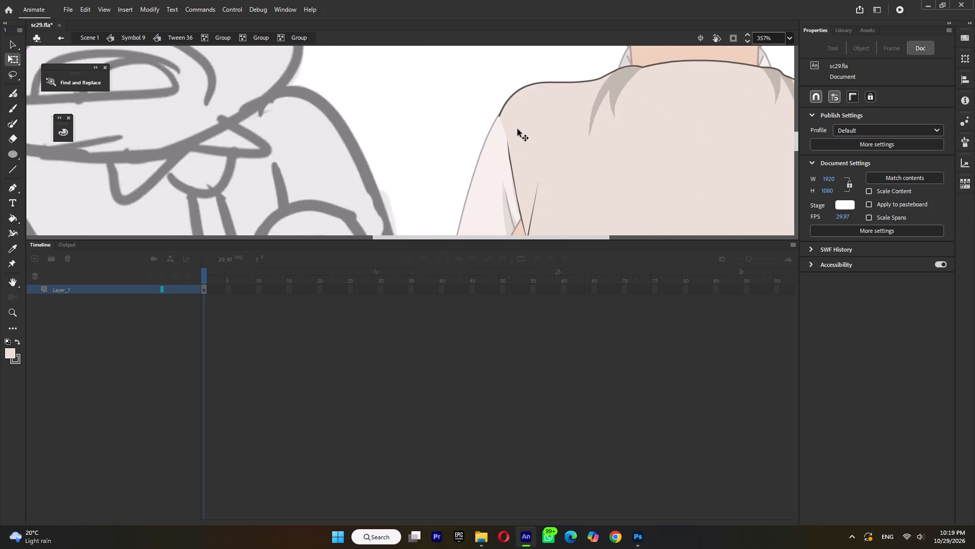
ctrl+scroll(518, 129, down, 1)
ctrl+scroll(516, 89, up, 3)
drag(604, 92, 602, 96)
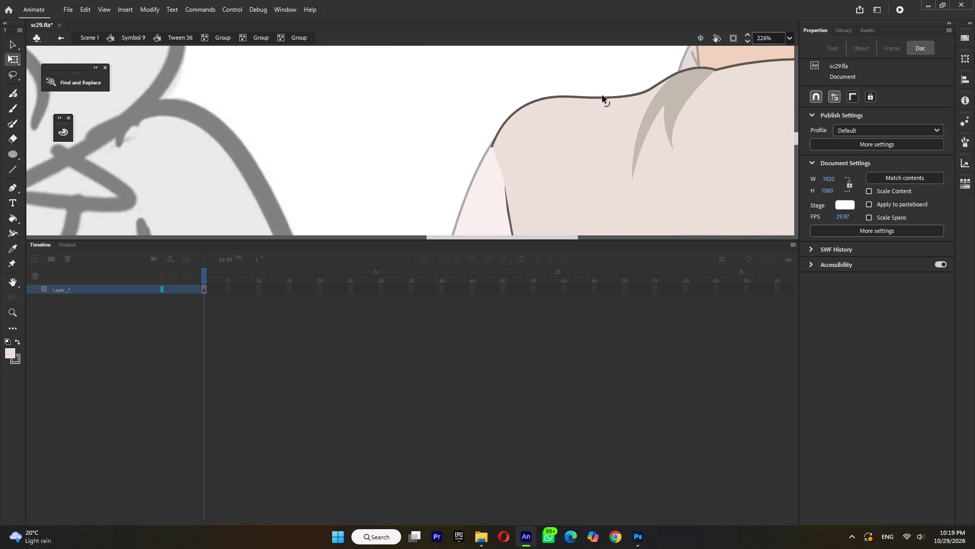
drag(602, 96, 597, 93)
drag(534, 98, 536, 93)
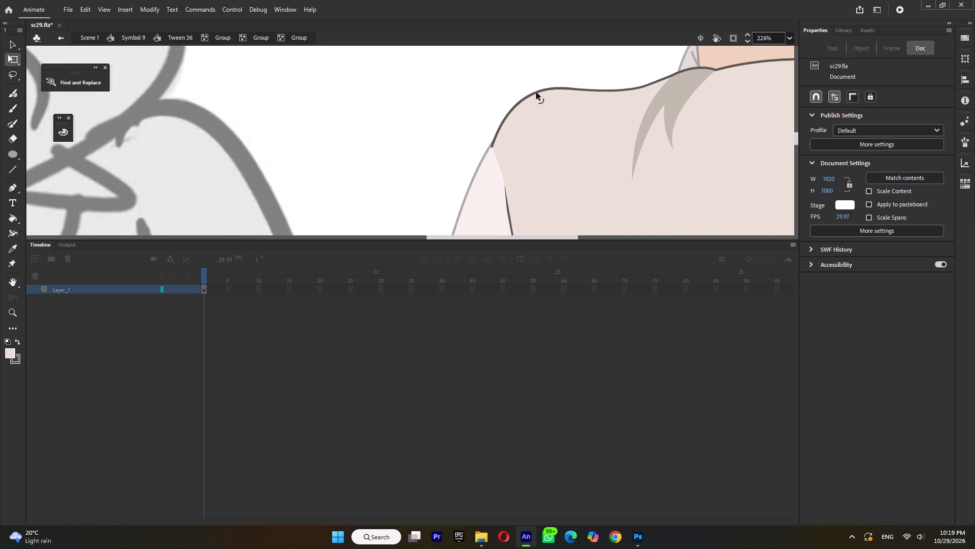
drag(536, 93, 536, 92)
ctrl+scroll(493, 146, up, 4)
click(493, 146)
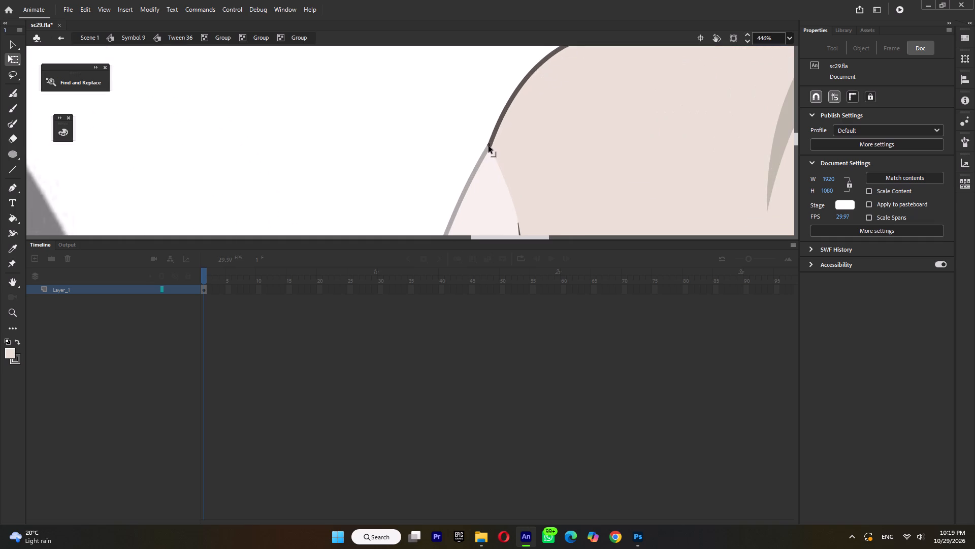
ctrl+scroll(499, 133, down, 10)
double_click(483, 124)
ctrl+scroll(483, 124, down, 4)
ctrl+double_click(483, 124)
Bulge the opposite shoulder's outline slightly outward in the Tween 36 shirt shape to follow the sleeve, and return to Symbol 9.
ctrl+click(721, 125)
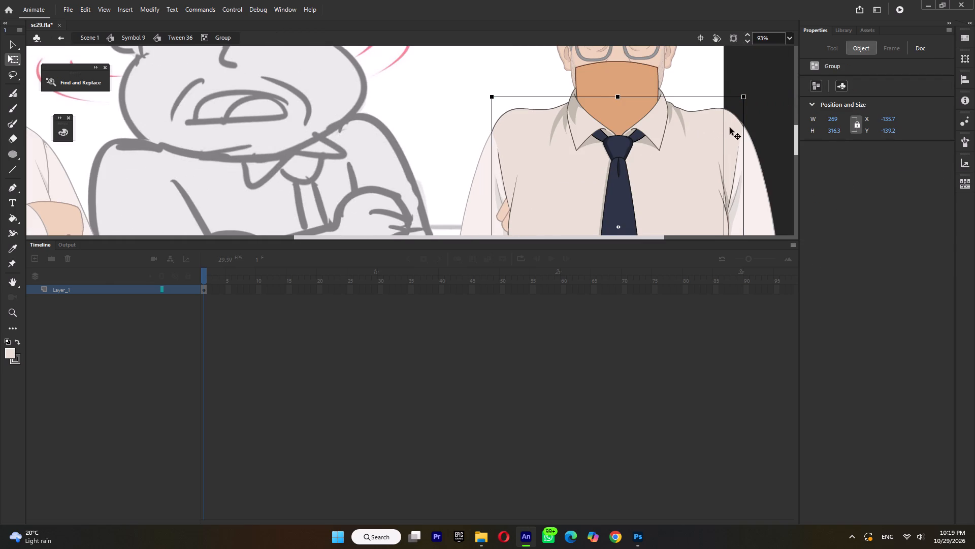
ctrl+double_click(730, 128)
ctrl+scroll(733, 119, up, 4)
ctrl+double_click(734, 117)
ctrl+drag(738, 112, 737, 108)
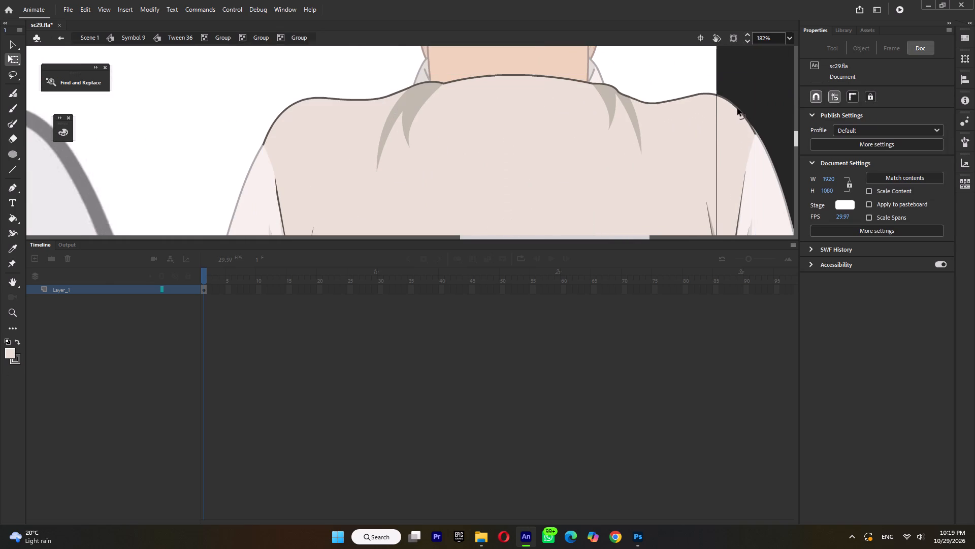
ctrl+drag(737, 108, 739, 108)
ctrl+click(755, 133)
ctrl+triple_click(763, 110)
ctrl+click(763, 110)
ctrl+scroll(764, 110, down, 3)
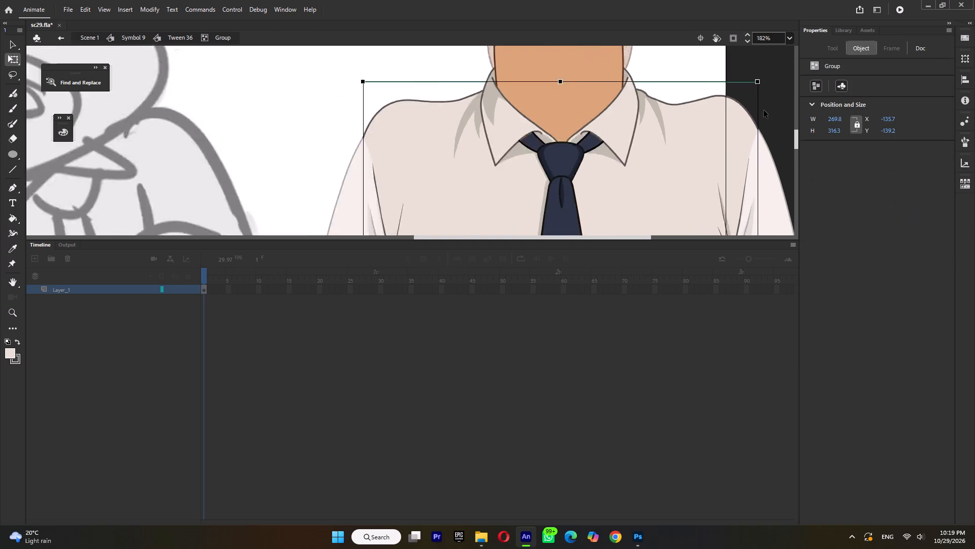
ctrl+scroll(764, 110, down, 2)
ctrl+triple_click(779, 105)
ctrl+click(779, 105)
ctrl+click(779, 105)
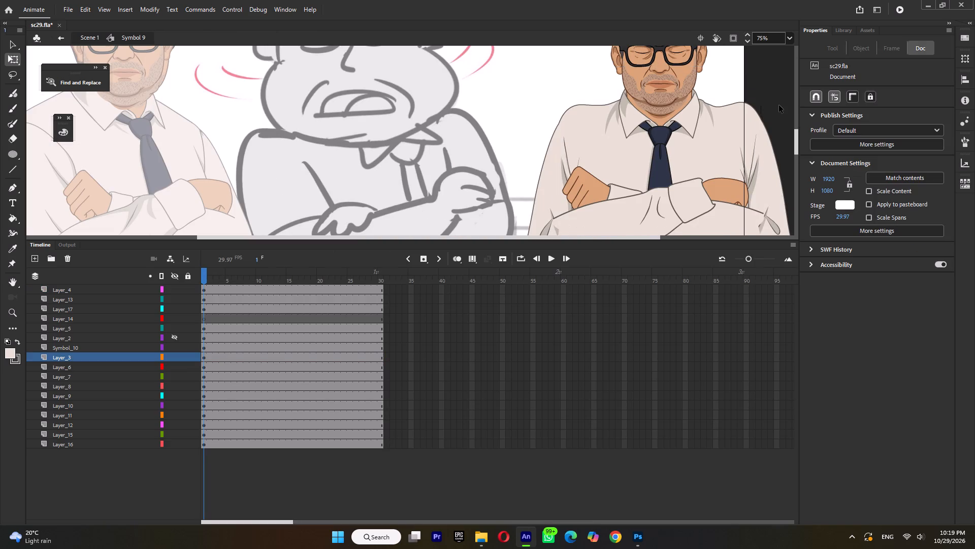
Save the file with the reshaped shoulders.
ctrl+scroll(779, 105, down, 4)
key(ctrl+s)
Return to Scene 1 and scrub the opening frames to review the rough sketch's head movement against the poses.
ctrl+double_click(762, 125)
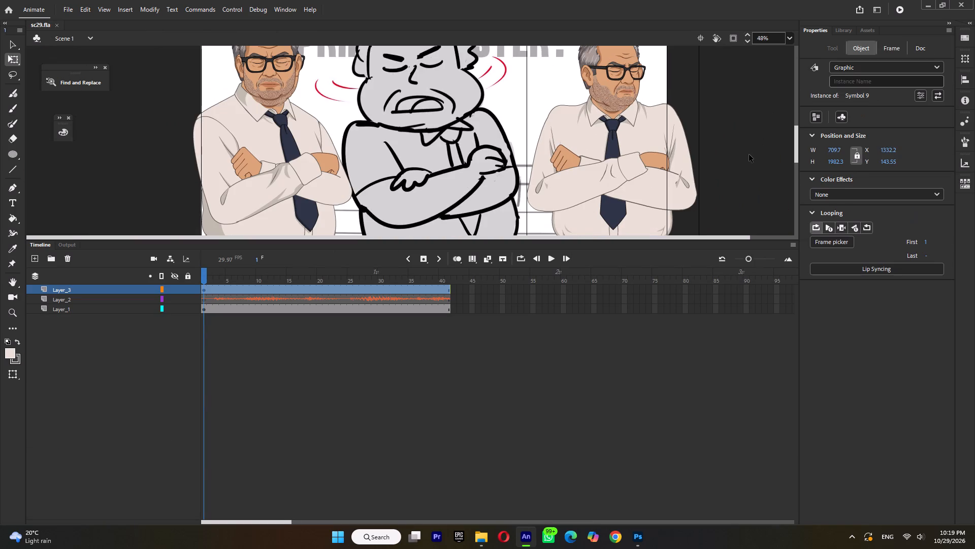
drag(219, 277, 290, 287)
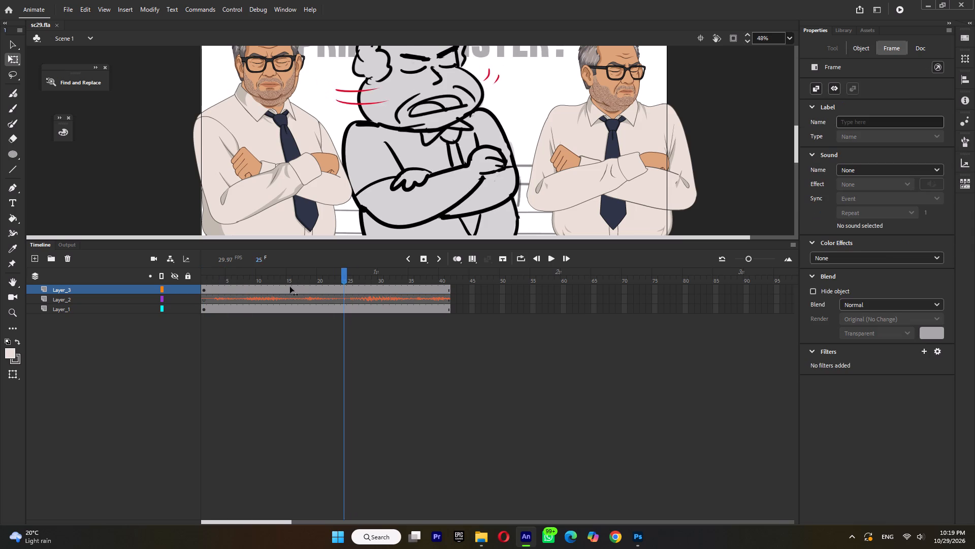
drag(290, 287, 155, 281)
Delete the reference teacher instance, Symbol 15, from Layer_3 of Scene 1.
click(257, 152)
drag(307, 190, 126, 205)
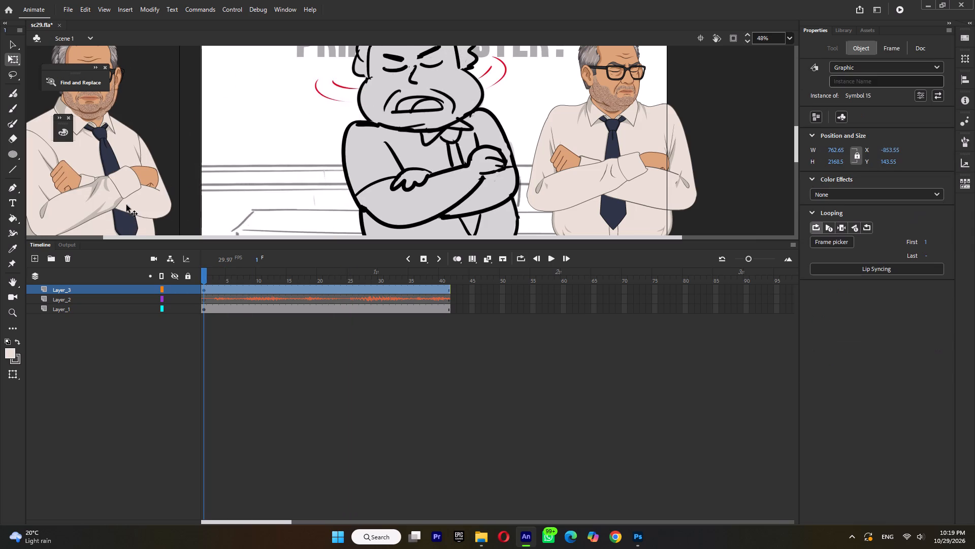
key(Delete)
Move the Symbol 9 teacher over the rough sketch character, to about X 572, Y 105.
click(611, 179)
drag(647, 185, 441, 190)
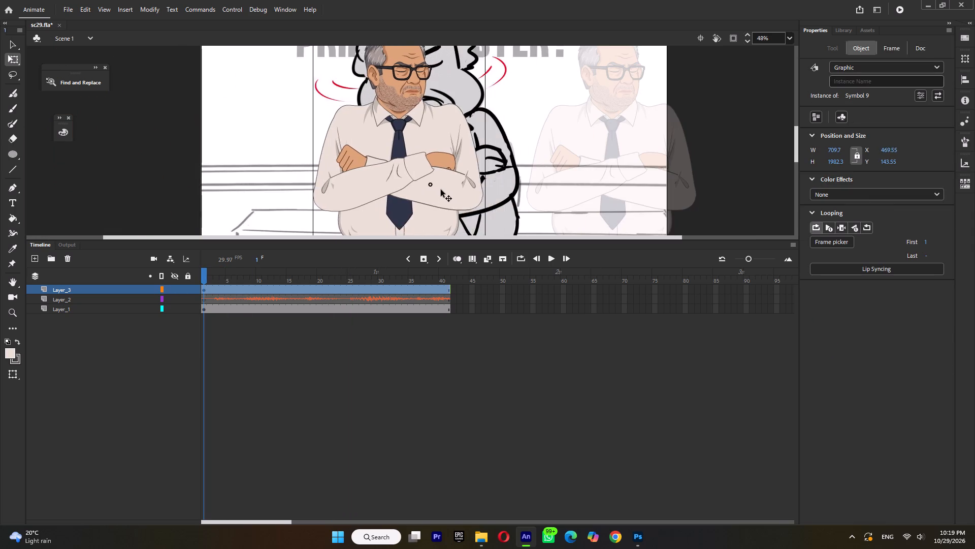
drag(441, 190, 463, 190)
ctrl+scroll(463, 190, down, 6)
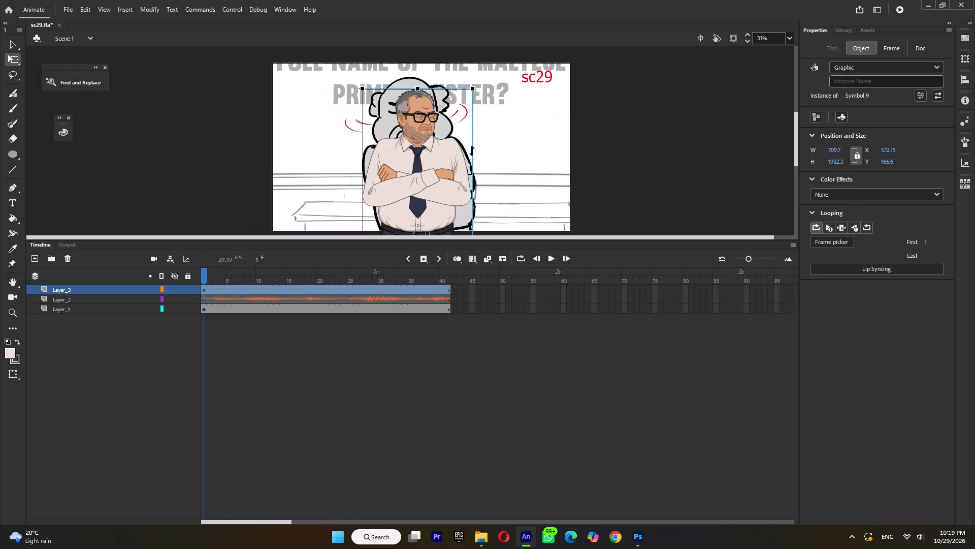
ctrl+scroll(461, 133, down, 3)
drag(436, 167, 435, 161)
Save sc29.fla with the teacher positioned on the stage and deselect him.
key(ctrl+s)
key(ctrl+s)
click(598, 172)
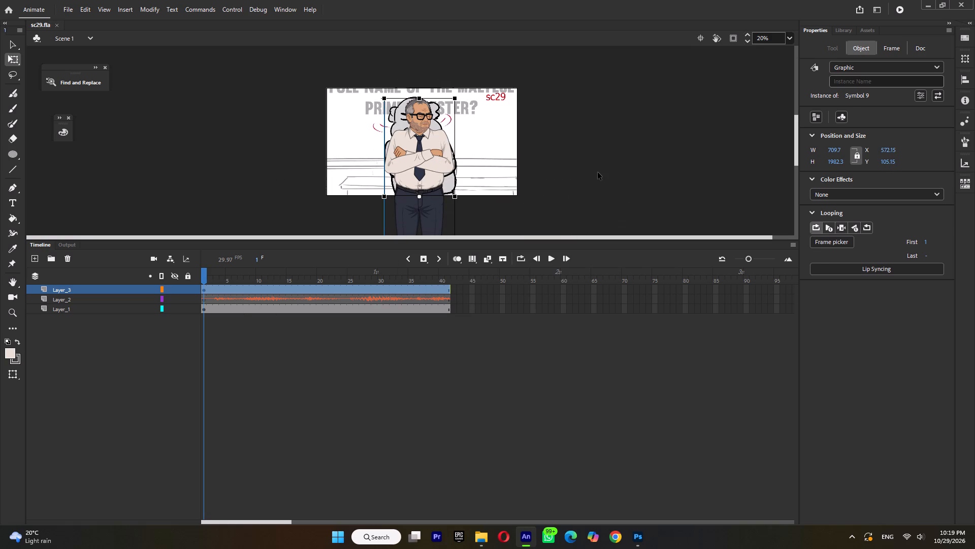
Switch to File Explorer and open sc32.fla from the ep06 shots folder in Animate.
click(485, 538)
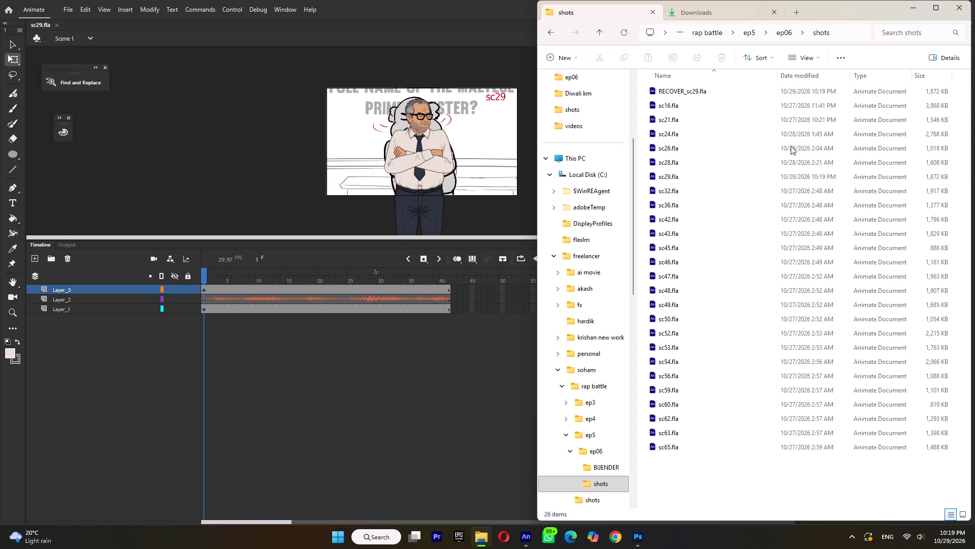
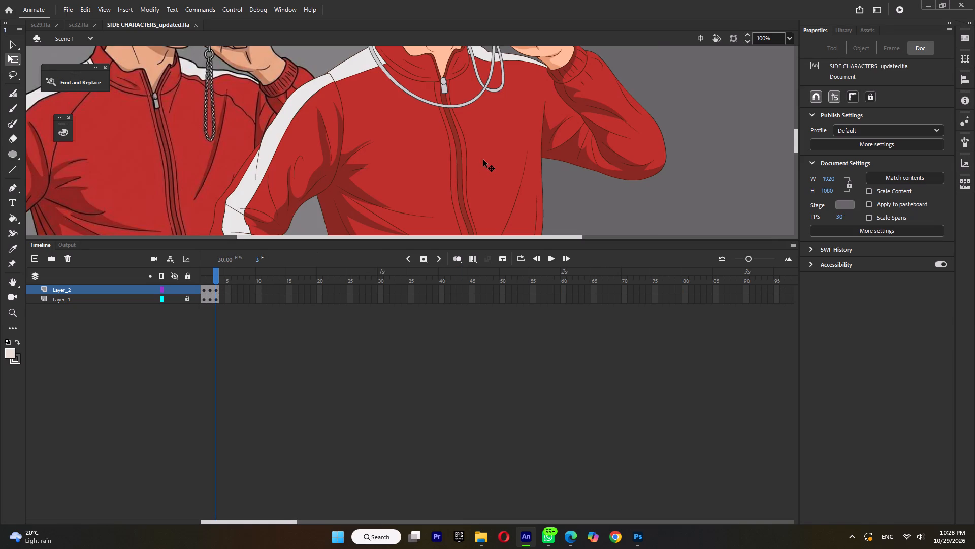
ctrl+scroll(469, 176, down, 8)
click(461, 176)
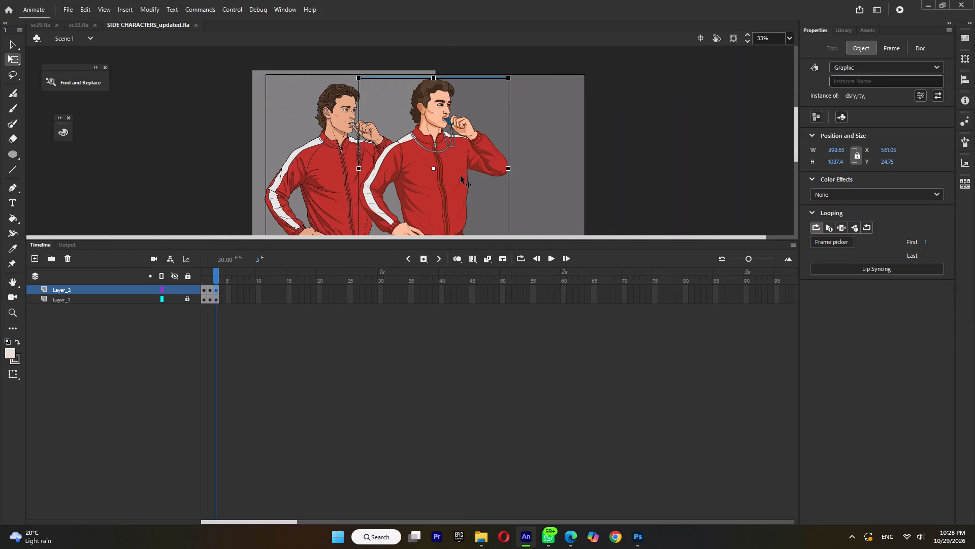
double_click(461, 176)
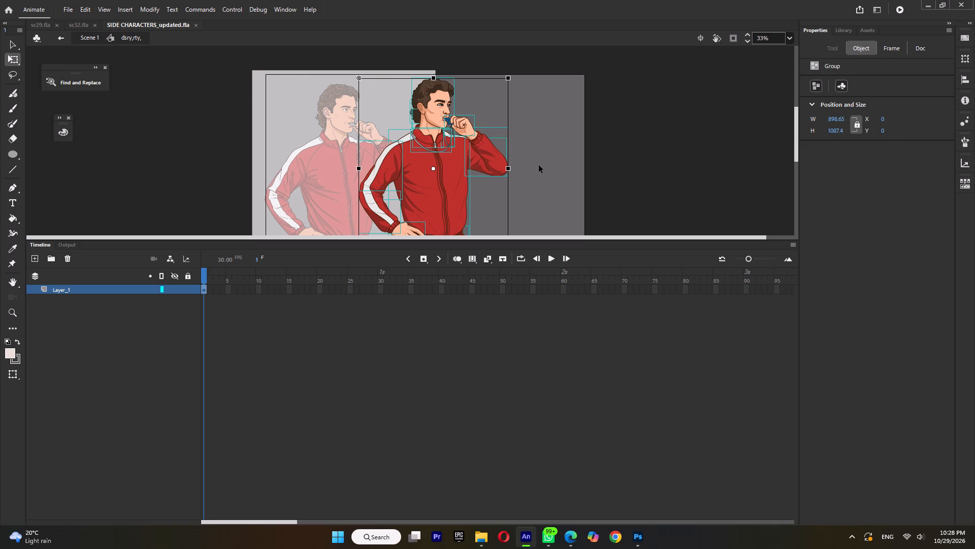
click(539, 165)
drag(549, 90, 335, 347)
key(ctrl+shift+d)
key(ctrl+m)
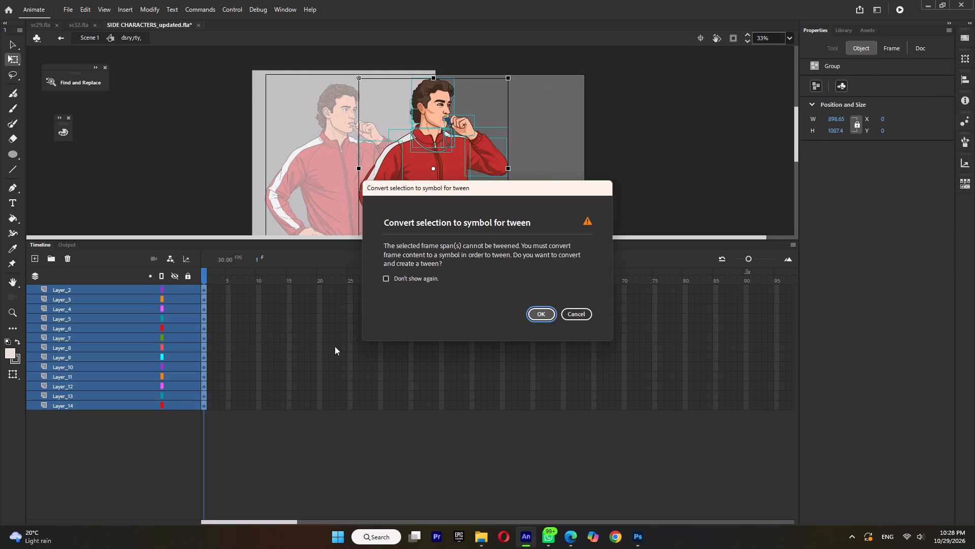
click(545, 314)
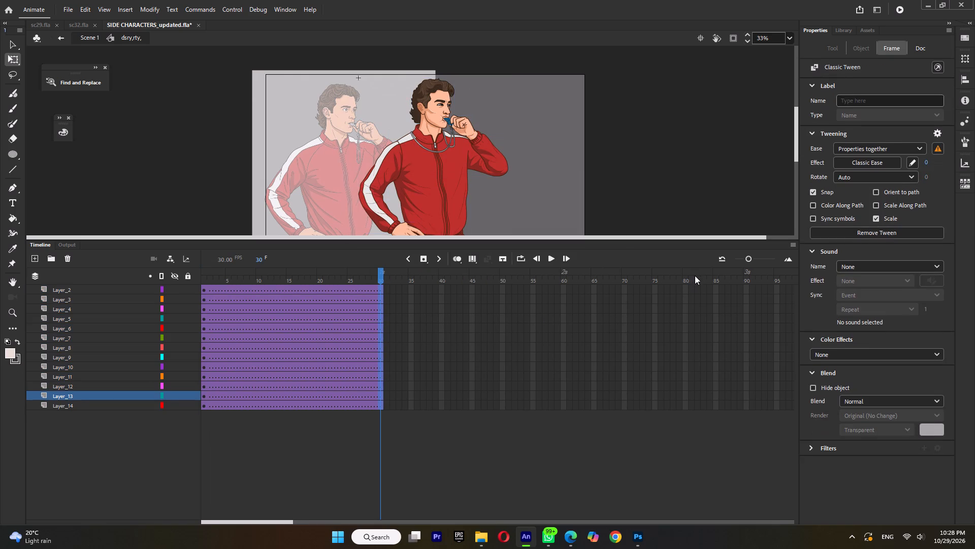
Extend the character symbol's layers to just past frame 80 and apply Classic Tween to the layers again.
double_click(695, 276)
key(F5)
key(ctrl+m)
Return to Scene 1 and copy the vector red-tracksuit character.
double_click(644, 166)
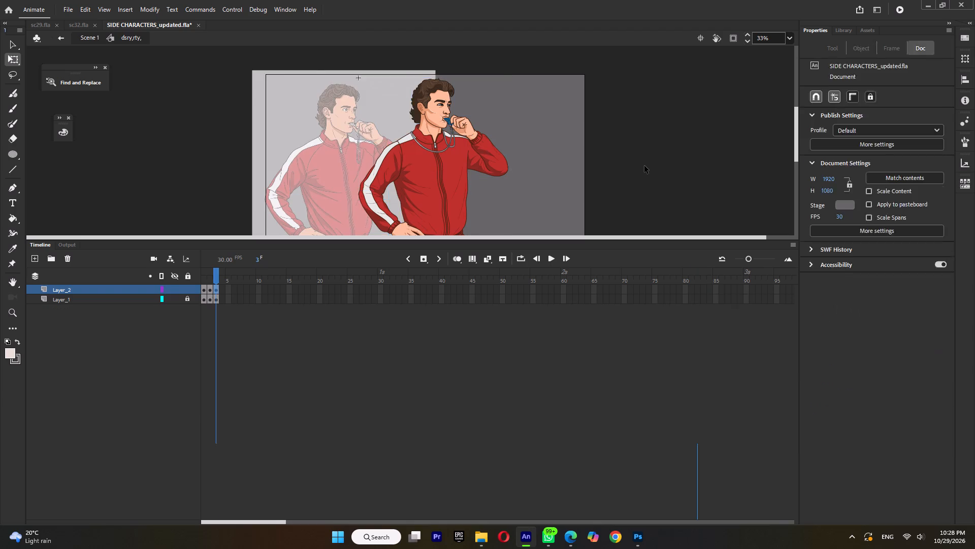
right_click(453, 164)
click(476, 159)
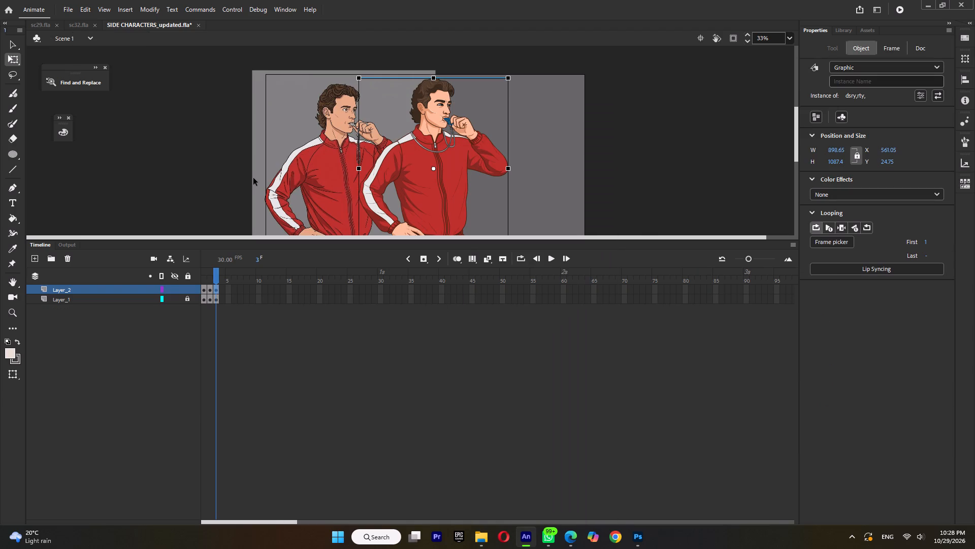
In sc32.fla, add a new layer on top, review the storyboard motion, and paste the red-tracksuit character onto it.
click(79, 25)
click(36, 258)
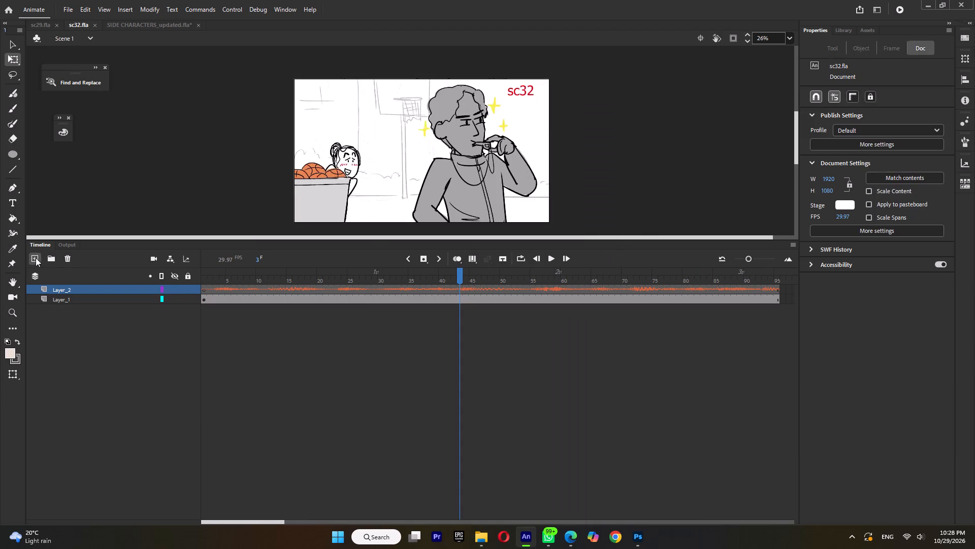
drag(397, 275, 532, 326)
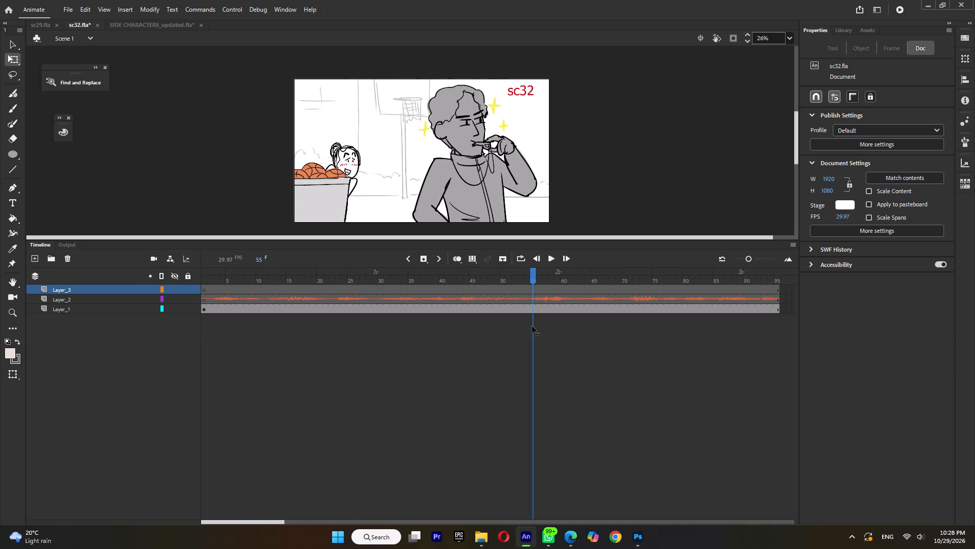
drag(532, 326, 705, 324)
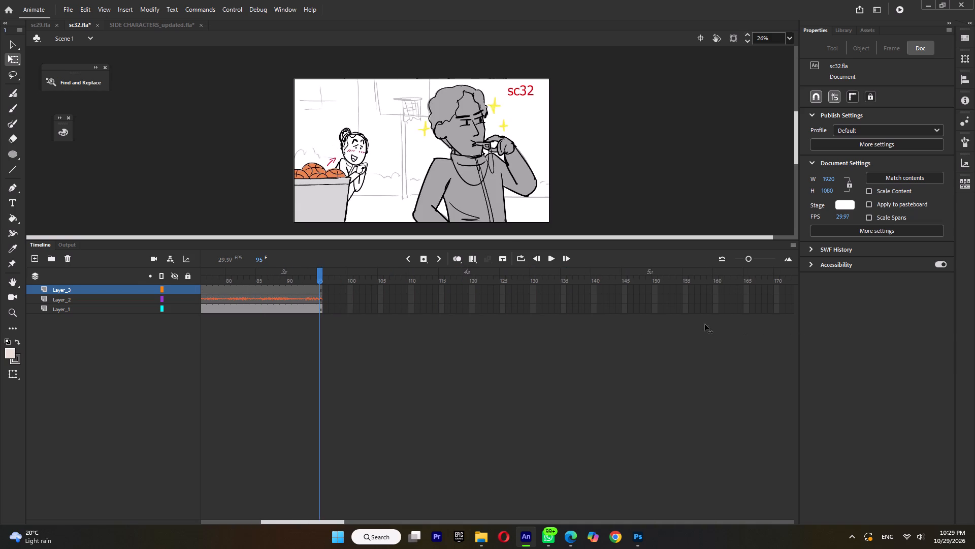
drag(705, 324, 345, 326)
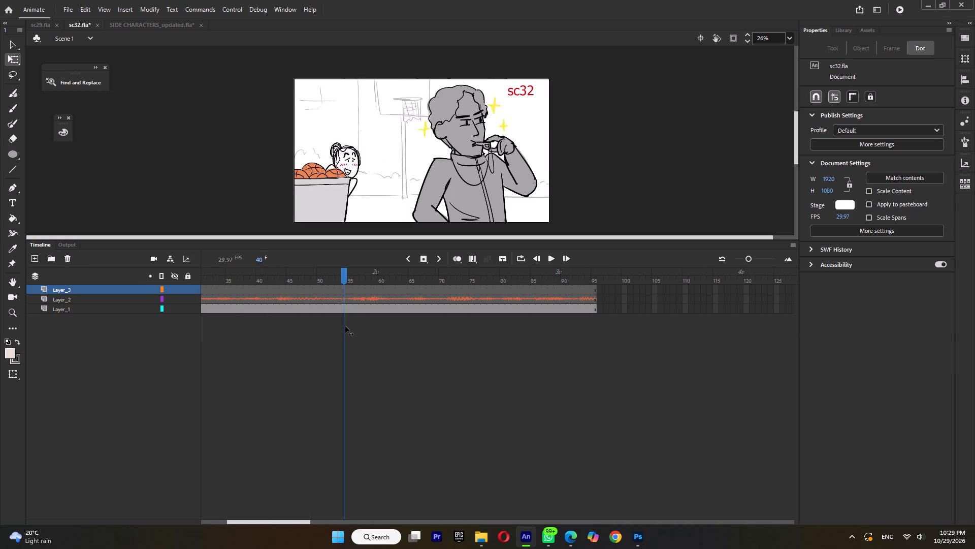
drag(345, 326, 399, 323)
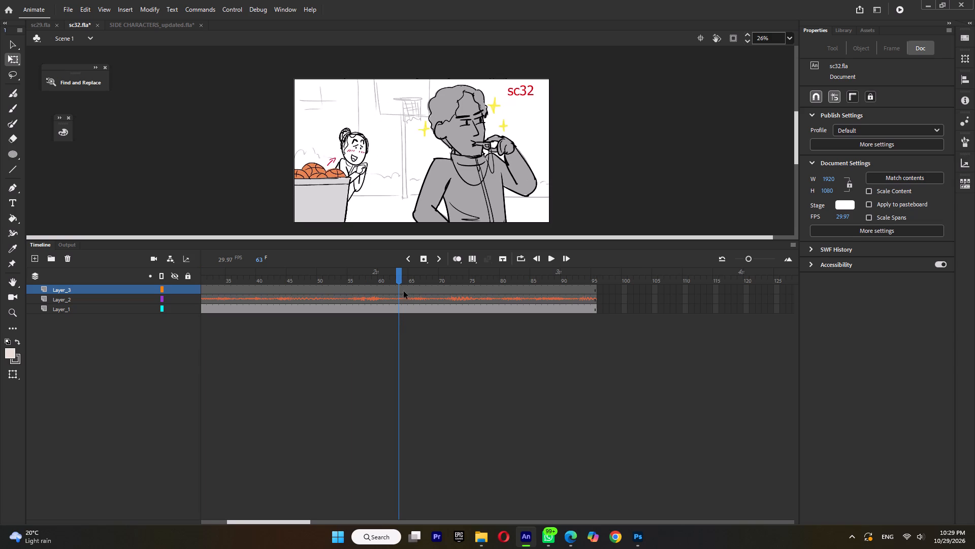
click(402, 292)
right_click(693, 134)
click(718, 158)
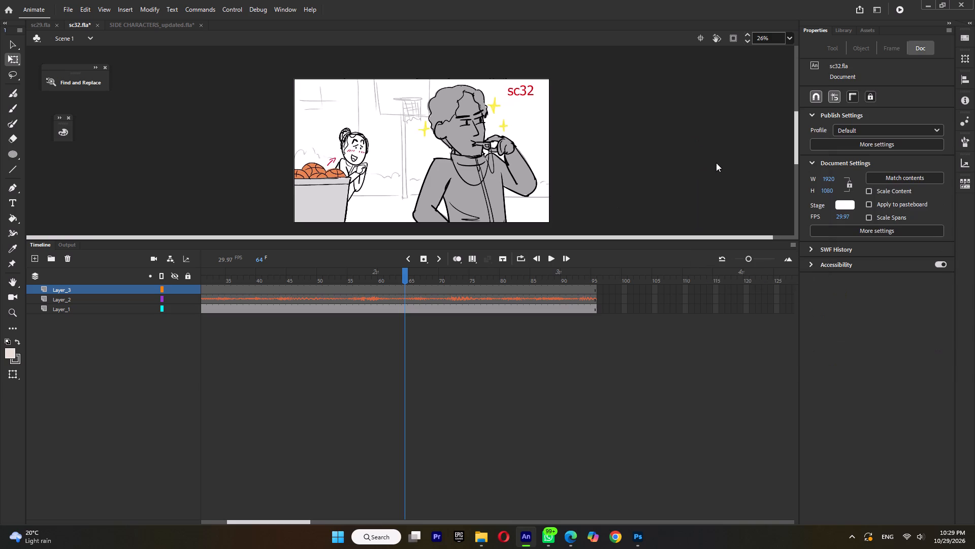
Scale the red-tracksuit character to about 1101 px wide and place it over the grey storyboard figure, at about X 696, Y 54.
drag(422, 151, 485, 187)
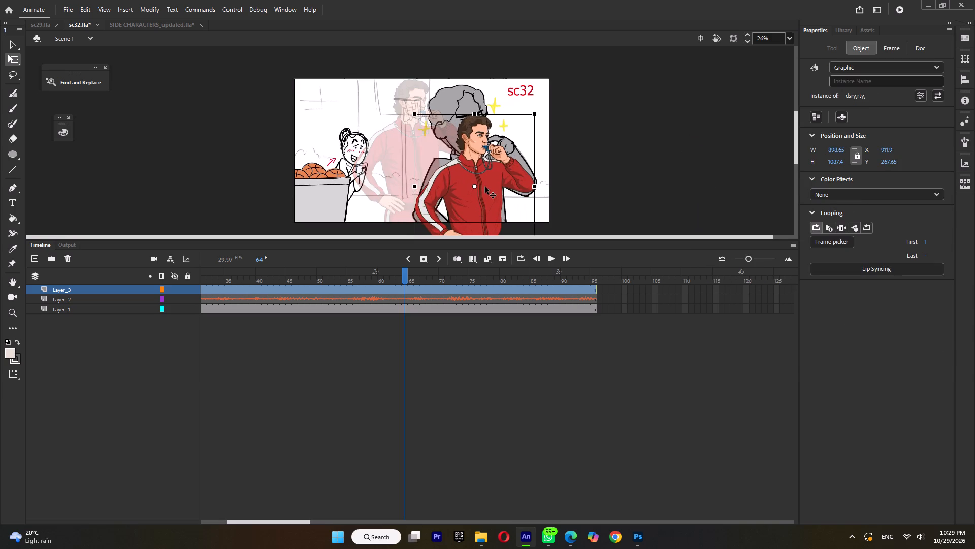
drag(485, 187, 482, 183)
shift+drag(531, 110, 550, 91)
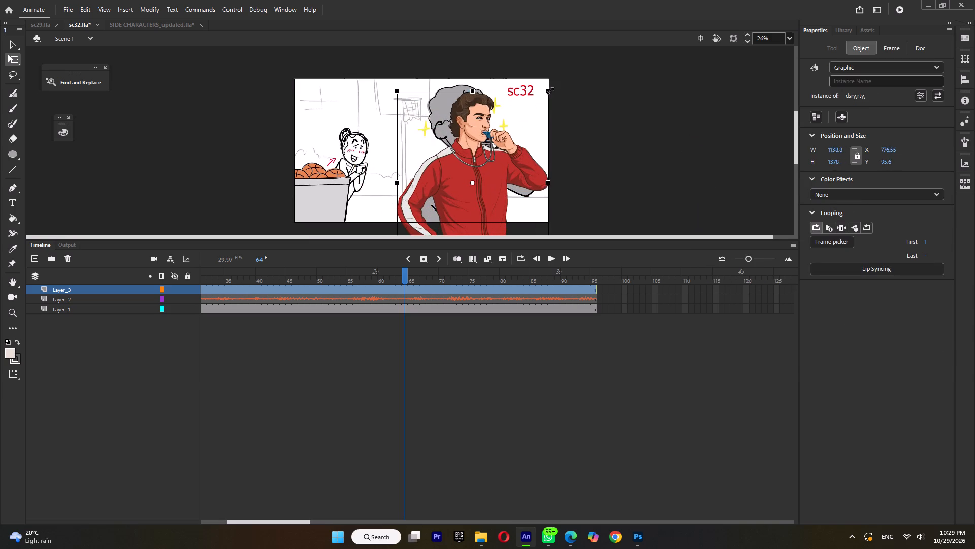
shift+drag(550, 91, 548, 94)
drag(477, 170, 477, 161)
drag(480, 161, 467, 161)
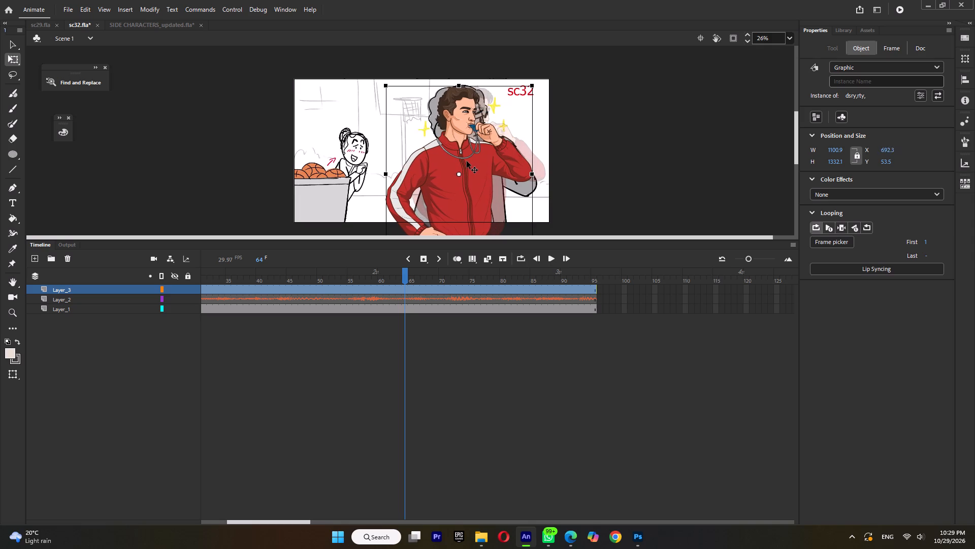
drag(467, 161, 467, 161)
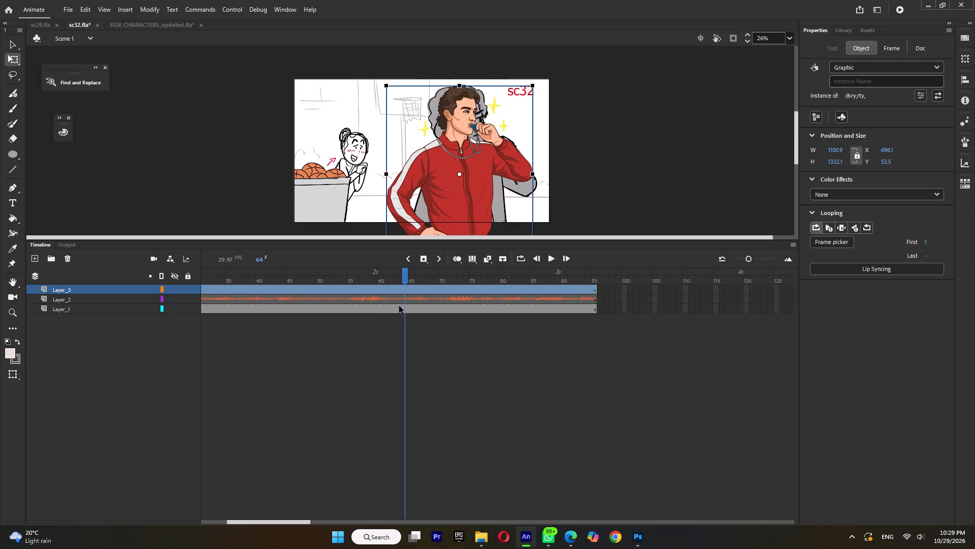
Open GIRL_Final.fla from the ep06 project folder.
click(478, 536)
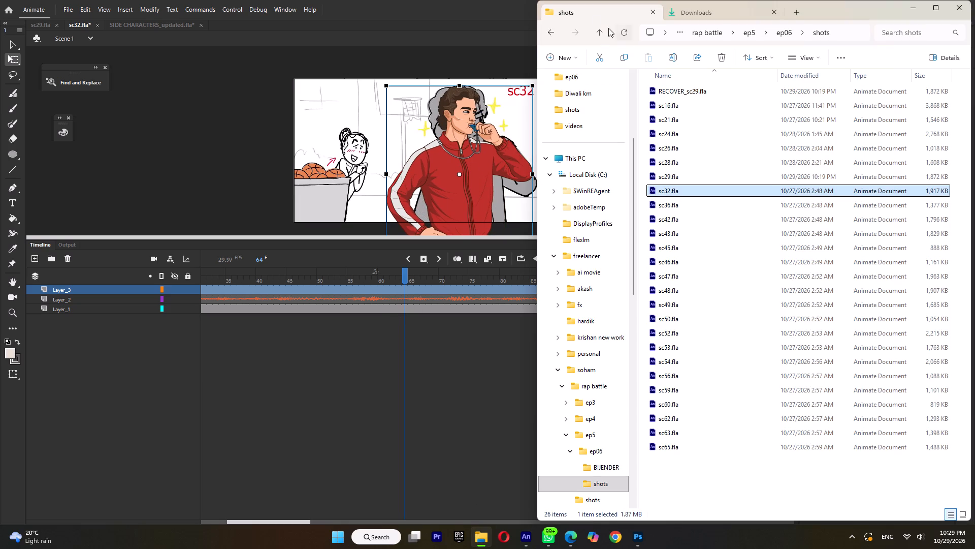
click(598, 33)
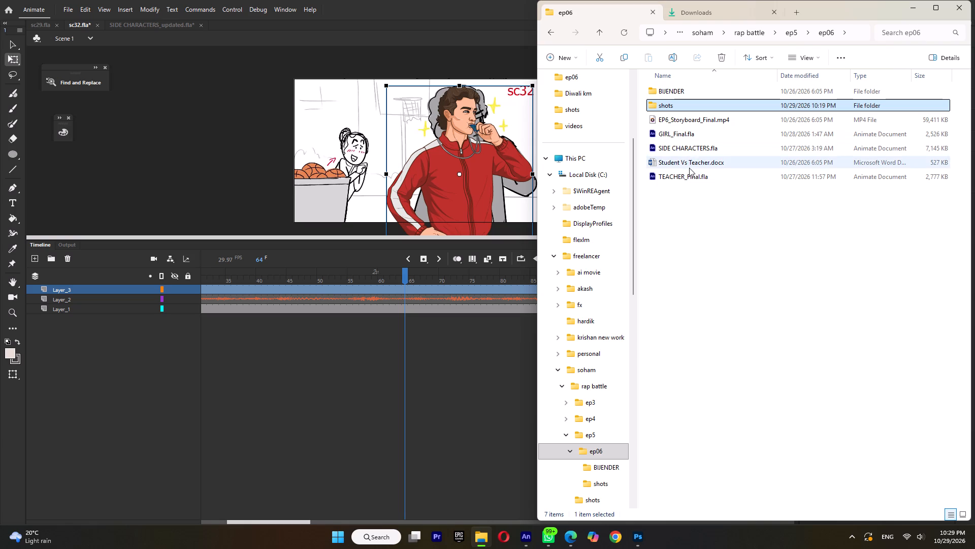
double_click(694, 138)
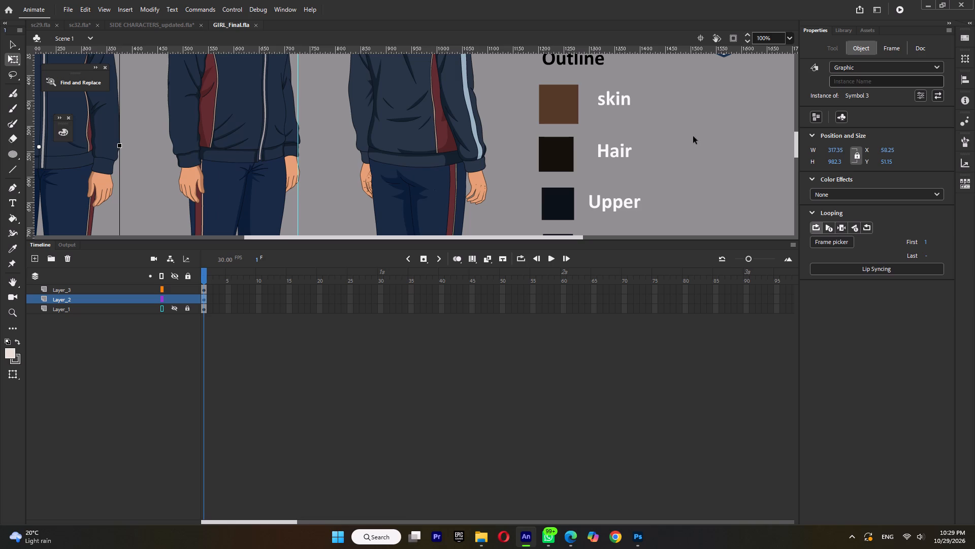
Inside the middle three-quarter-view girl's symbol, switch the Layer_14 hand to the frame 3 pose with the Frame Picker.
double_click(208, 150)
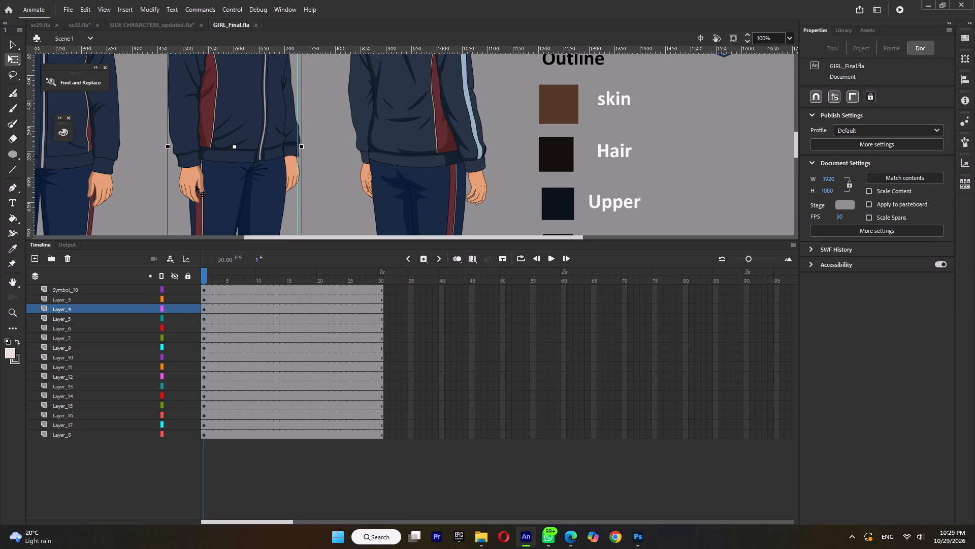
double_click(195, 186)
double_click(320, 186)
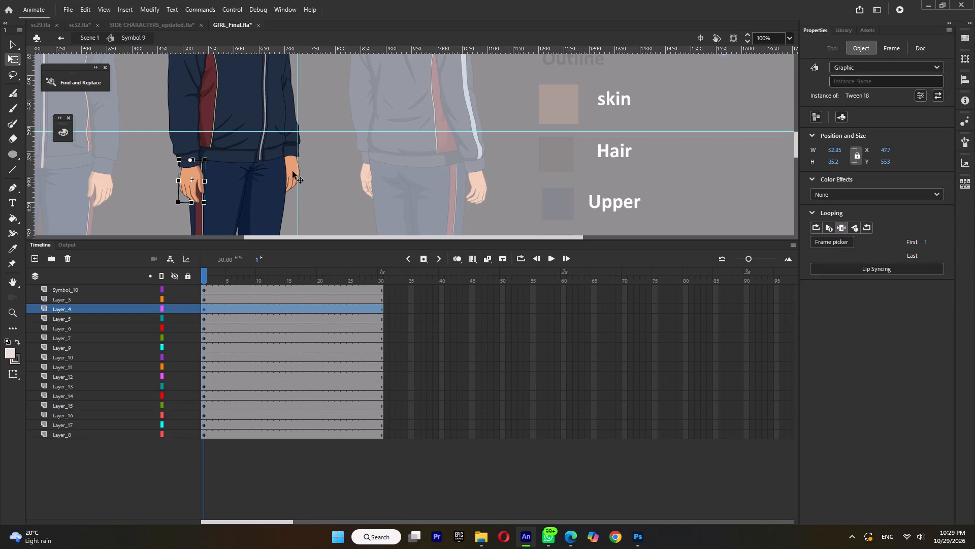
click(294, 170)
click(832, 246)
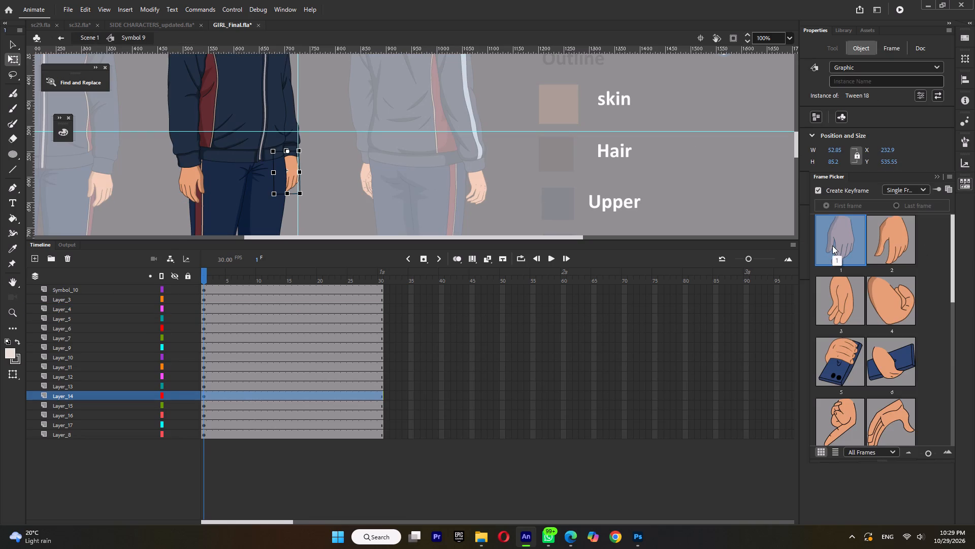
click(840, 297)
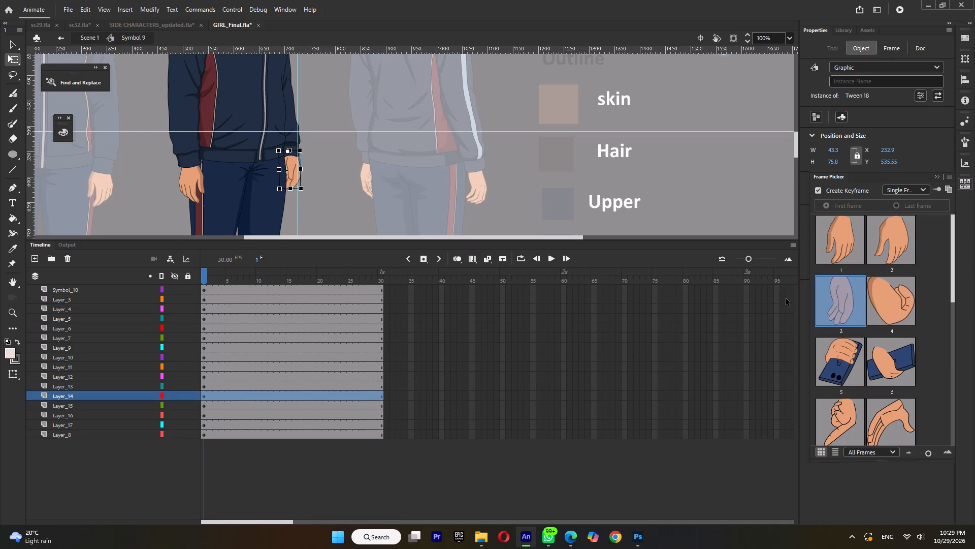
Rotate the swapped hand slightly outward and fit it under the sleeve cuff, at about X 236, Y 538.
drag(304, 197, 311, 200)
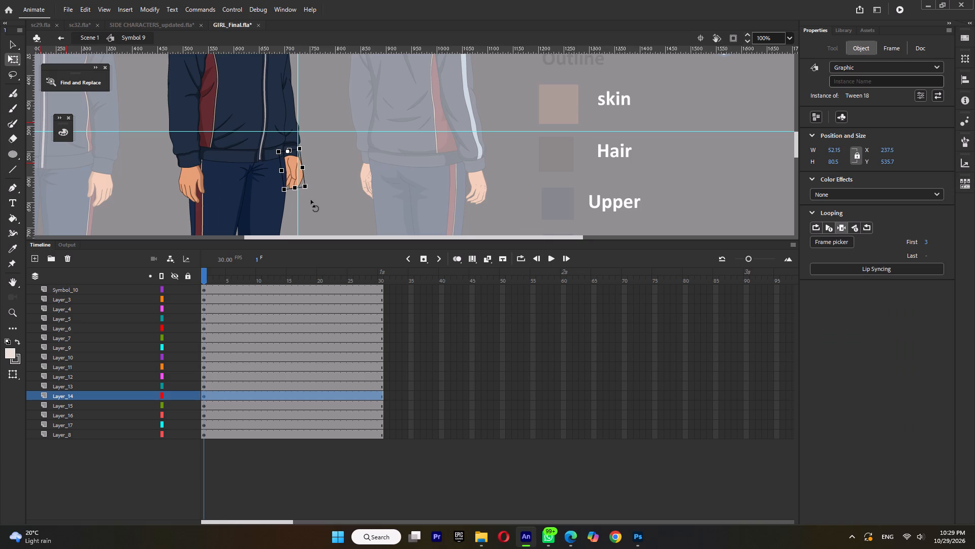
drag(311, 200, 311, 200)
ctrl+scroll(291, 166, up, 9)
drag(304, 165, 292, 173)
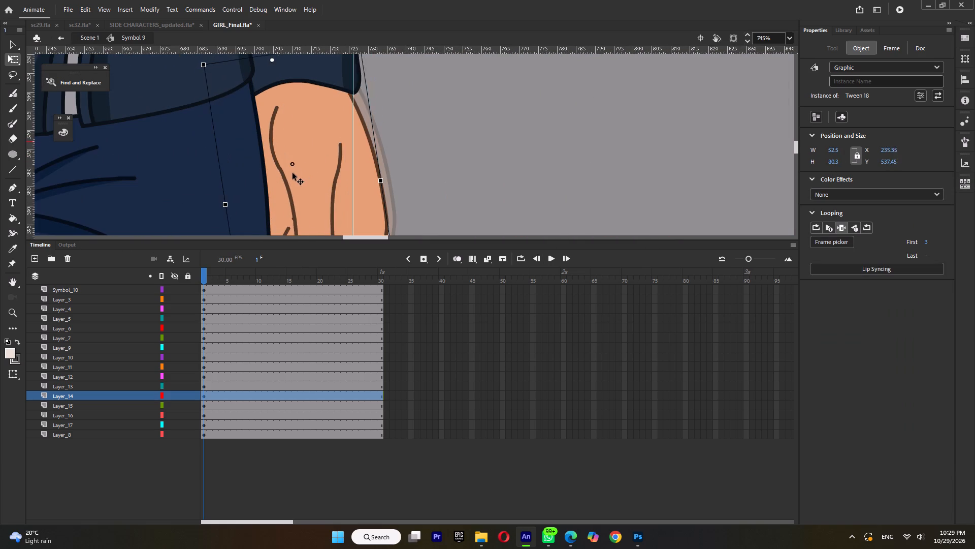
drag(292, 173, 298, 173)
ctrl+scroll(300, 170, down, 17)
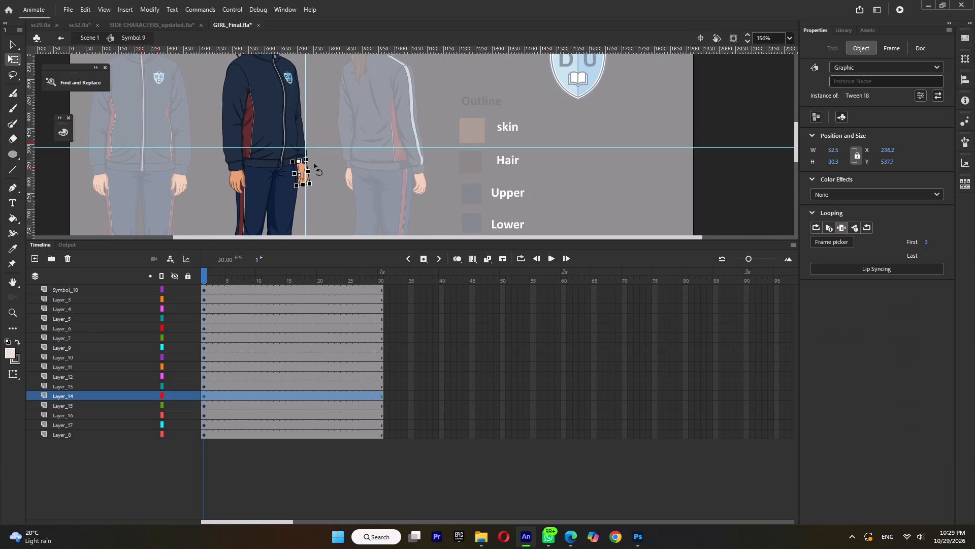
click(317, 162)
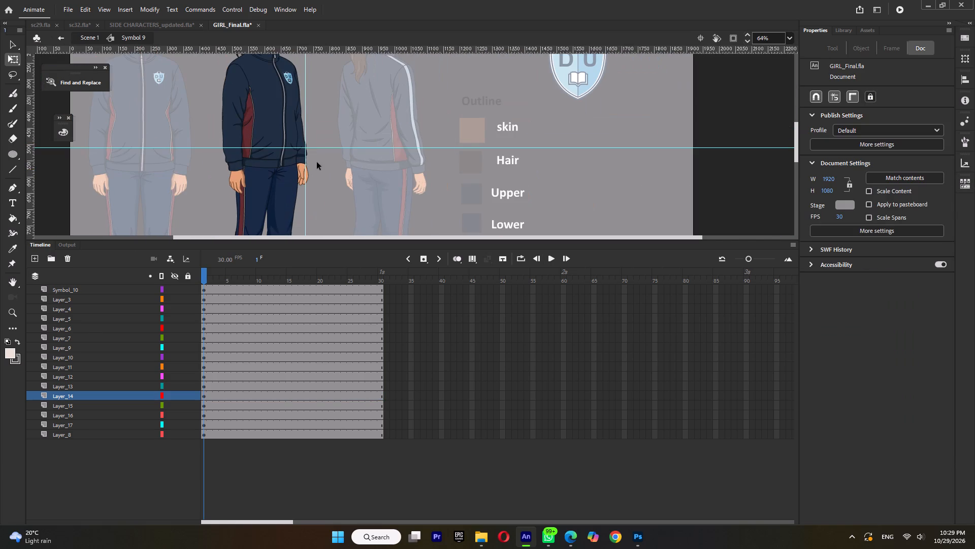
Return to Scene 1, copy the middle three-quarter-view girl, and switch back to sc32.fla.
double_click(329, 162)
right_click(266, 185)
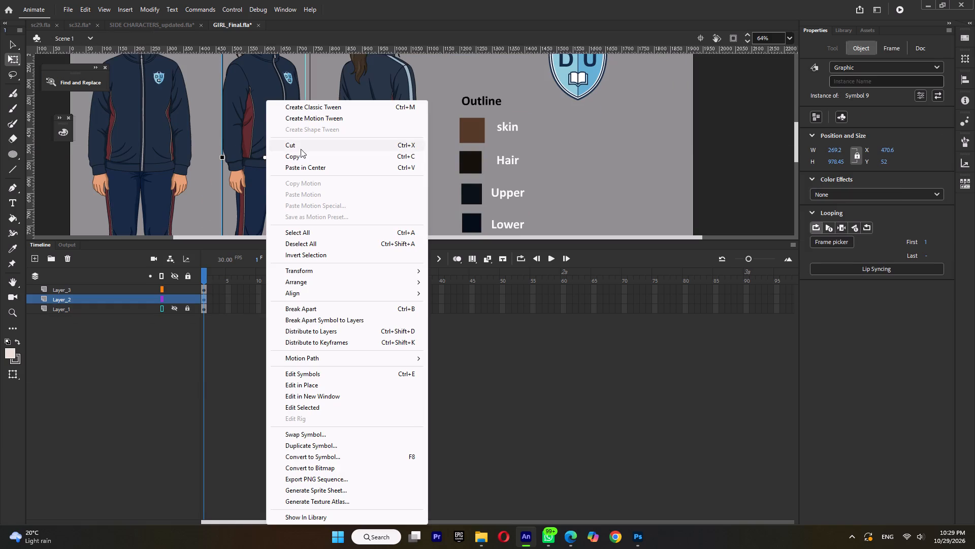
click(298, 157)
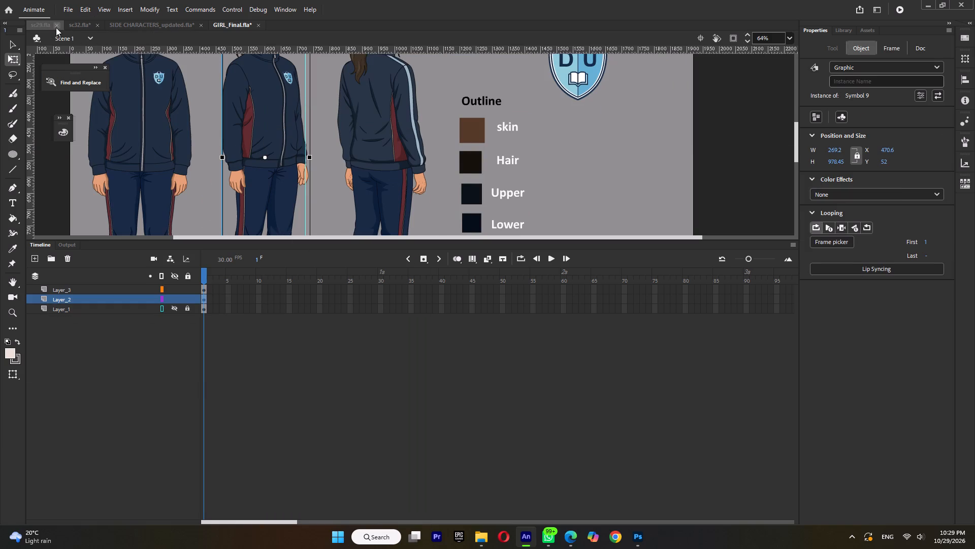
click(73, 27)
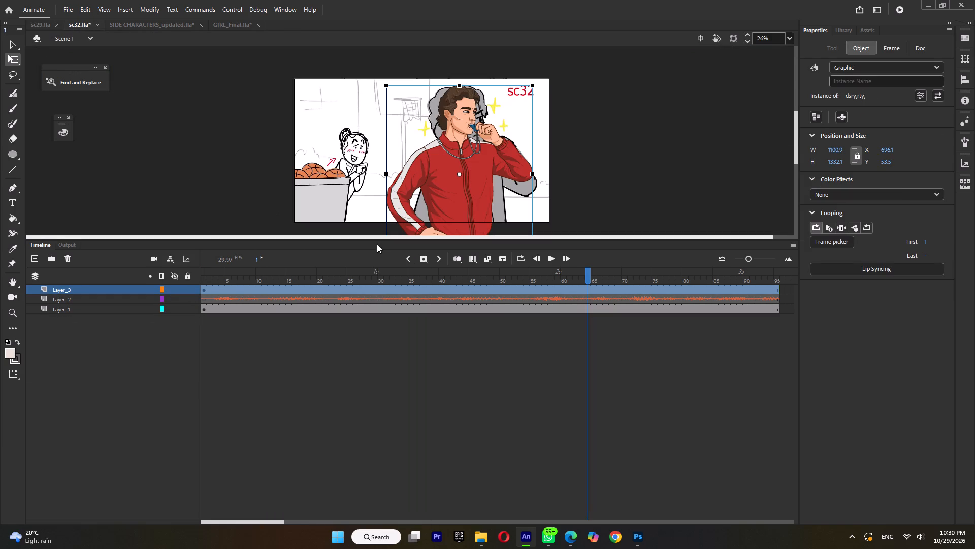
Save sc32.fla.
key(ctrl+s)
Add a new layer between Layer_3 and Layer_2 and paste the copied girl in the centre at frame 41.
drag(401, 274, 443, 287)
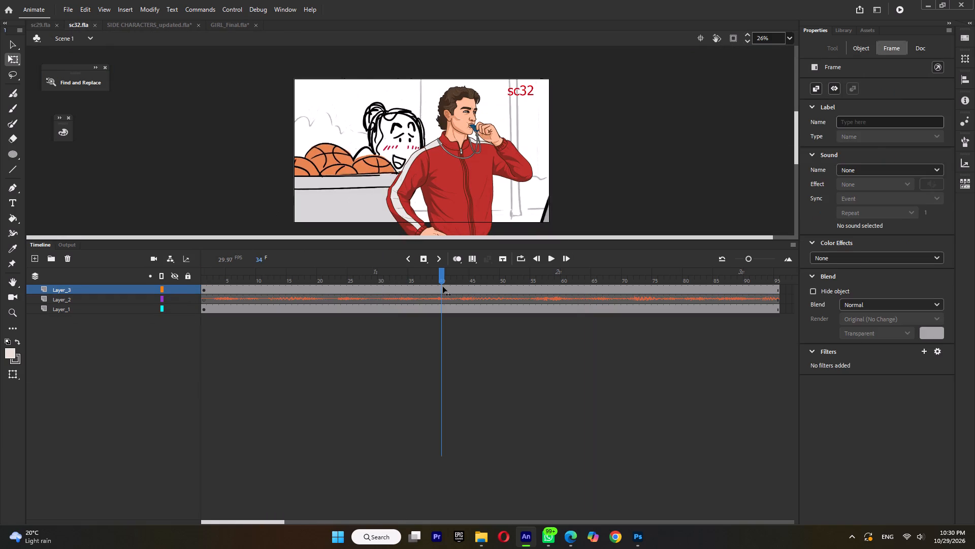
drag(443, 287, 444, 287)
click(66, 302)
click(40, 260)
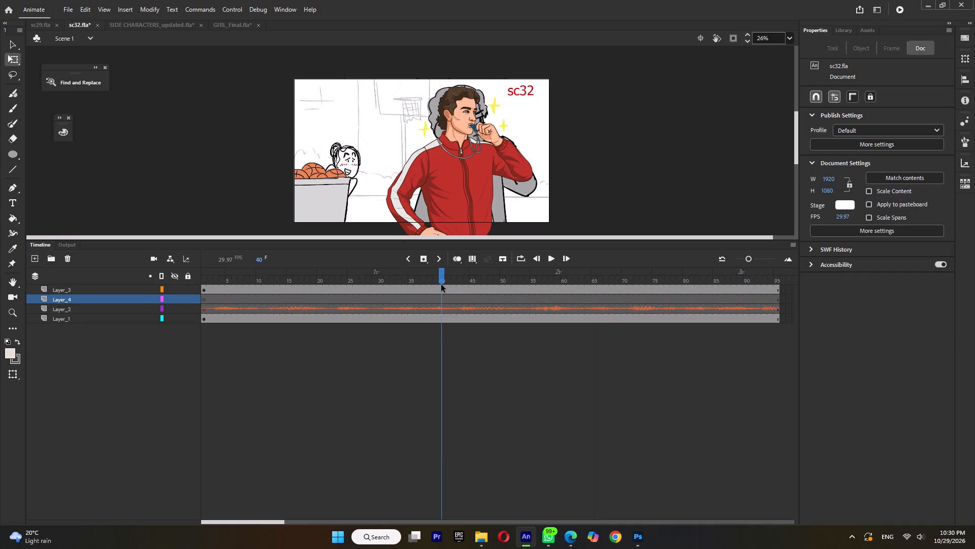
click(449, 299)
right_click(640, 189)
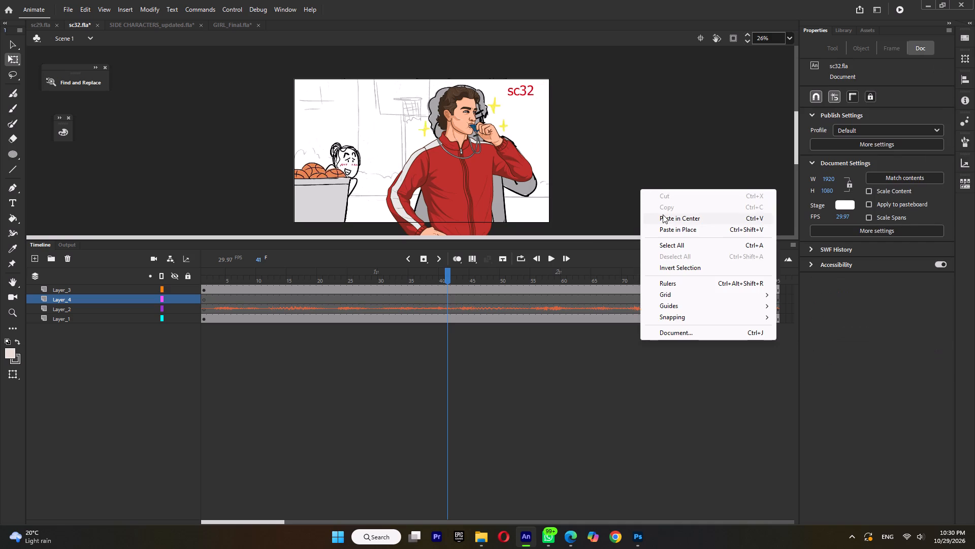
click(663, 215)
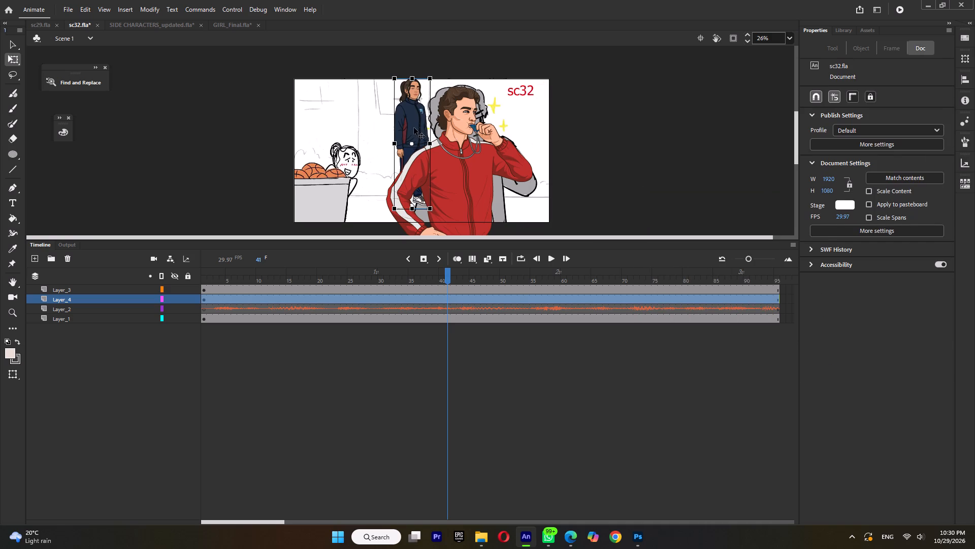
Scale the pasted girl up to about 424 by 1543 and move her beside the basketball bin, at about X -259, Y 485.
drag(414, 125, 339, 187)
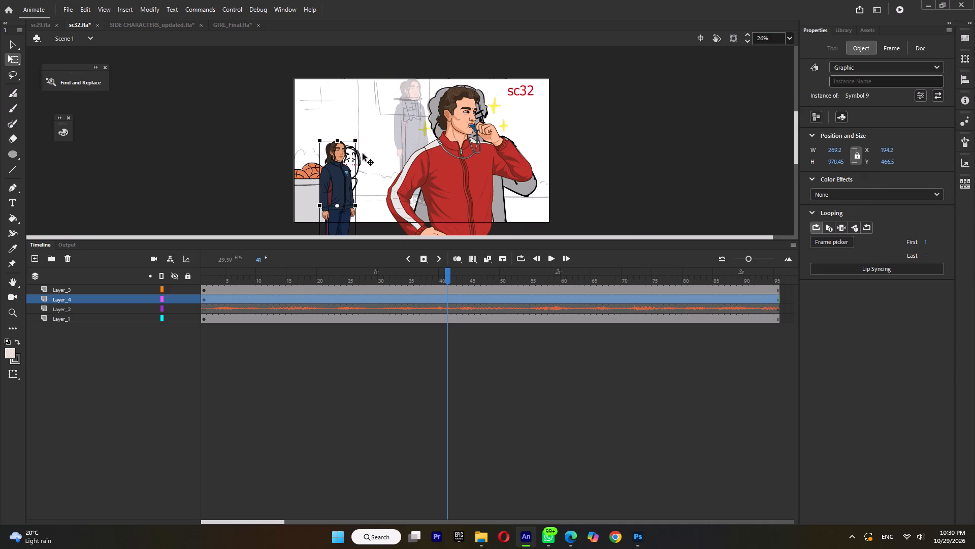
ctrl+scroll(364, 147, down, 7)
ctrl+scroll(374, 187, up, 2)
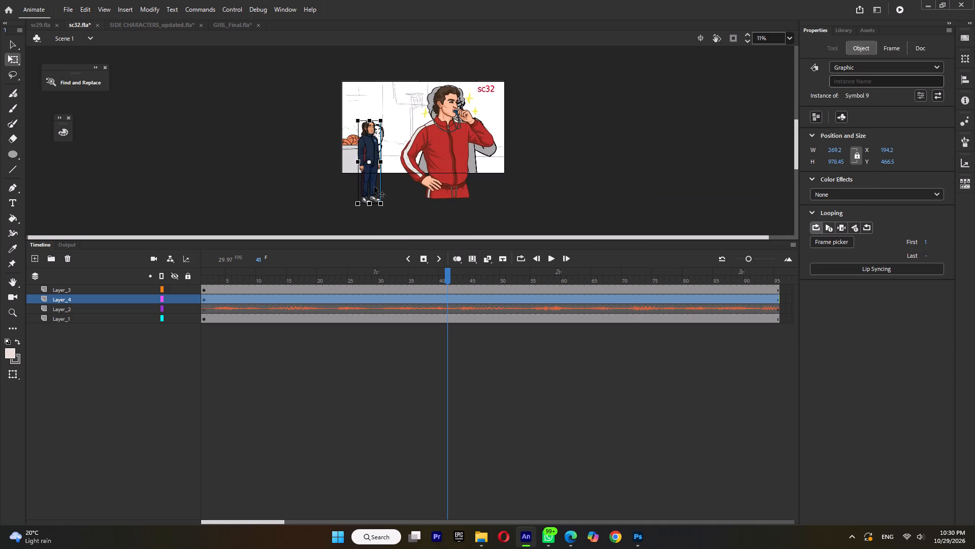
drag(373, 173, 373, 207)
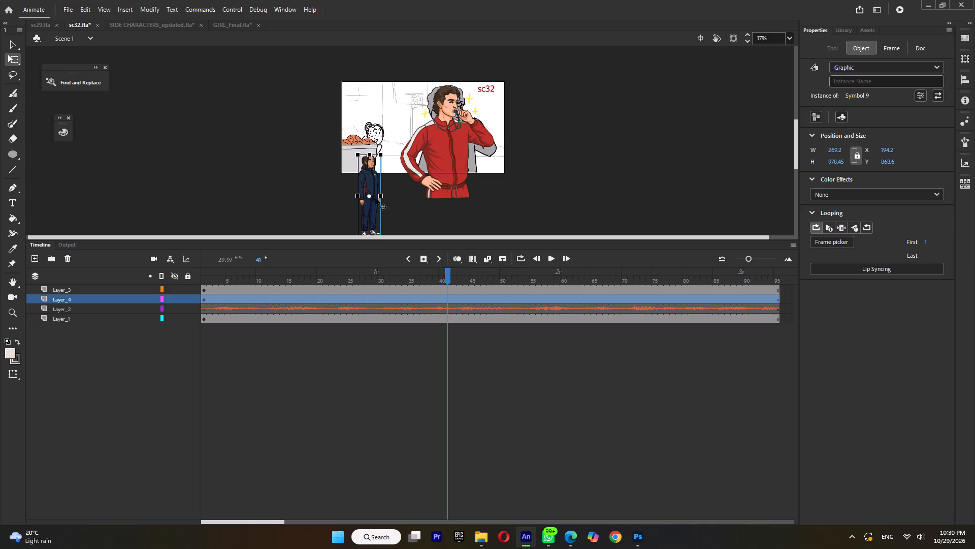
shift+drag(382, 155, 404, 125)
drag(368, 165, 390, 159)
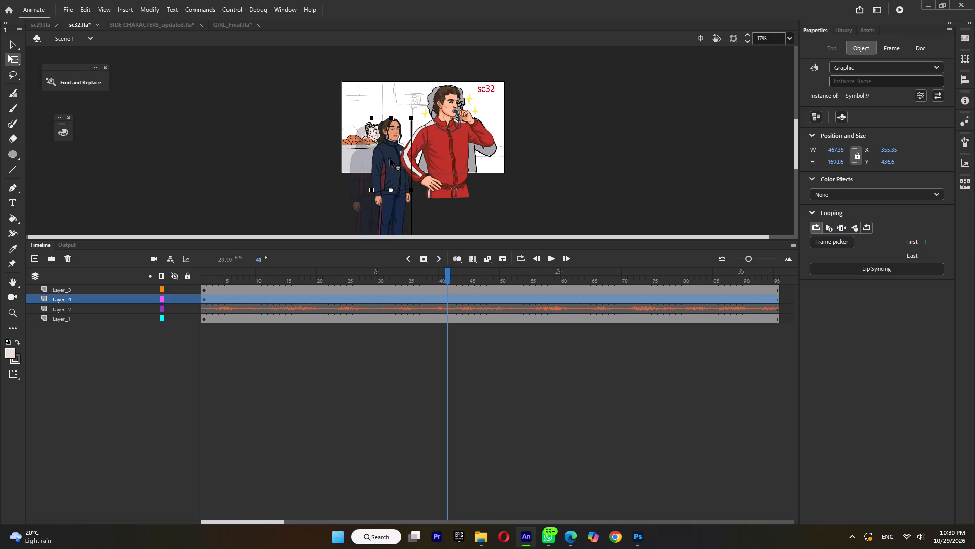
drag(390, 159, 371, 157)
shift+drag(390, 115, 392, 124)
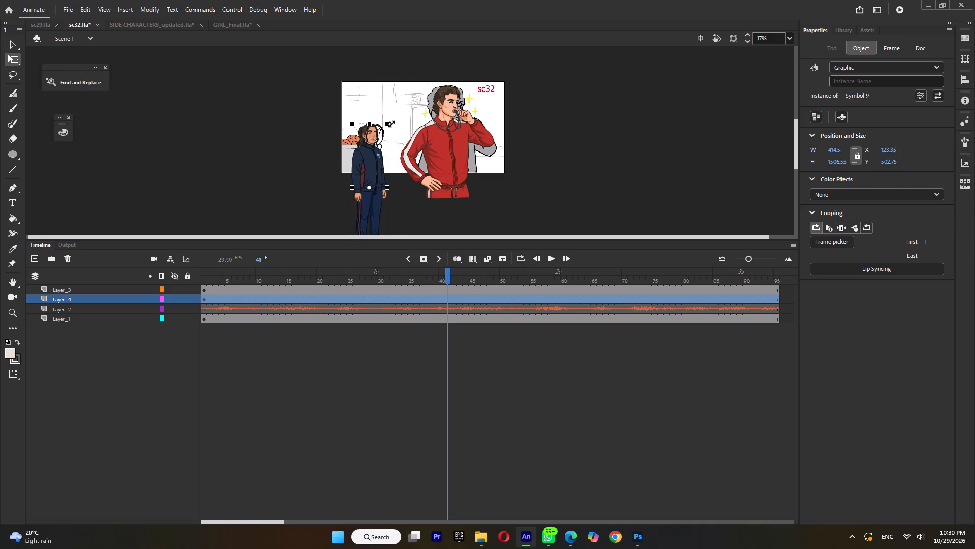
shift+drag(392, 124, 392, 122)
ctrl+scroll(371, 154, up, 4)
drag(315, 180, 211, 170)
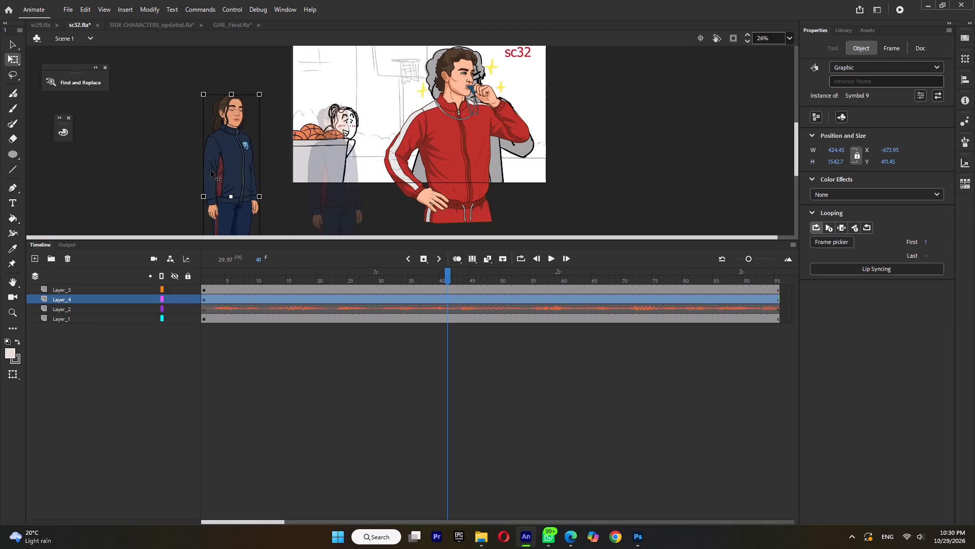
drag(211, 170, 266, 180)
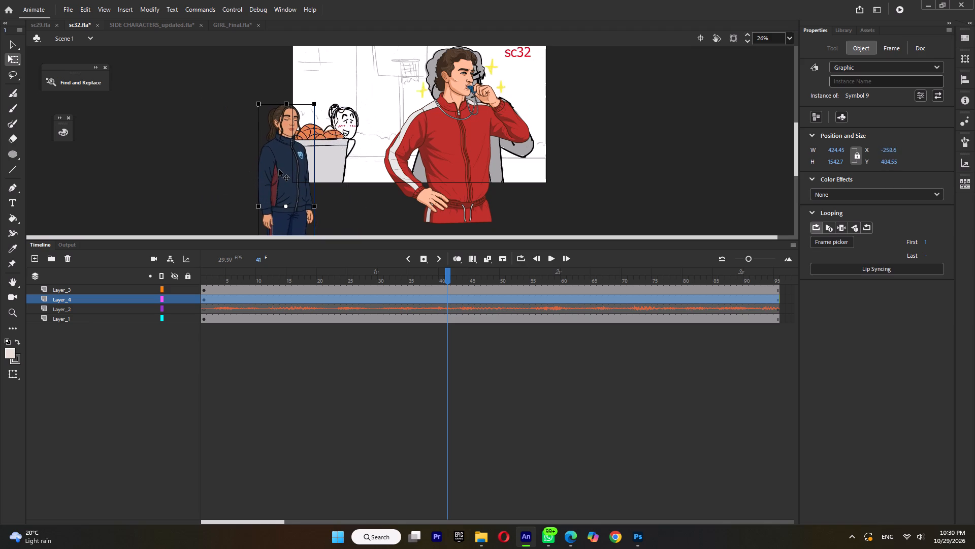
Inside the girl's torso symbol, Tween 4 within Symbol 9, extend Layer_1 to frame 6.
double_click(279, 169)
ctrl+scroll(277, 129, up, 2)
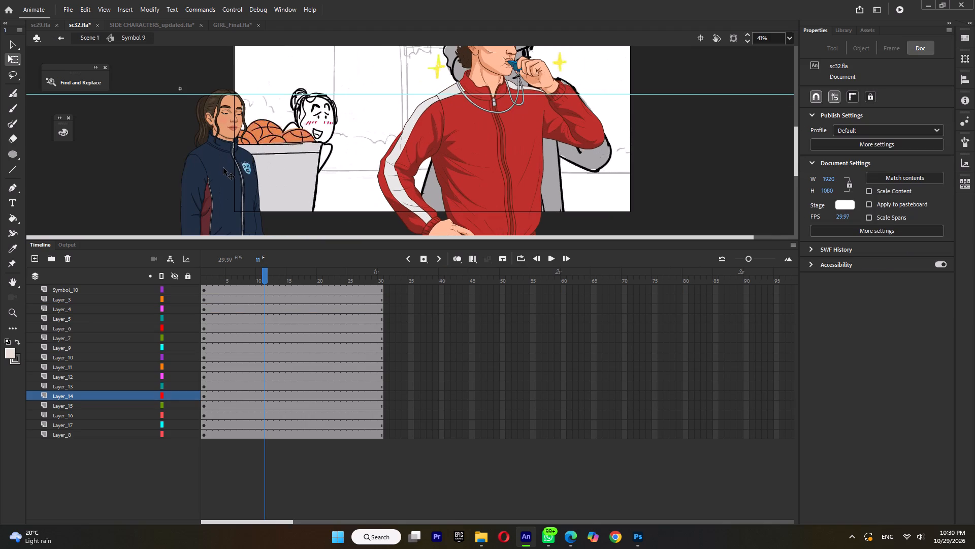
double_click(217, 167)
click(217, 166)
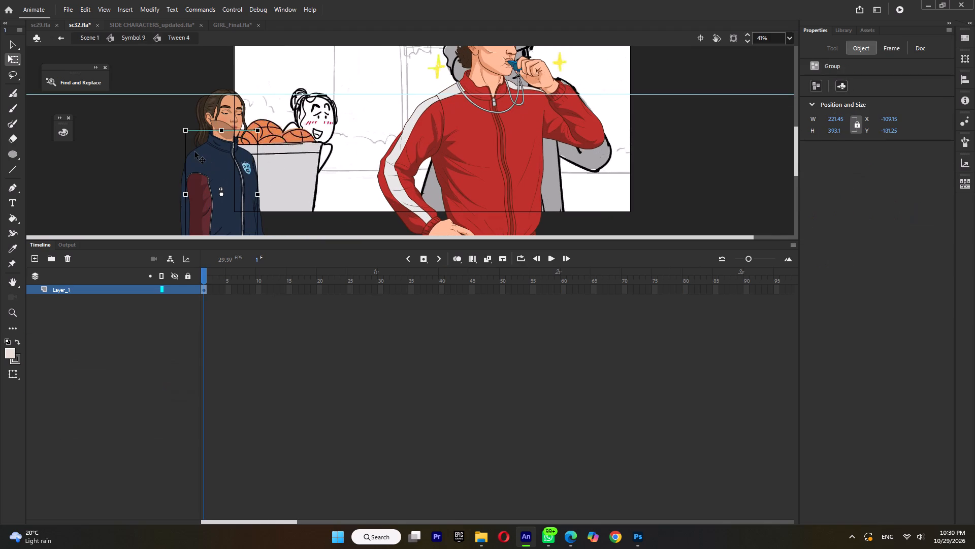
click(194, 151)
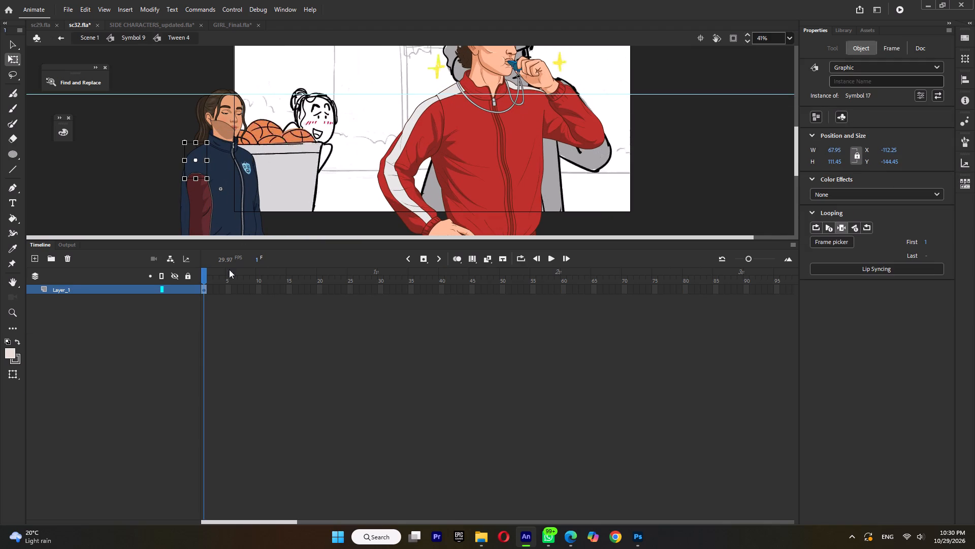
click(242, 279)
key(F5)
key(F5)
key(F5)
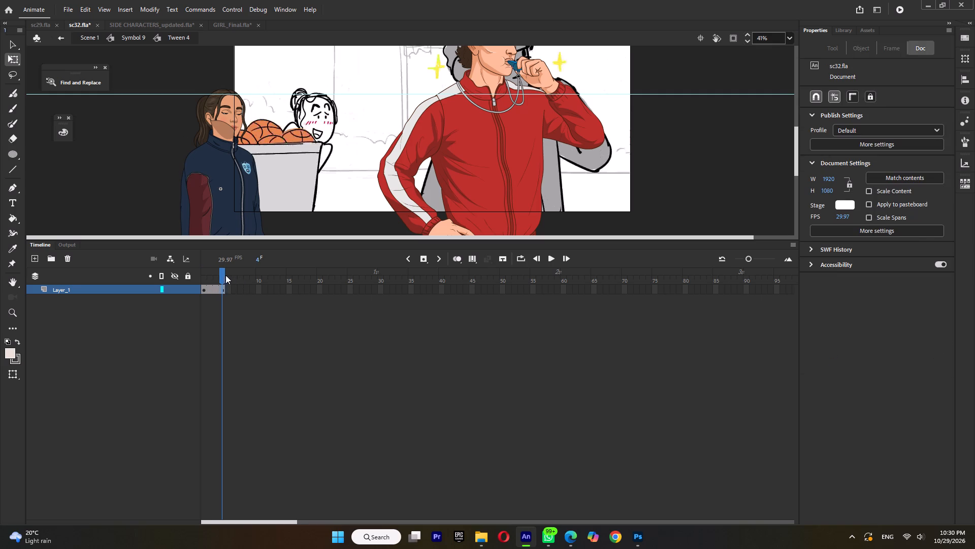
key(F5)
key(F5)
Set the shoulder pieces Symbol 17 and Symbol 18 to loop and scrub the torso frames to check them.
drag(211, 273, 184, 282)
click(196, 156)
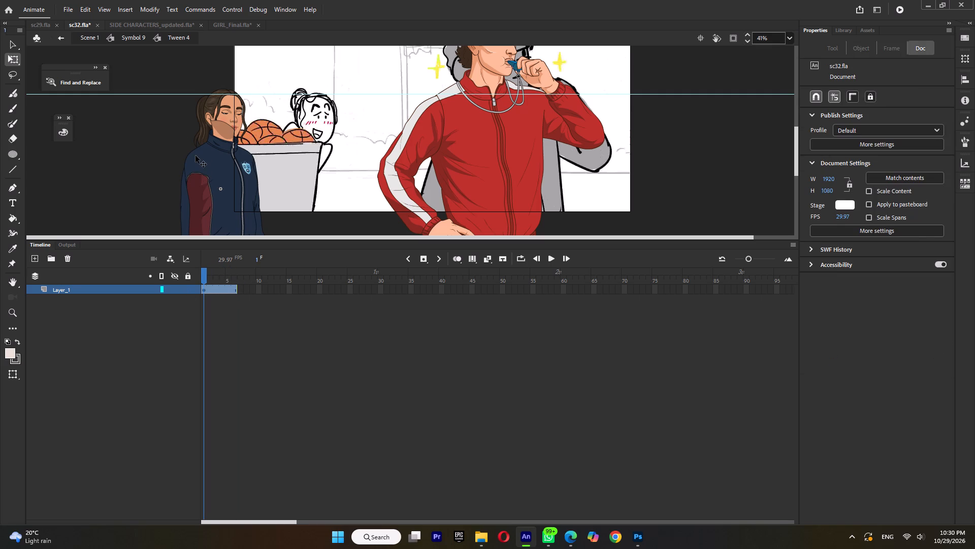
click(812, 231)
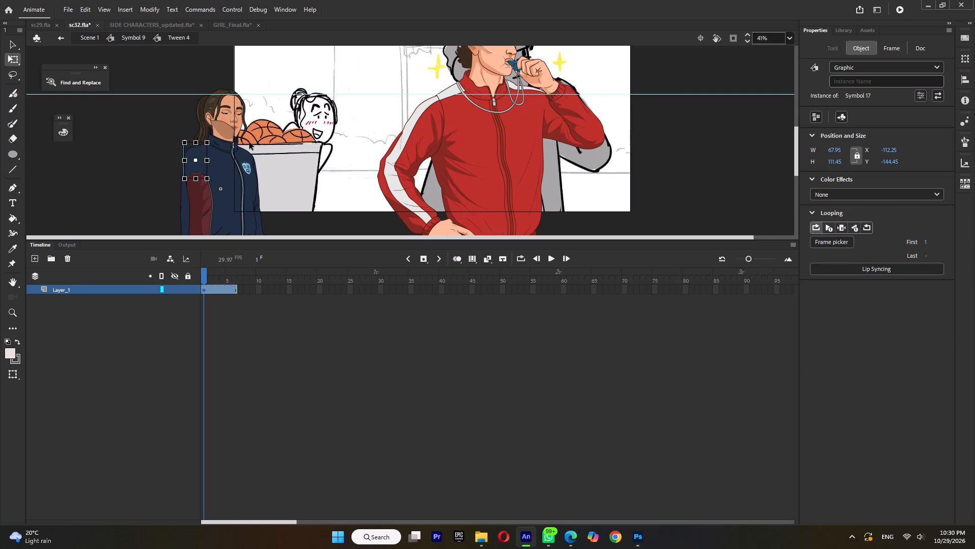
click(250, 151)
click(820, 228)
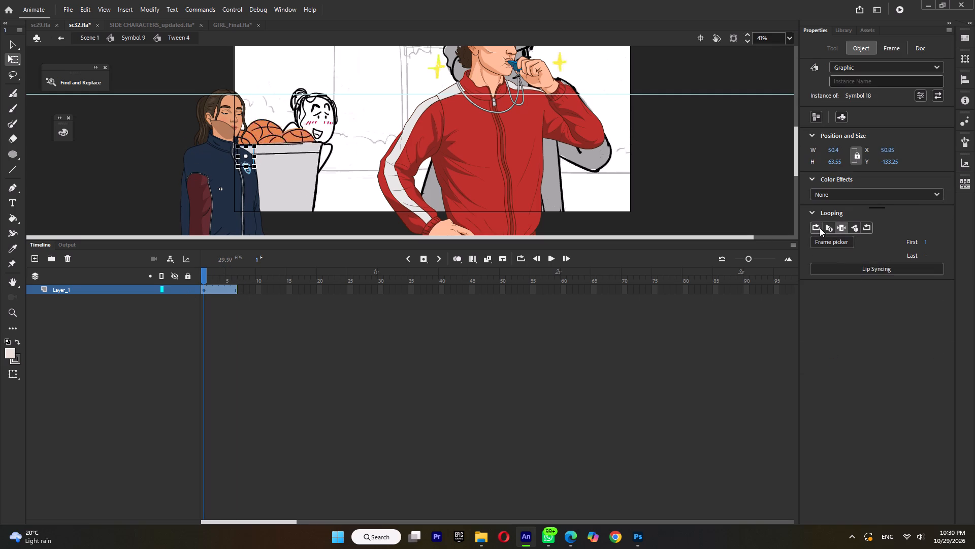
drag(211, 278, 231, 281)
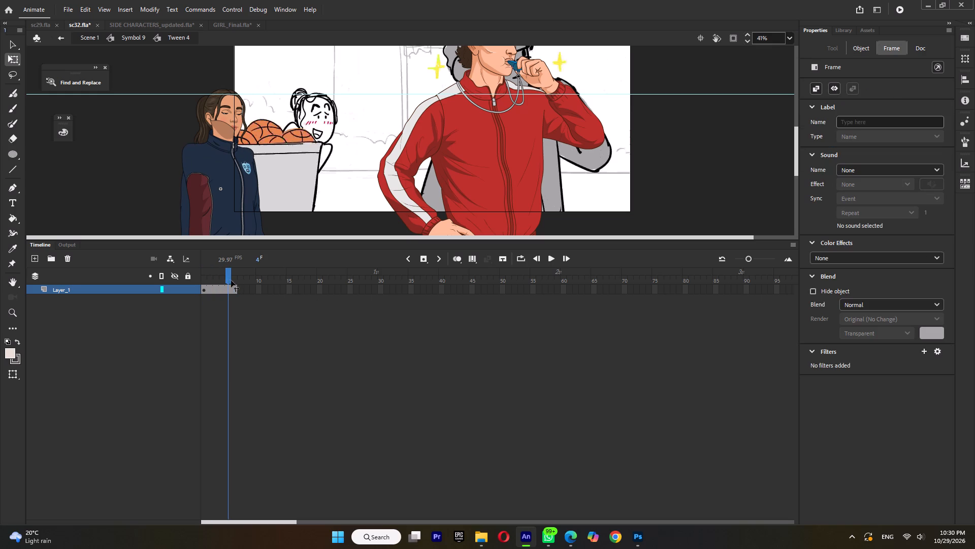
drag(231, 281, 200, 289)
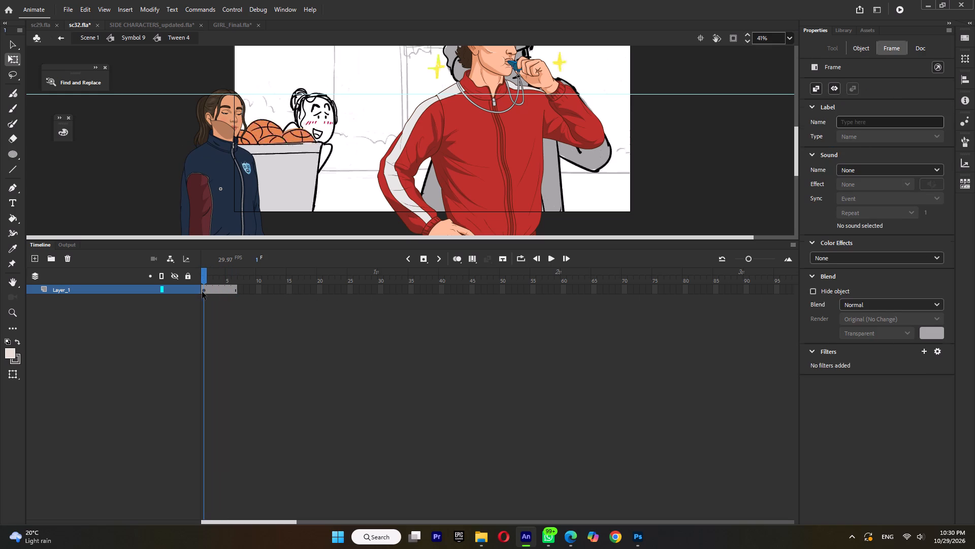
Select both shoulder pieces, Symbol 17 and Symbol 18, at frame 1 and set their looping to Play Once.
click(292, 192)
click(192, 152)
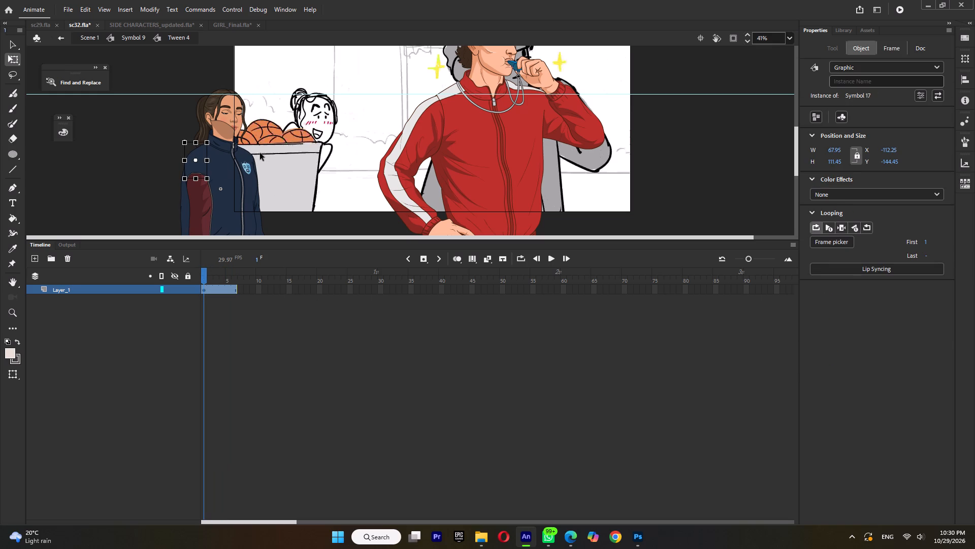
shift+click(250, 155)
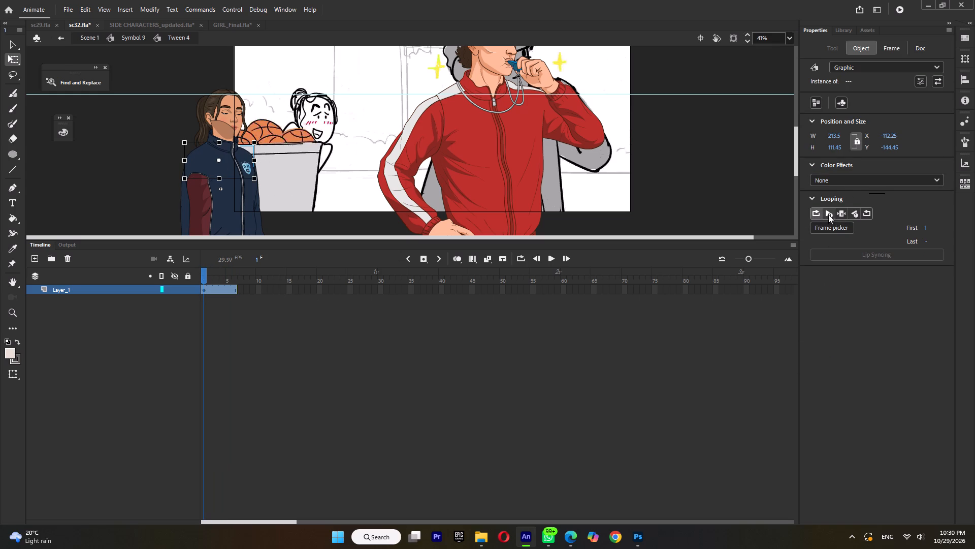
click(831, 214)
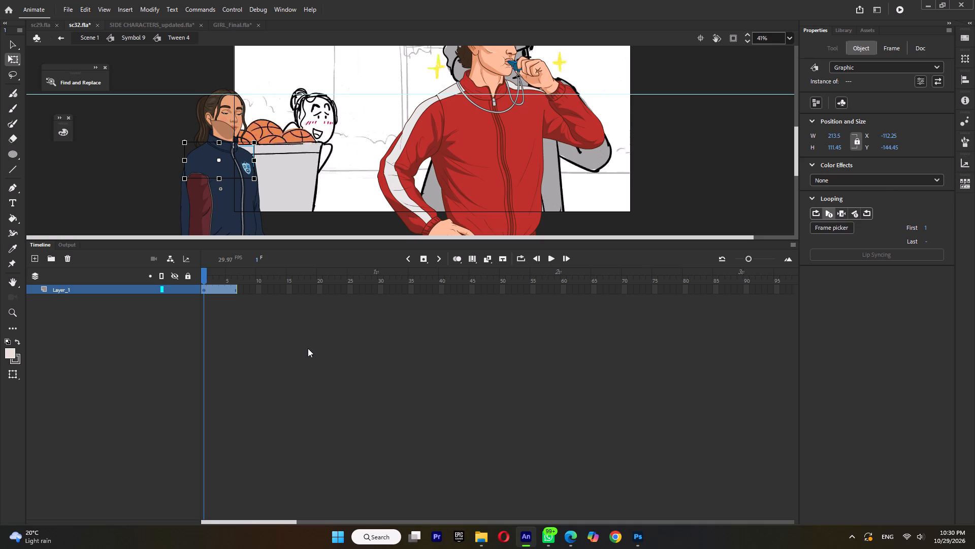
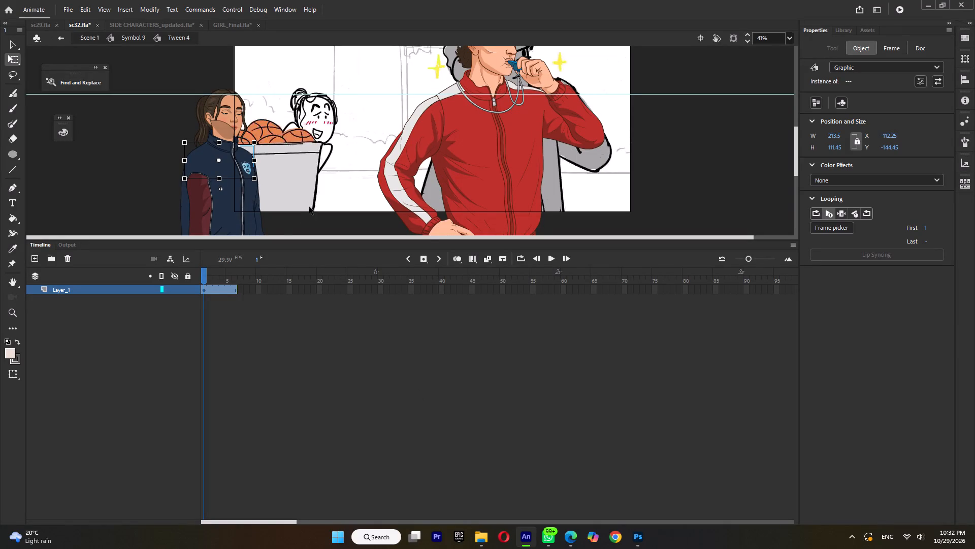
Back in Symbol 9 at frame 1, set the girl's torso, Tween 4, to display single frame 6.
double_click(287, 186)
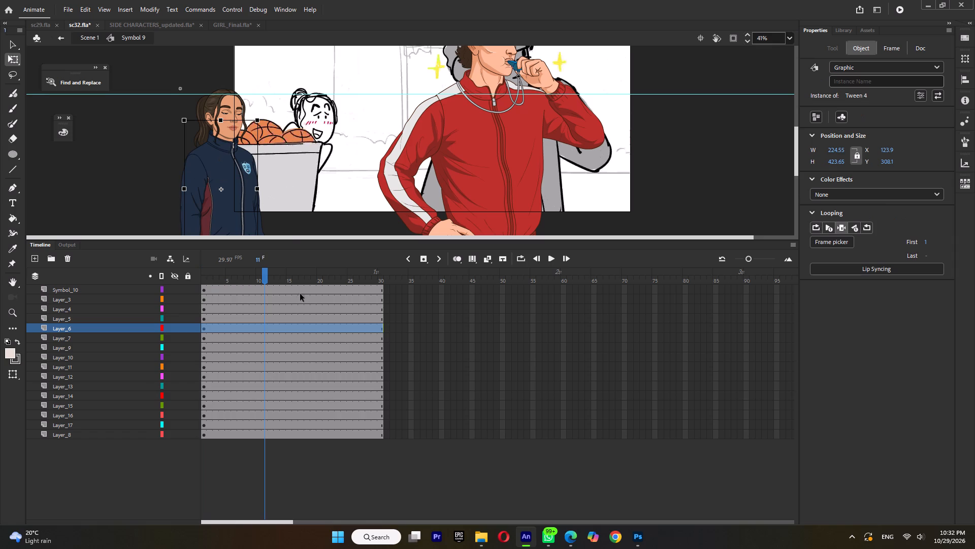
drag(234, 278, 161, 291)
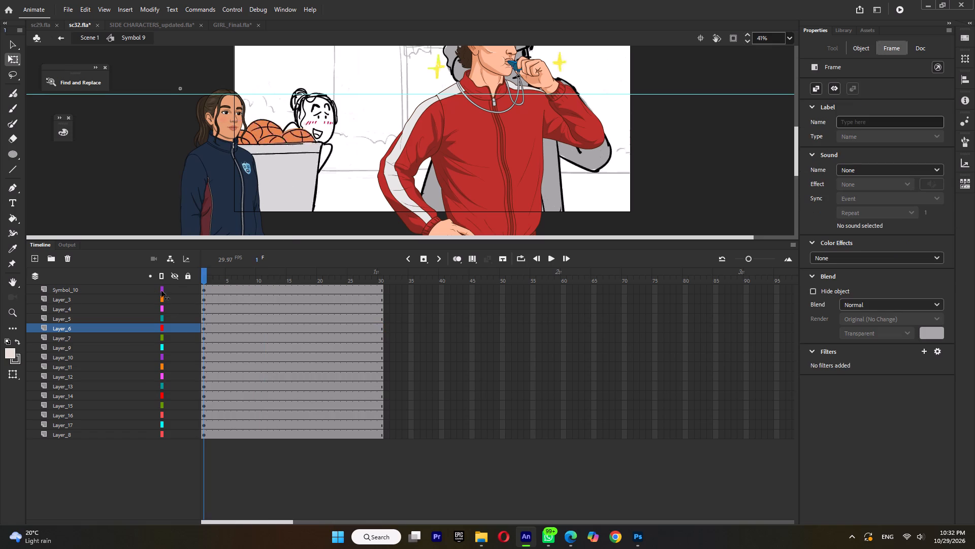
drag(161, 291, 179, 304)
click(237, 197)
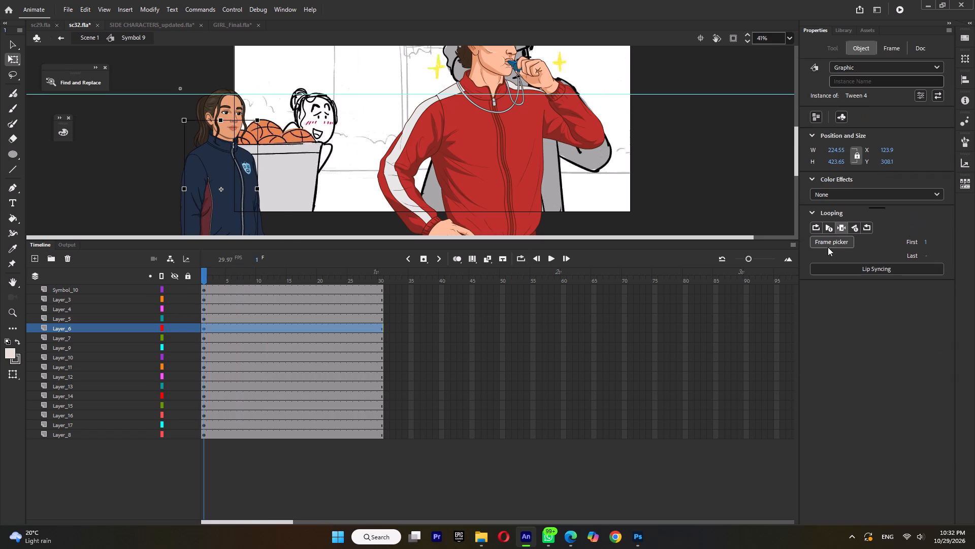
click(828, 242)
click(891, 362)
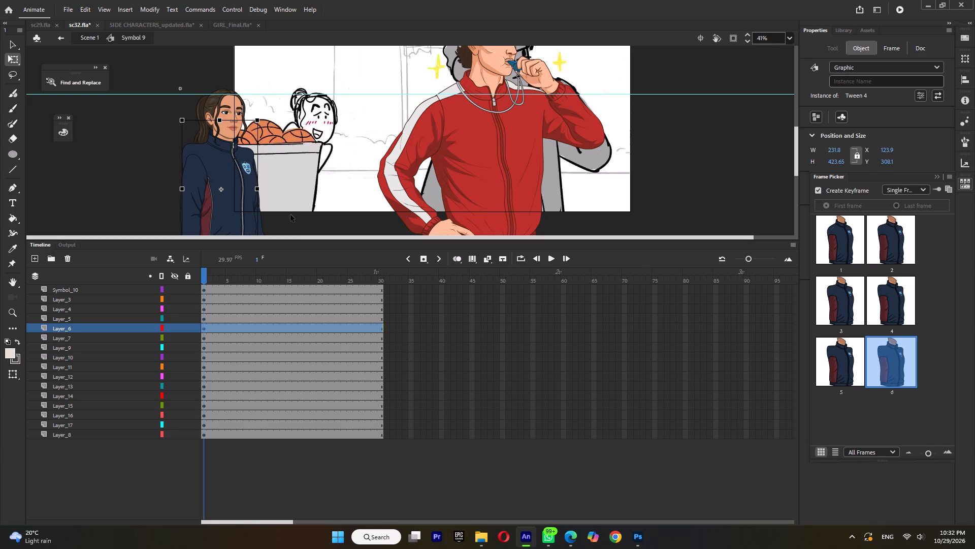
Extend all layers of Symbol 9 to about frame 96.
double_click(674, 277)
key(F5)
key(F5)
key(F5)
key(F5)
key(F5)
key(F5)
key(F5)
key(F5)
key(F5)
key(F5)
key(F5)
key(F5)
key(F5)
key(F5)
key(F5)
key(F5)
key(F5)
key(F5)
key(F5)
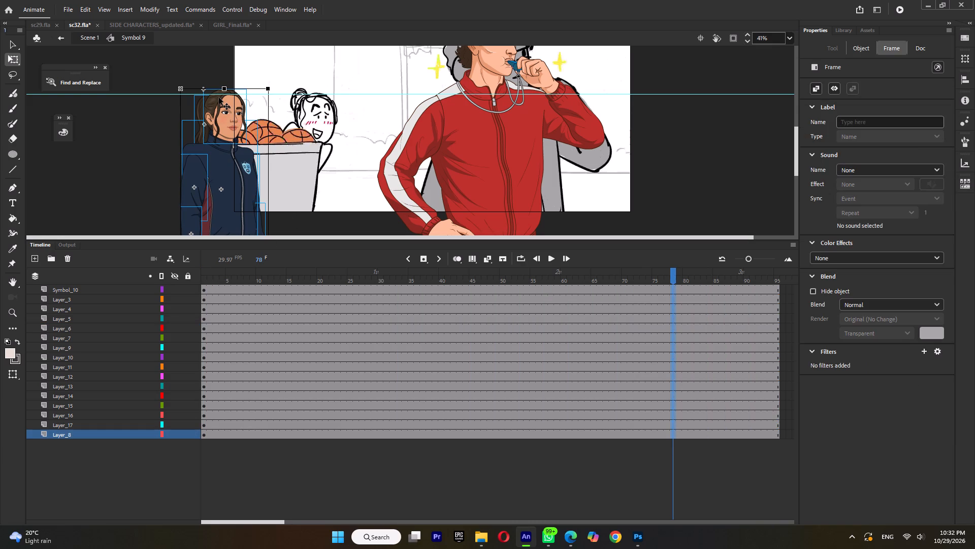
Return to Scene 1 and scrub between about frames 50 and 90 to check the storyboard girl's two poses.
double_click(219, 98)
triple_click(301, 142)
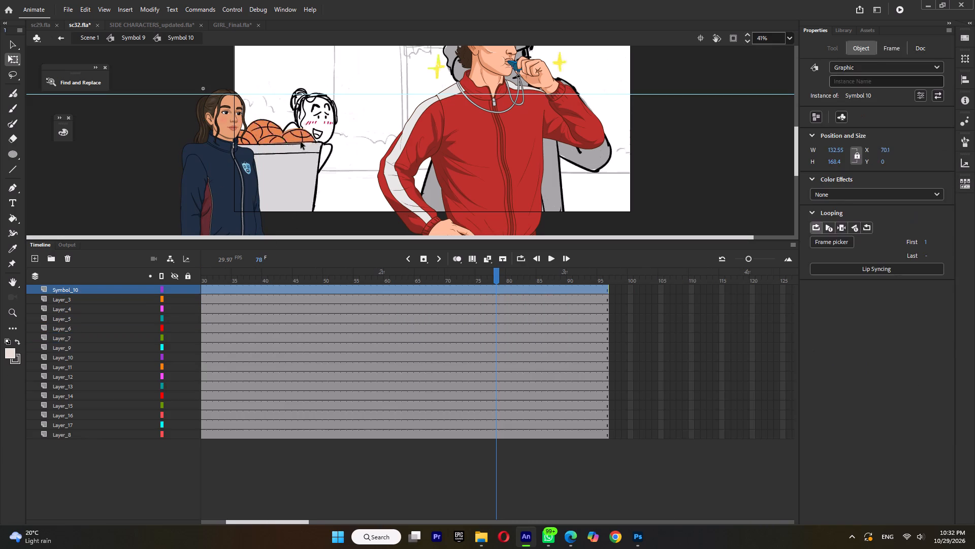
click(301, 142)
drag(476, 277, 435, 288)
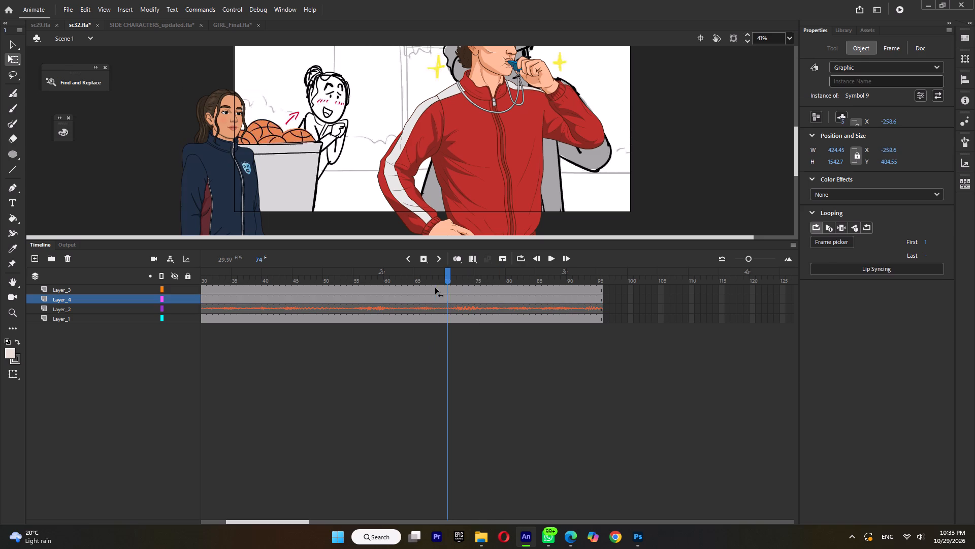
drag(435, 288, 423, 315)
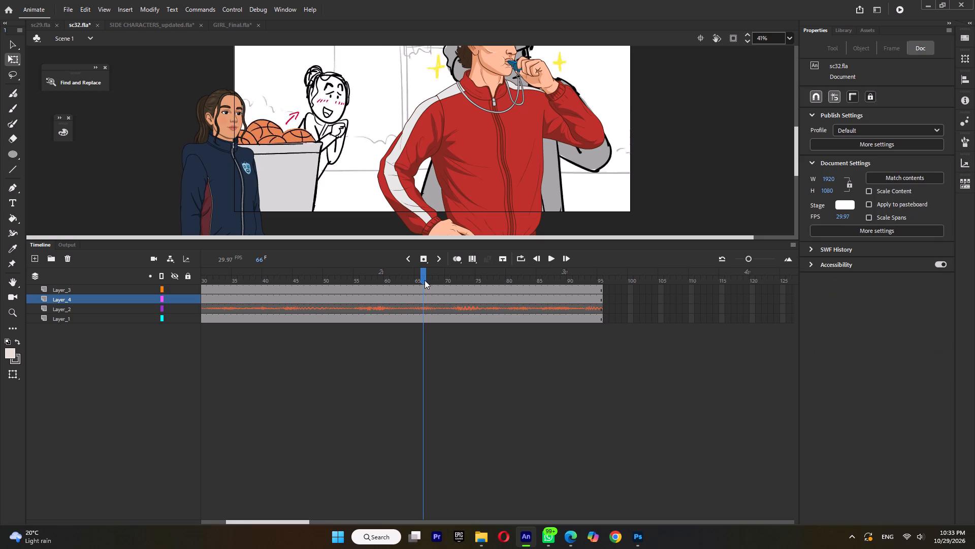
drag(423, 277, 386, 297)
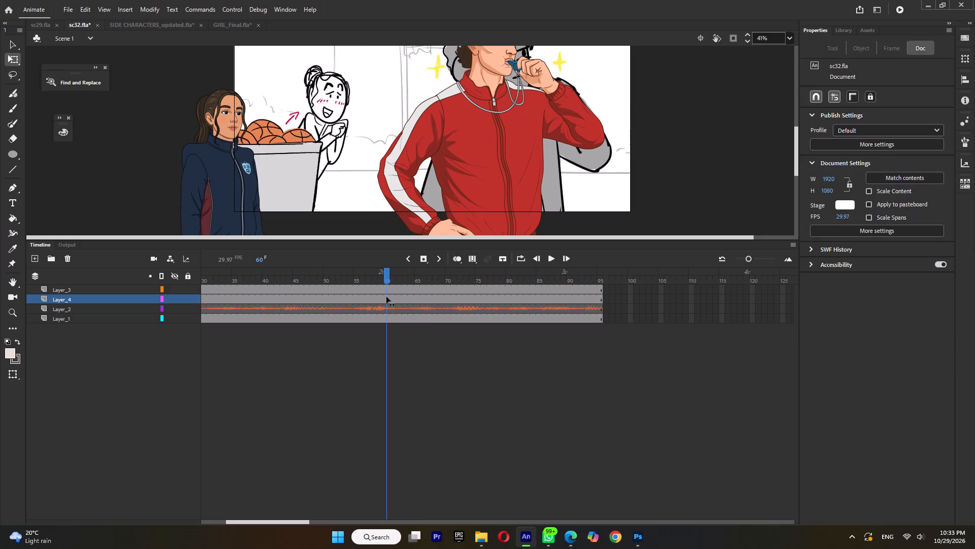
drag(386, 297, 321, 310)
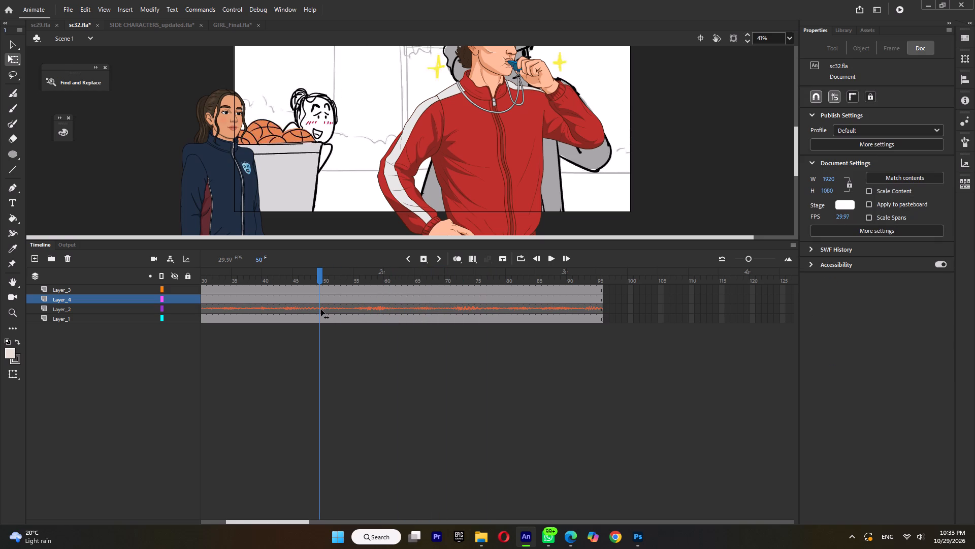
drag(321, 310, 367, 314)
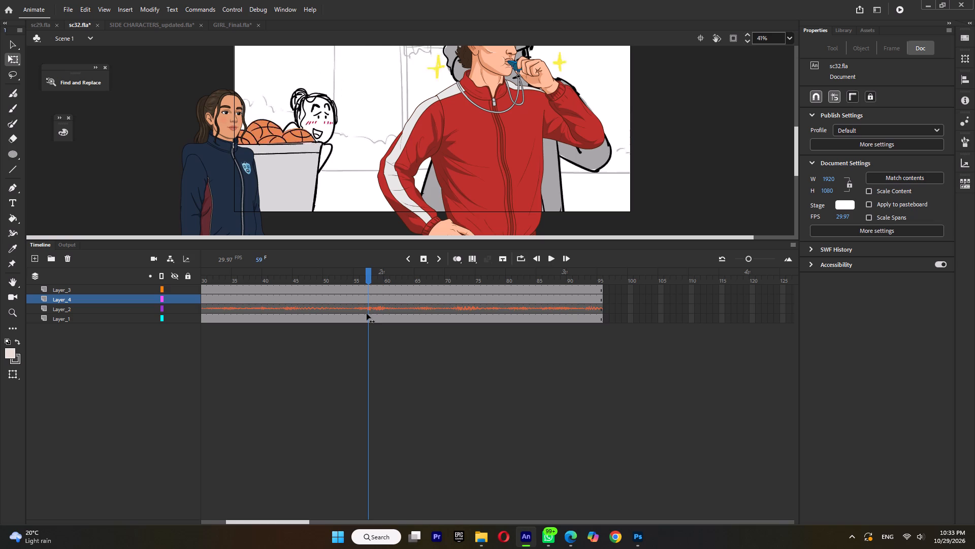
drag(367, 314, 374, 312)
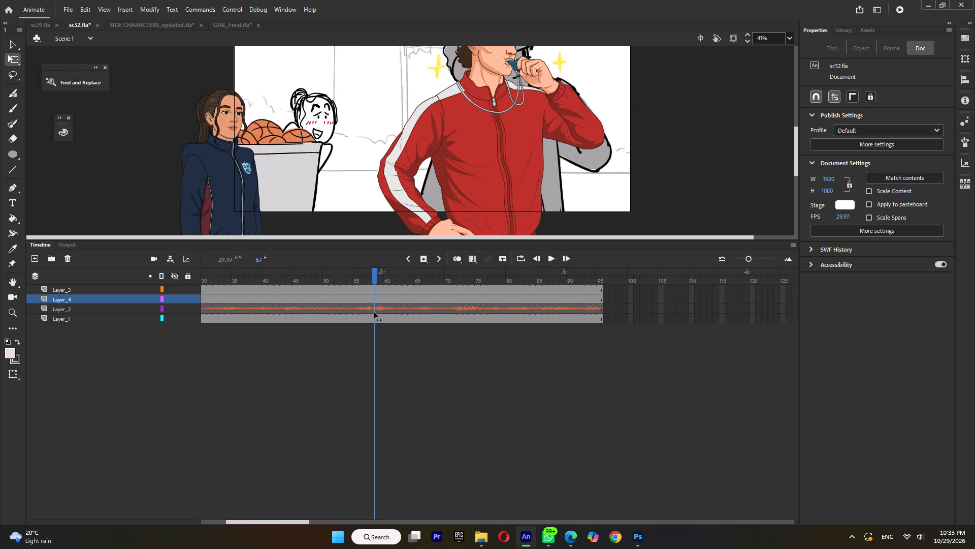
drag(374, 312, 578, 322)
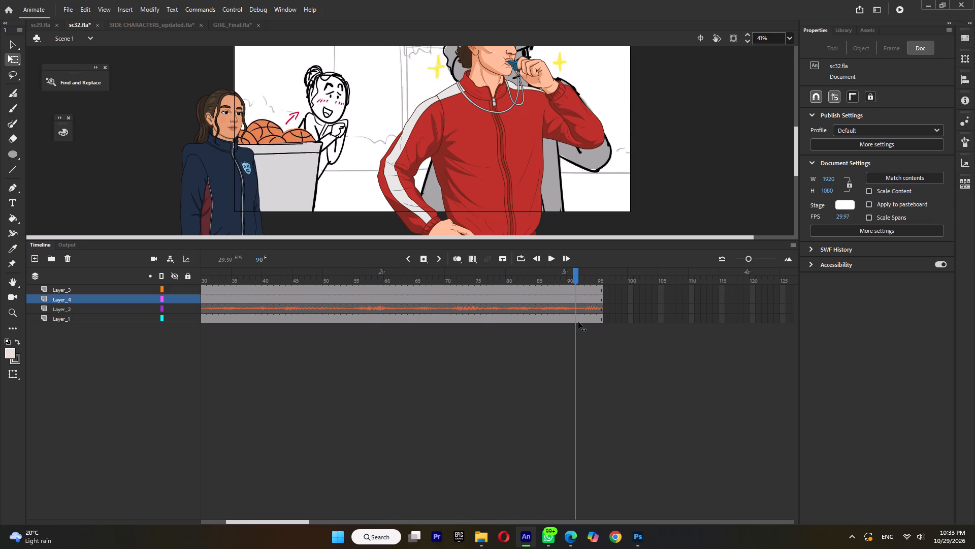
drag(578, 322, 378, 330)
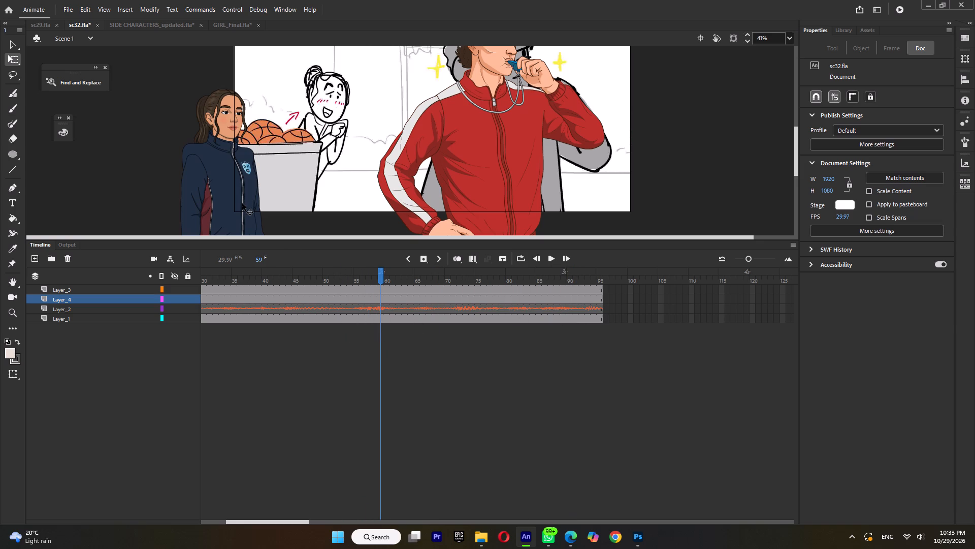
At frame 59, tilt the girl, Symbol 9, clockwise and move her over the storyboard girl, at about X 237, Y 345.
click(242, 203)
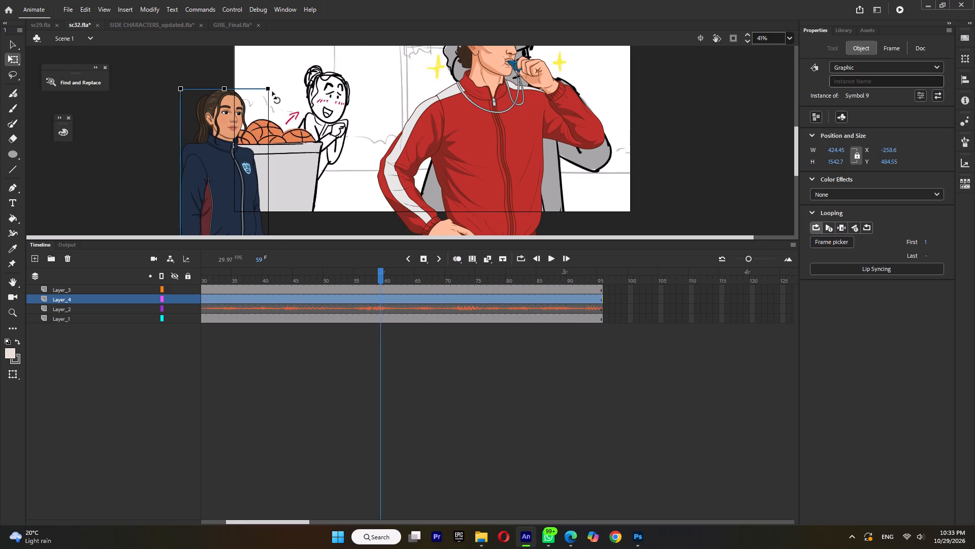
ctrl+scroll(273, 93, down, 2)
drag(303, 89, 320, 115)
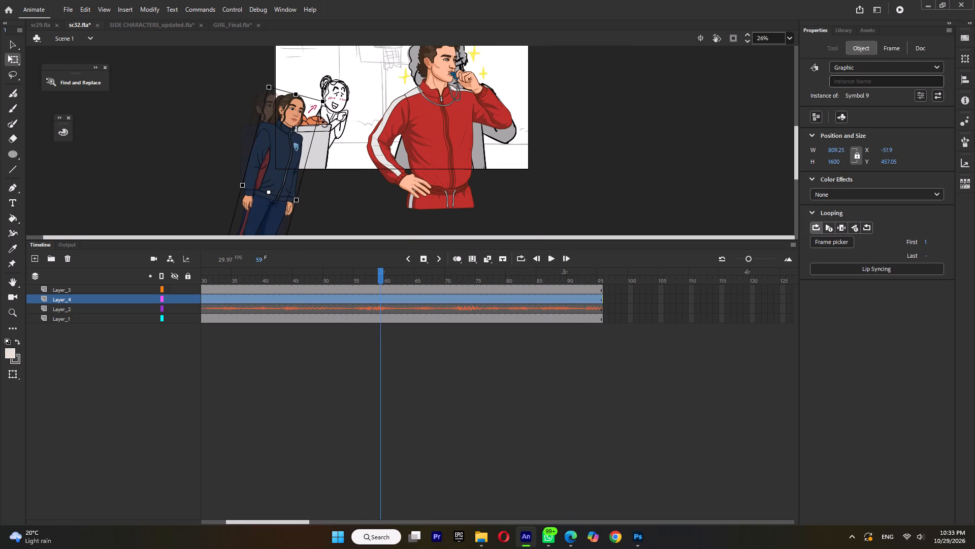
drag(320, 115, 319, 115)
drag(277, 136, 315, 121)
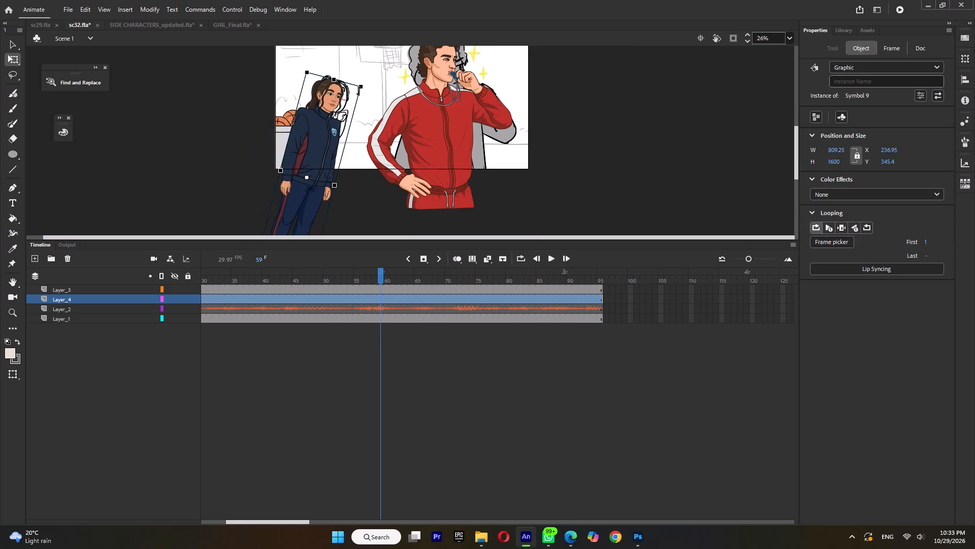
Scale the tilted girl down to about 708 by 1399 and reposition her at about X 223, Y 357.
shift+click(360, 88)
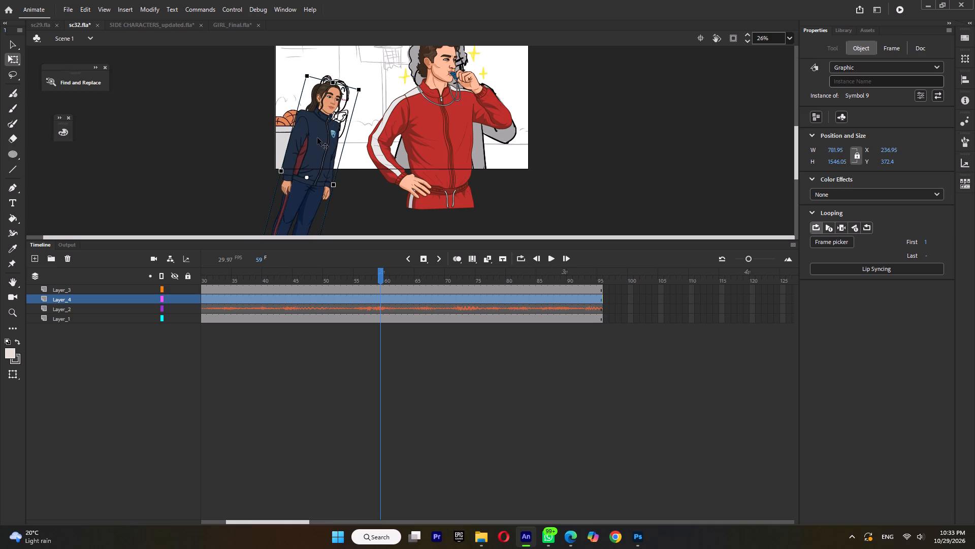
drag(317, 138, 324, 125)
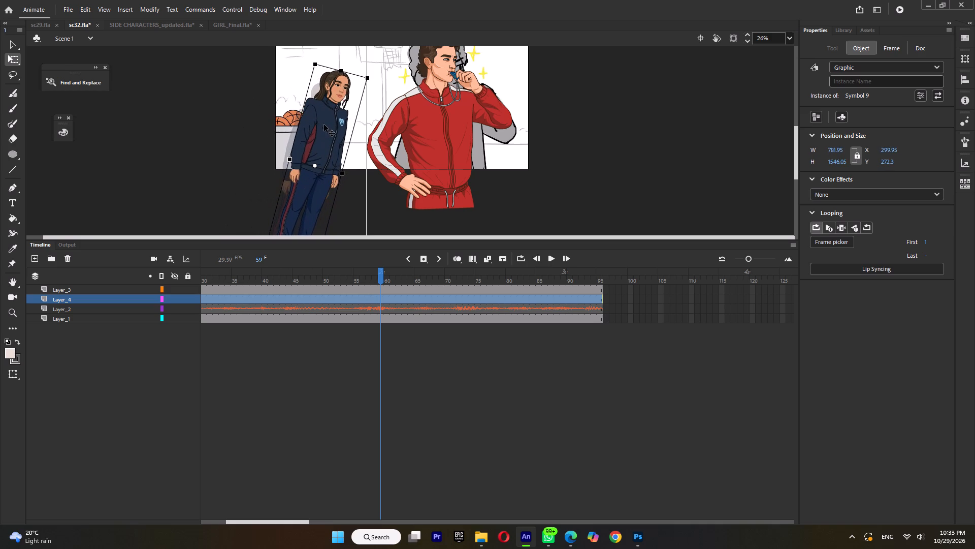
drag(324, 125, 323, 126)
shift+drag(368, 79, 368, 88)
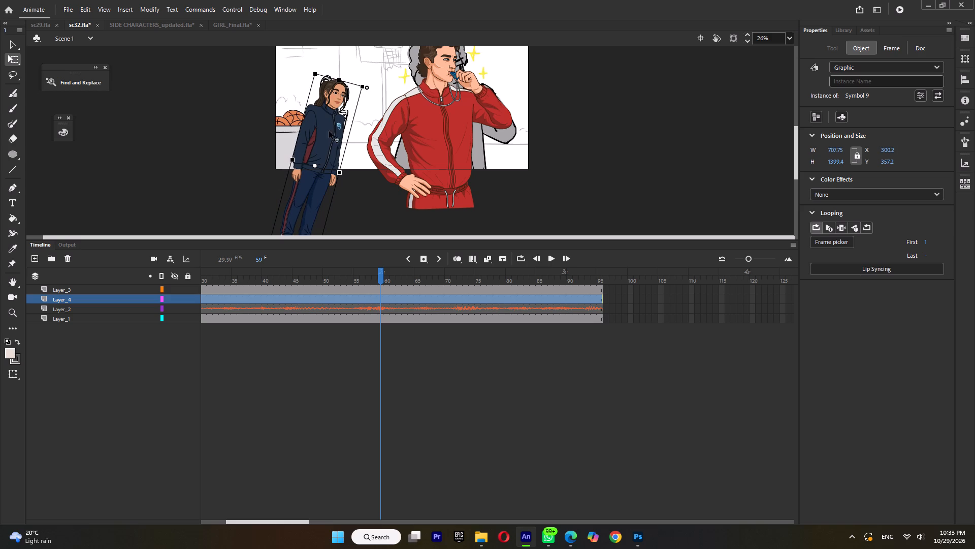
click(323, 139)
drag(321, 140, 301, 141)
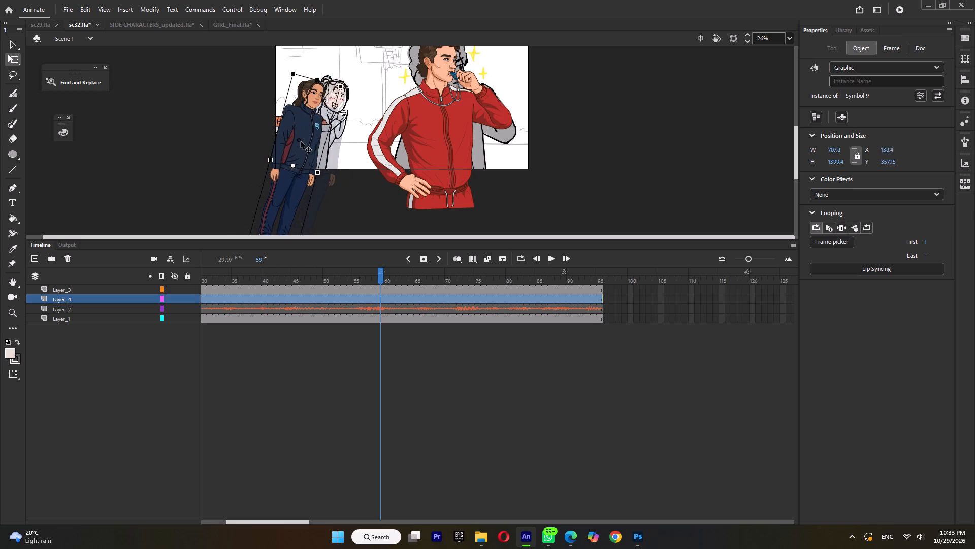
drag(301, 141, 311, 140)
double_click(310, 139)
ctrl+scroll(317, 111, up, 3)
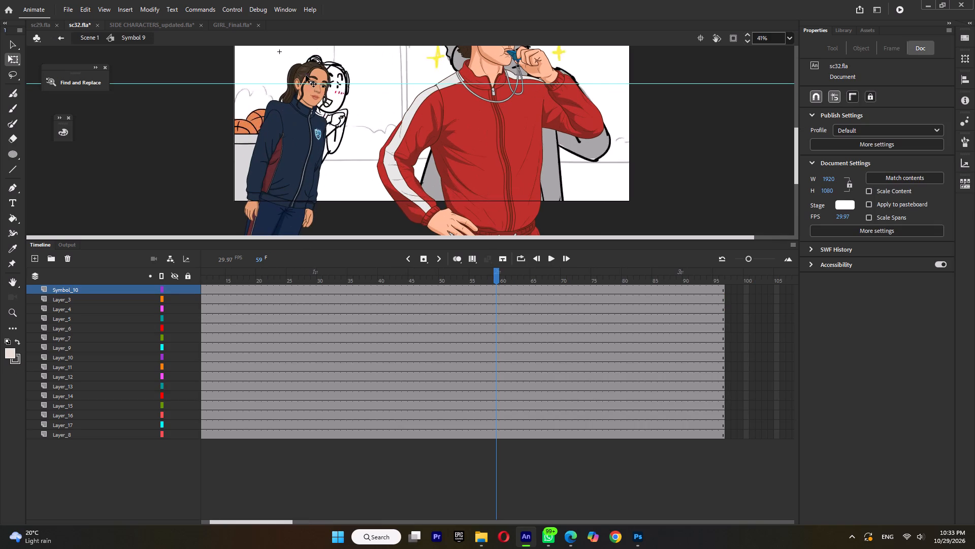
double_click(398, 136)
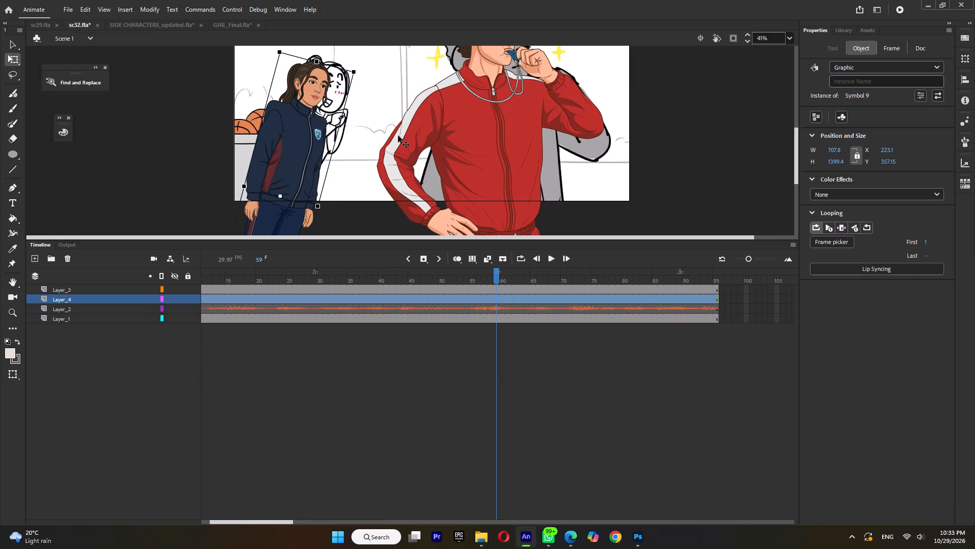
At about frame 38 in Scene 1, move the tilted girl back beside the basketball bin and slightly lower.
drag(405, 281, 368, 292)
click(302, 148)
drag(303, 155, 269, 157)
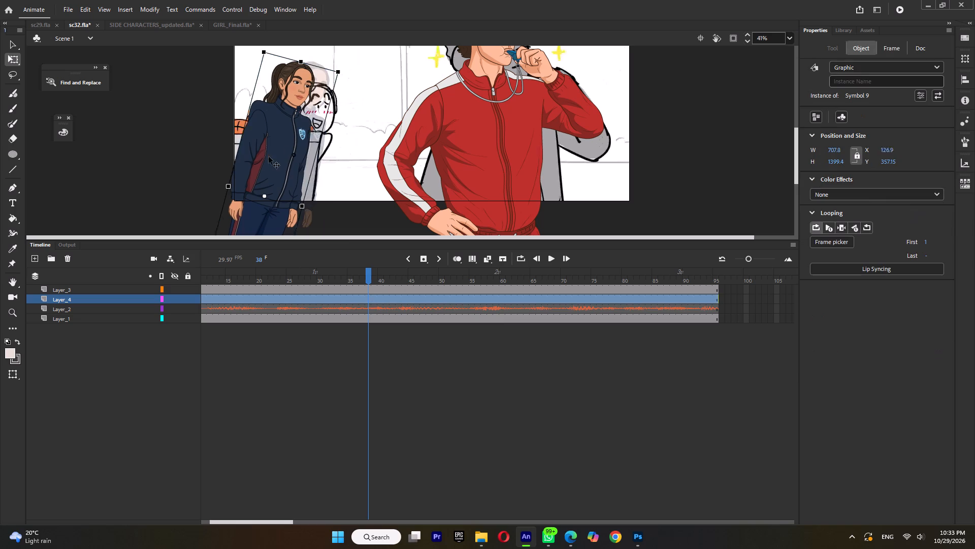
drag(269, 157, 253, 157)
drag(257, 148, 256, 163)
Inside Symbol 9, skew the girl's torso, Tween 4, vertically to about 232 by 443.
double_click(256, 147)
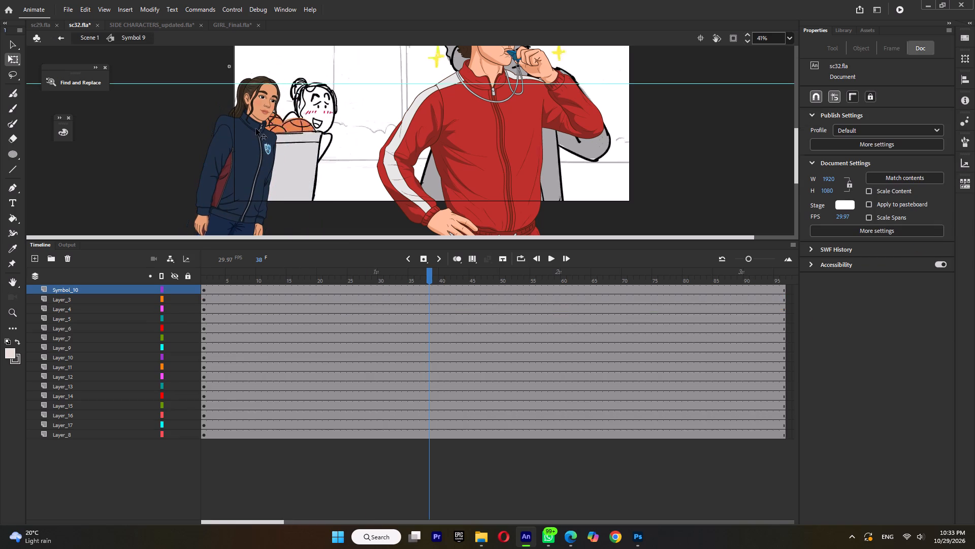
click(257, 87)
click(253, 158)
ctrl+scroll(277, 147, up, 2)
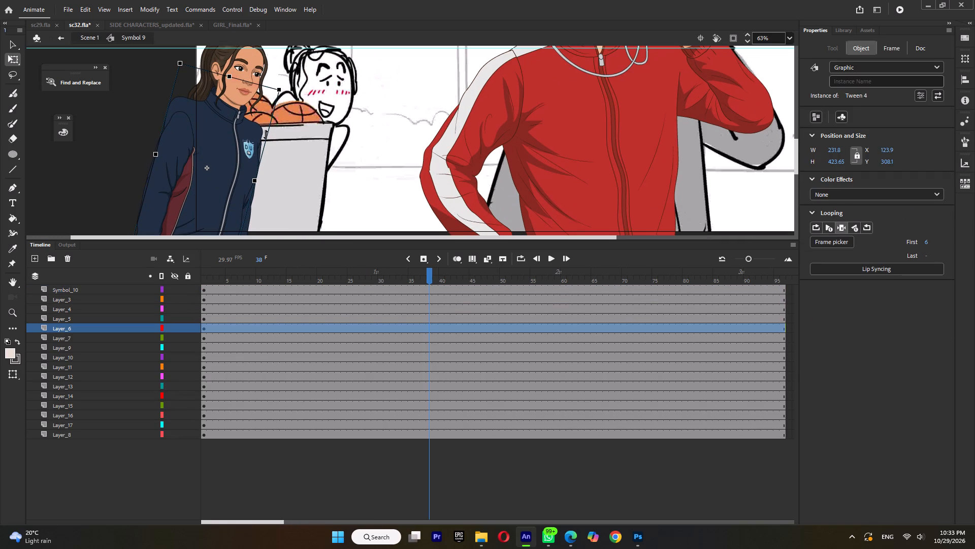
click(266, 134)
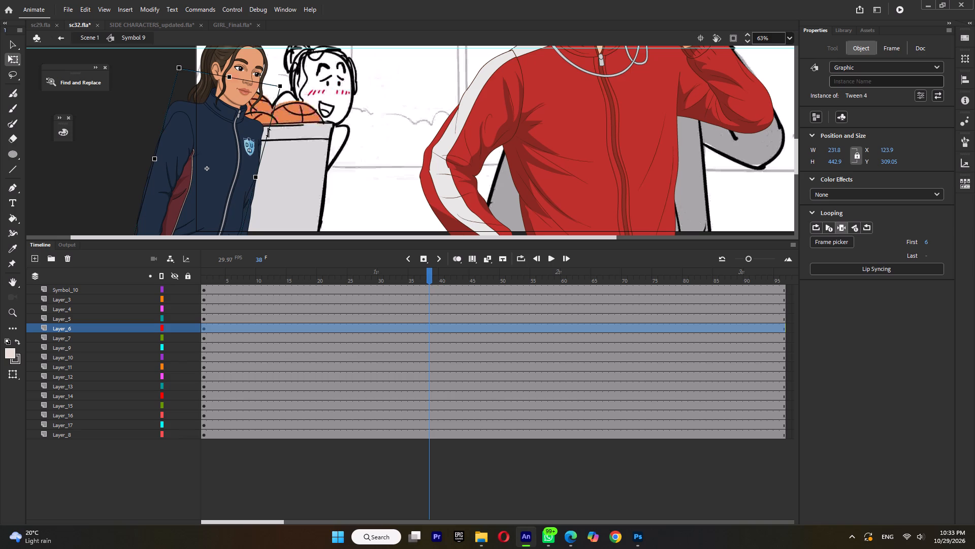
Shift the girl's near upper arm, Tween 3, slightly to fit the skewed shoulder.
click(174, 136)
ctrl+scroll(171, 136, up, 4)
drag(178, 134, 175, 114)
Inside the upper-arm symbol Tween 3, add a keyframe at frame 2 of Layer_1 and go back to frame 1.
double_click(176, 117)
ctrl+scroll(171, 91, up, 5)
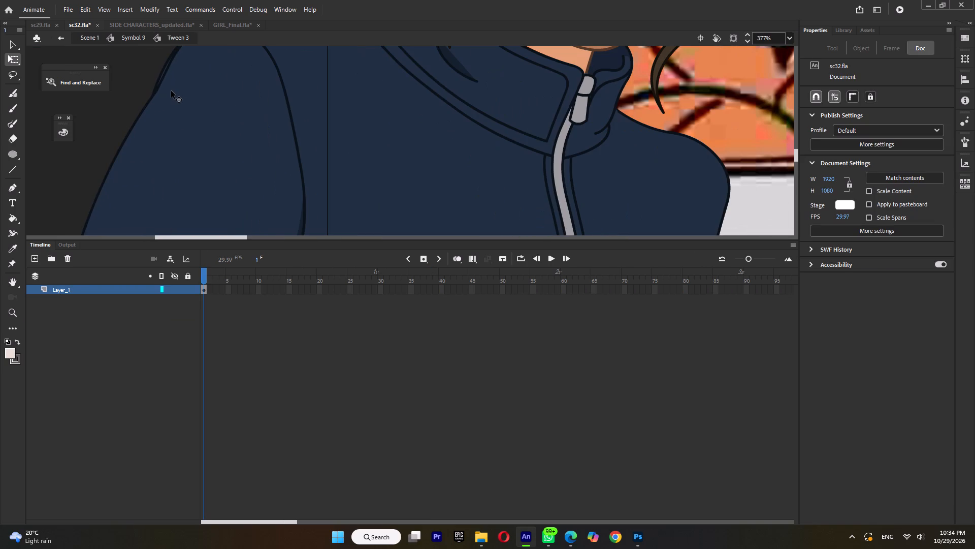
key(F5)
key(F6)
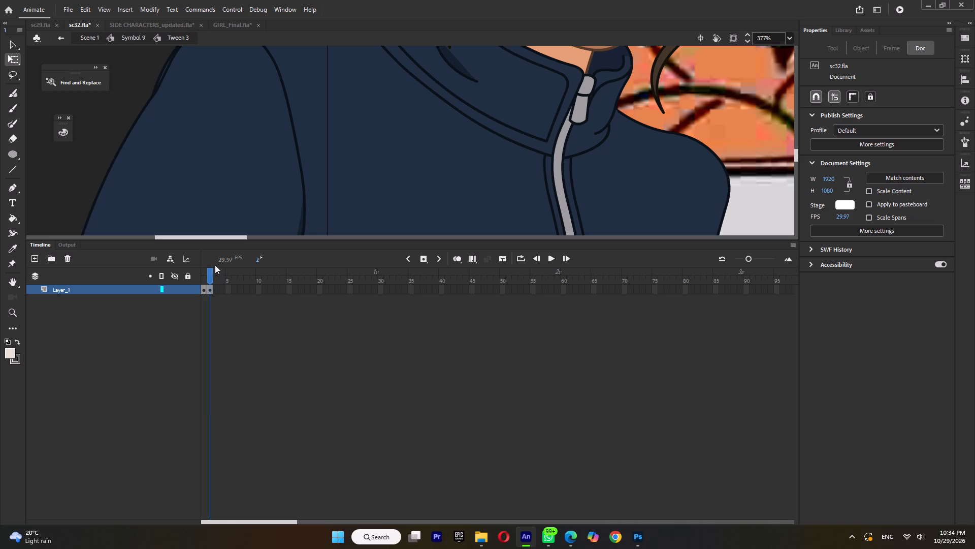
drag(209, 275, 196, 280)
At frame 1 of Tween 3, enter the sleeve group and reshape the outer shoulder outline outward into one smooth curve.
scroll(216, 156, up, 1)
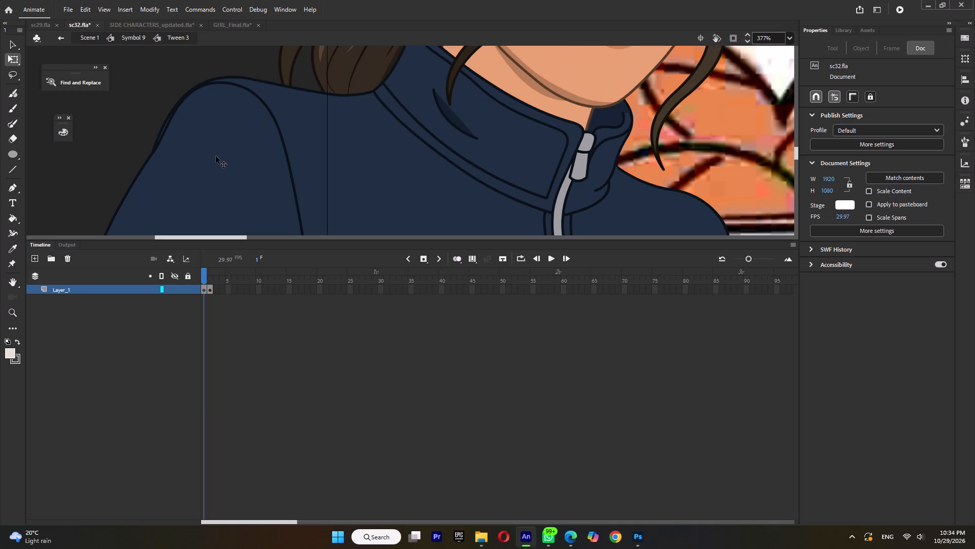
ctrl+scroll(174, 99, up, 4)
double_click(184, 164)
ctrl+scroll(185, 142, down, 5)
double_click(177, 190)
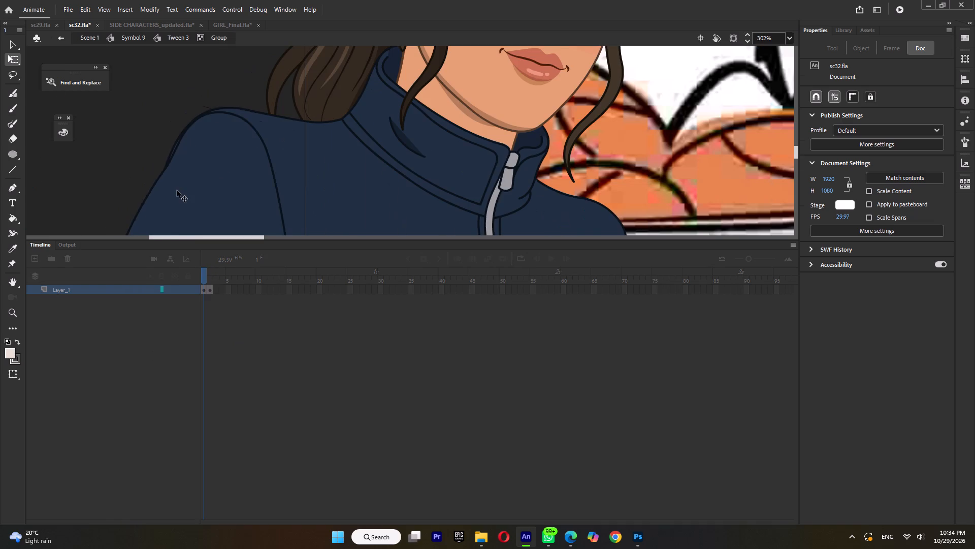
ctrl+scroll(162, 155, up, 4)
click(162, 155)
drag(180, 177, 173, 173)
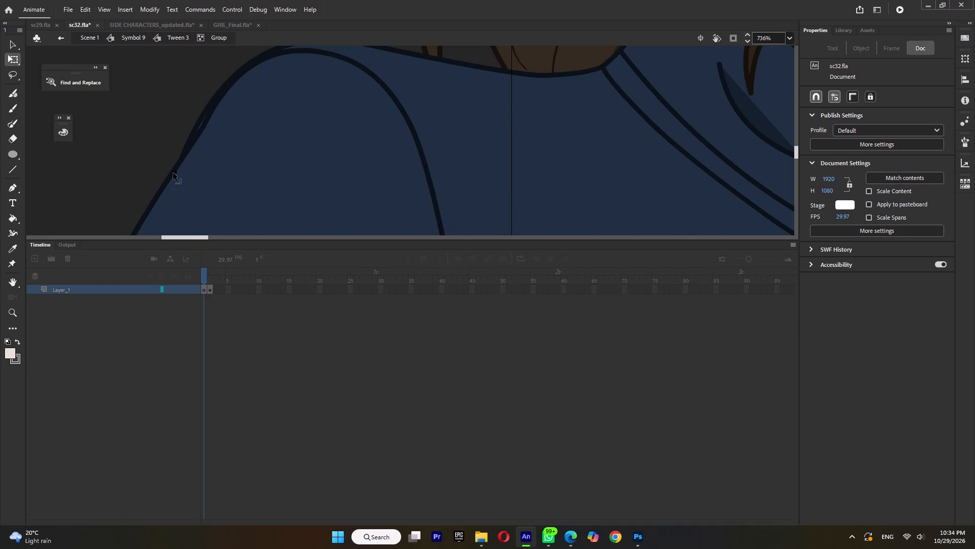
drag(173, 173, 173, 172)
click(187, 149)
drag(203, 125, 200, 120)
drag(172, 174, 165, 172)
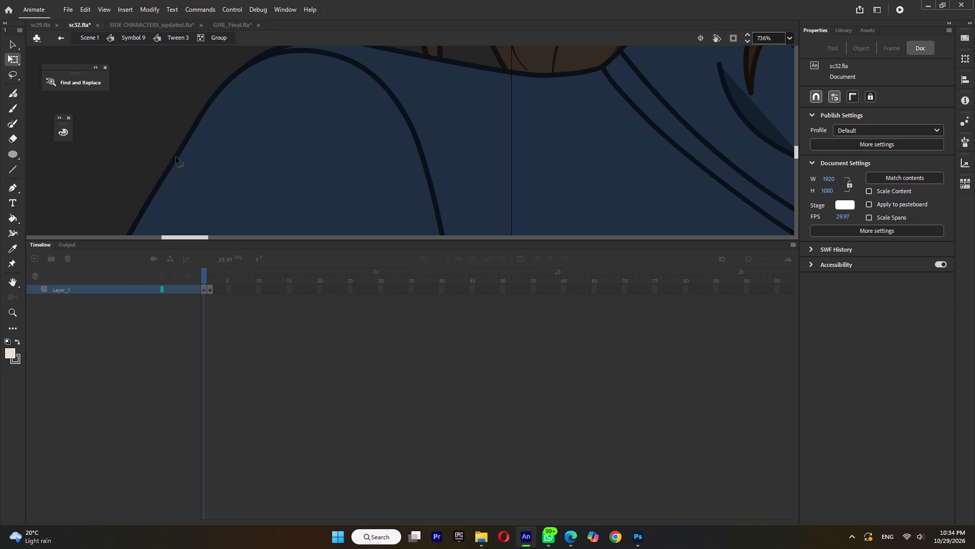
drag(177, 154, 172, 152)
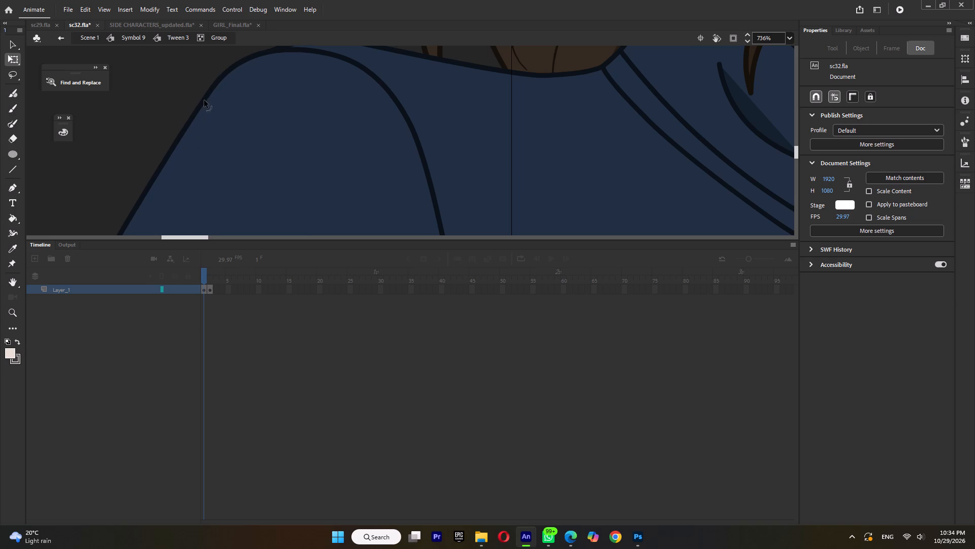
drag(240, 64, 246, 66)
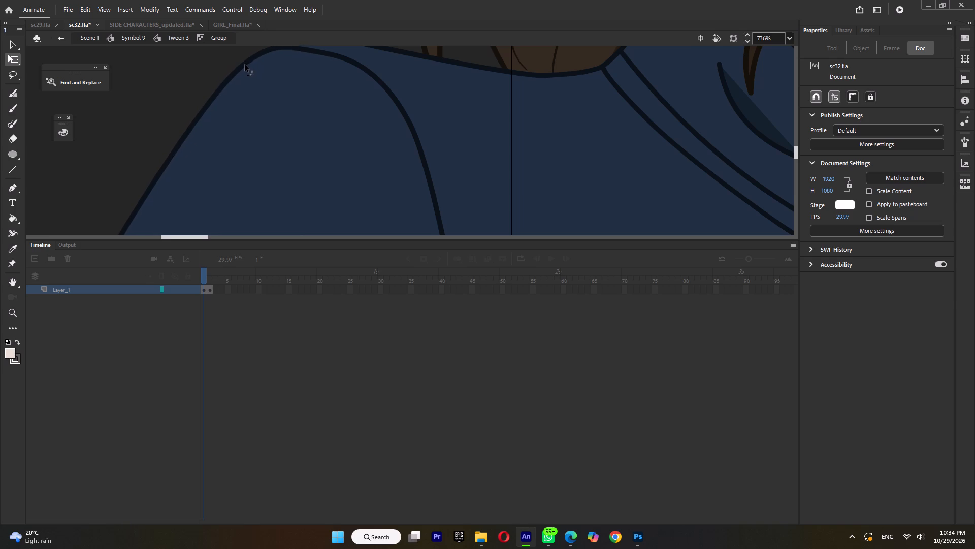
Fine-tune the sleeve outline at the top of the near shoulder with small curve adjustments where it meets the torso's shoulder line.
ctrl+scroll(247, 73, down, 10)
ctrl+scroll(263, 76, up, 8)
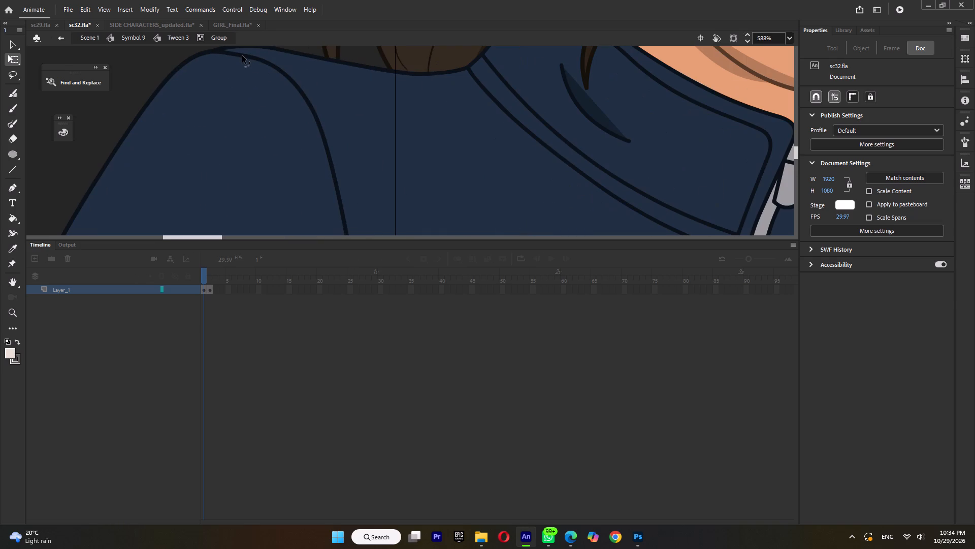
click(239, 54)
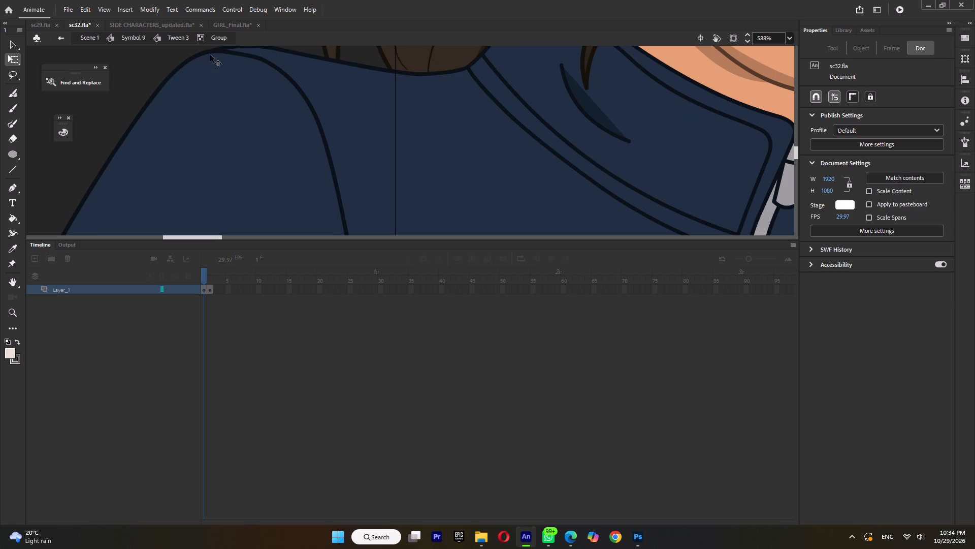
click(205, 54)
click(171, 58)
drag(203, 54, 202, 58)
drag(202, 58, 200, 60)
drag(242, 58, 240, 54)
drag(240, 54, 237, 56)
ctrl+scroll(241, 68, down, 7)
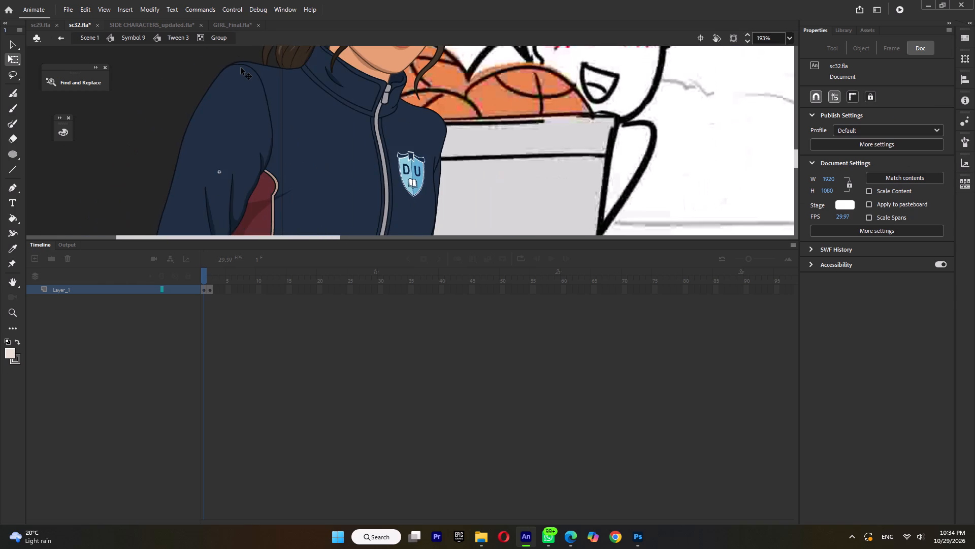
ctrl+scroll(241, 68, down, 2)
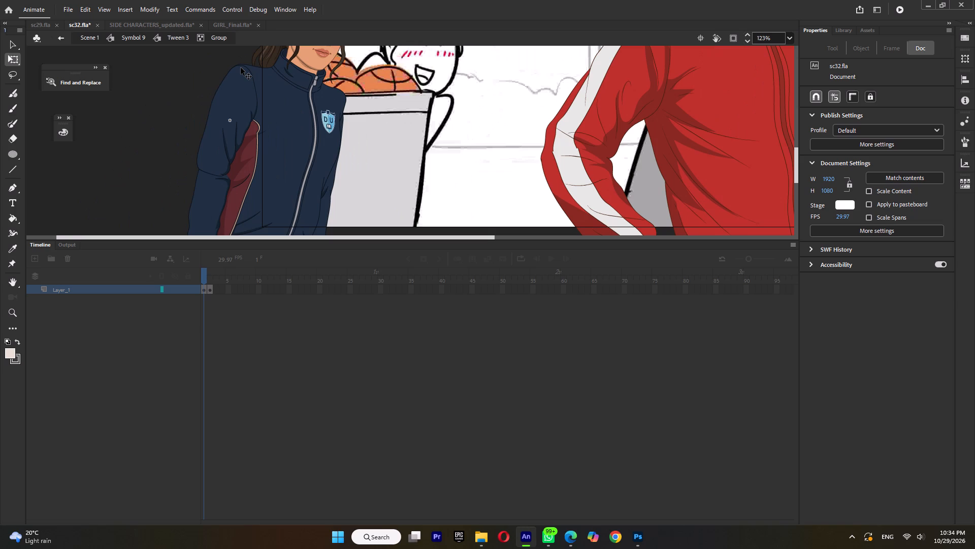
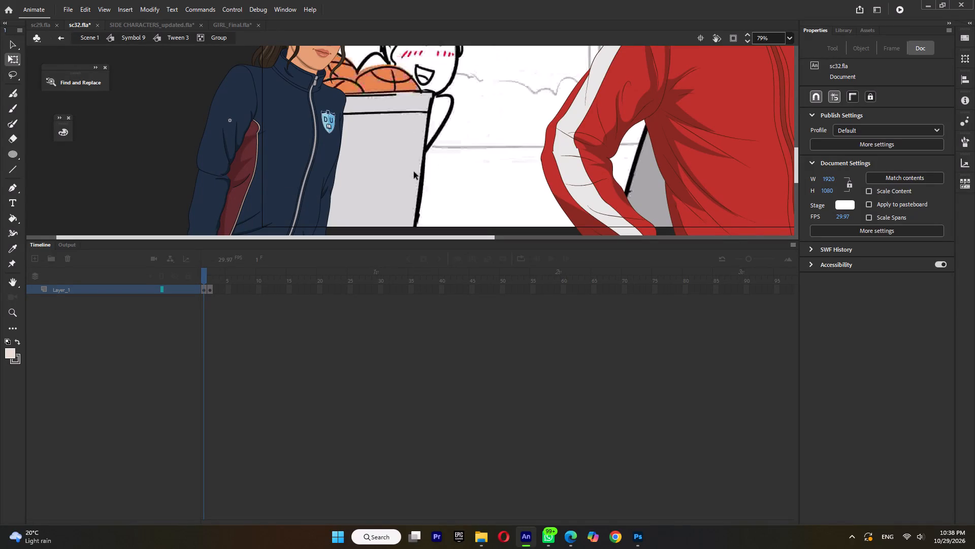
Finish editing the near sleeve group and go back up to the Tween 3 symbol level.
click(334, 181)
click(332, 184)
ctrl+scroll(290, 155, down, 4)
click(201, 147)
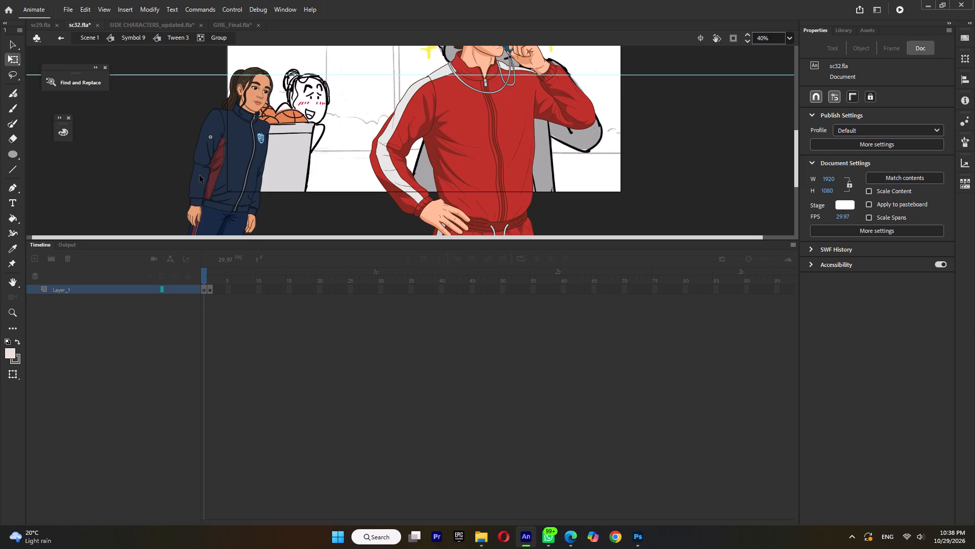
double_click(166, 184)
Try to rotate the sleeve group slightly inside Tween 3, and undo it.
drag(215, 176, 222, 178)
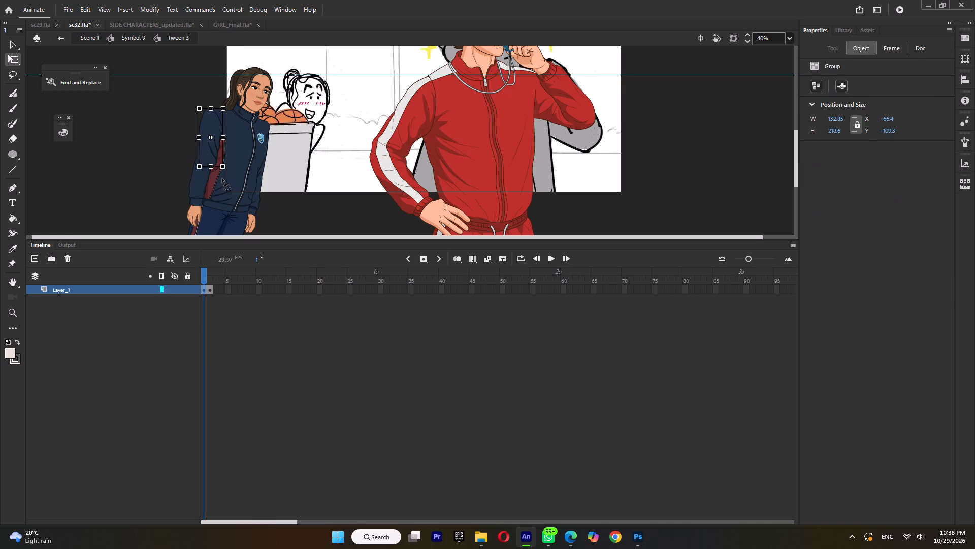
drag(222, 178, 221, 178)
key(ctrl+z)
Return to Symbol 9 and rotate the girl's near upper arm, Tween 3, slightly so its lower end swings toward the torso.
double_click(160, 169)
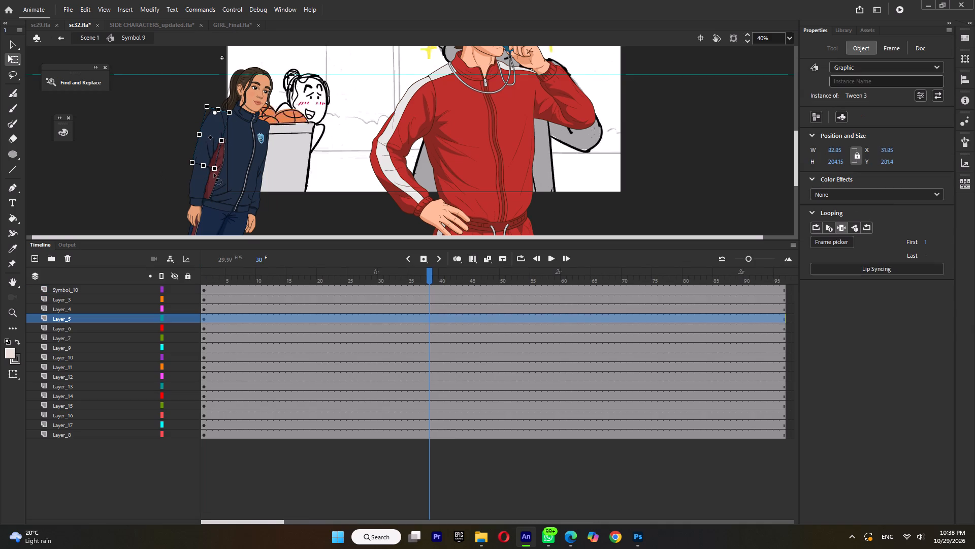
drag(212, 176, 218, 179)
At frame 1 of Symbol 9, compare frames 2 and 1 of the near upper arm in the frame picker, keeping frame 1.
ctrl+scroll(213, 114, up, 5)
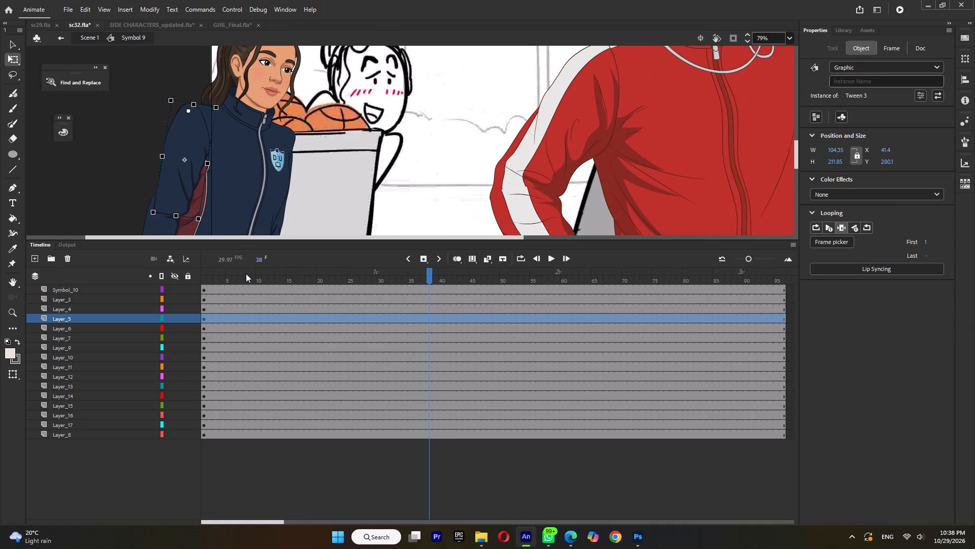
drag(230, 273, 139, 286)
click(157, 179)
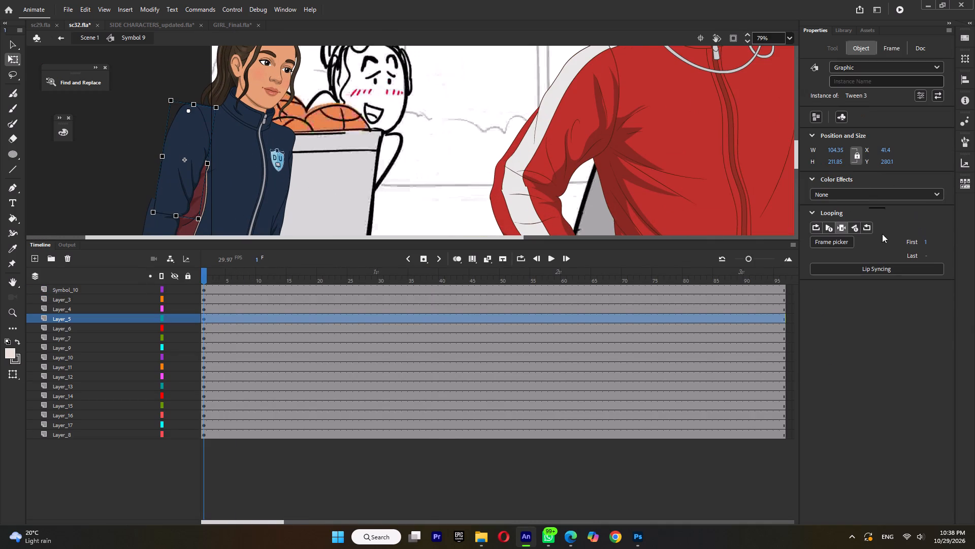
click(834, 241)
click(880, 242)
click(842, 248)
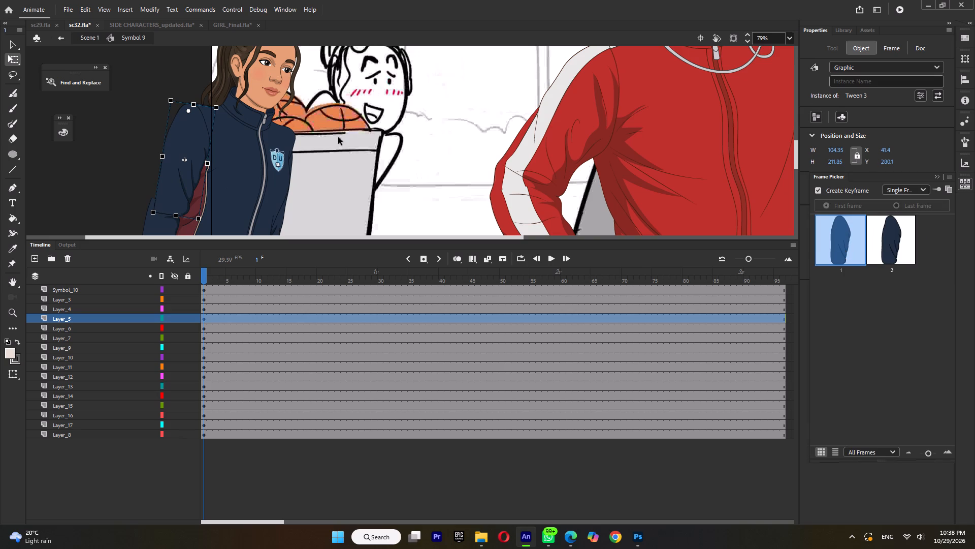
Nudge the near upper arm up to about X 42, Y 278 so its top meets the torso's shoulder line.
ctrl+scroll(194, 126, up, 3)
click(180, 120)
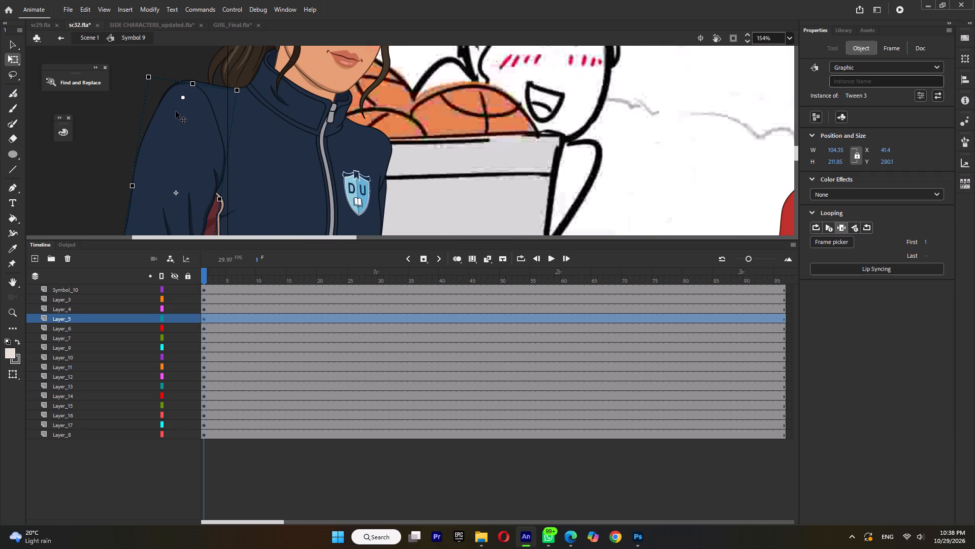
ctrl+scroll(176, 111, up, 4)
drag(180, 114, 181, 109)
ctrl+scroll(203, 127, down, 3)
ctrl+scroll(210, 86, up, 4)
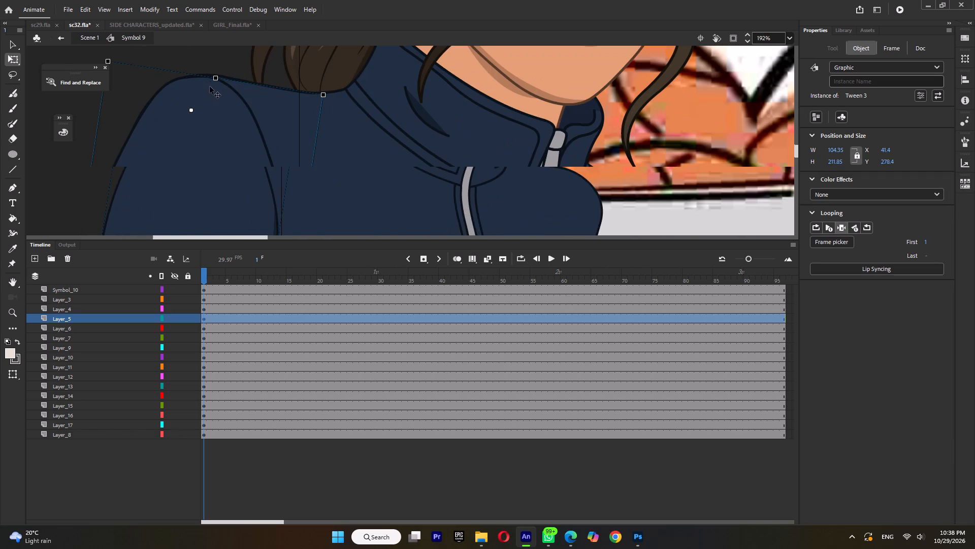
click(213, 94)
click(212, 96)
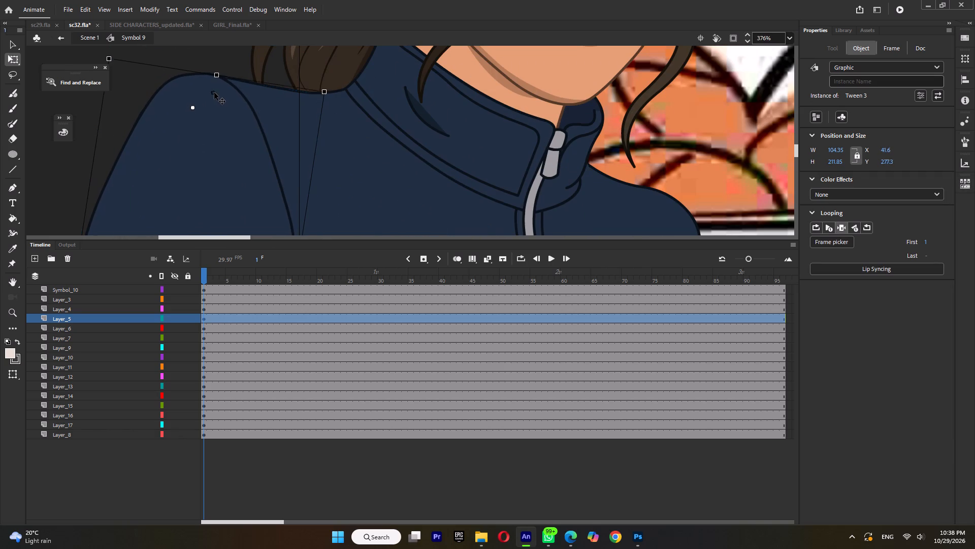
Inside the torso symbol Tween 4, open the near-shoulder symbol, Symbol 17, and add a keyframe at frame 5 of Layer_1.
double_click(271, 104)
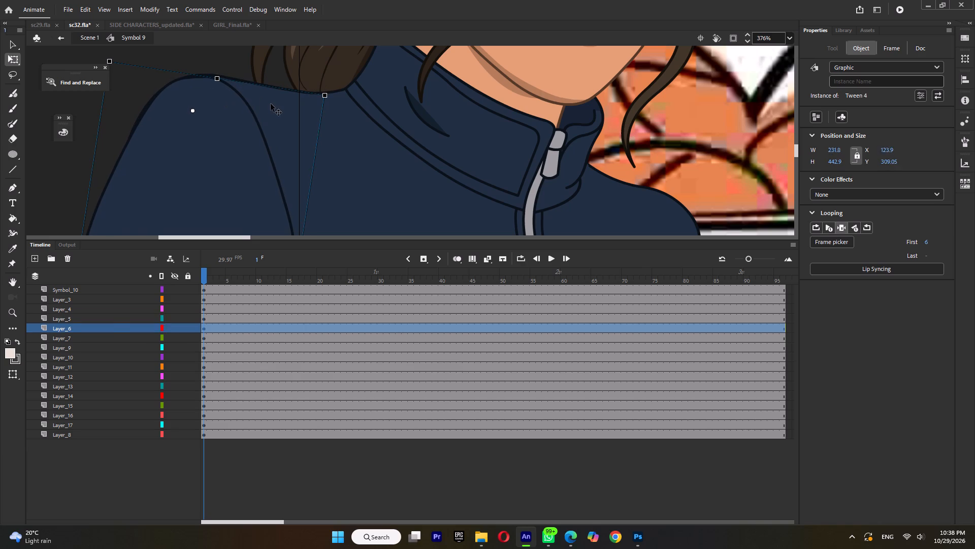
double_click(313, 116)
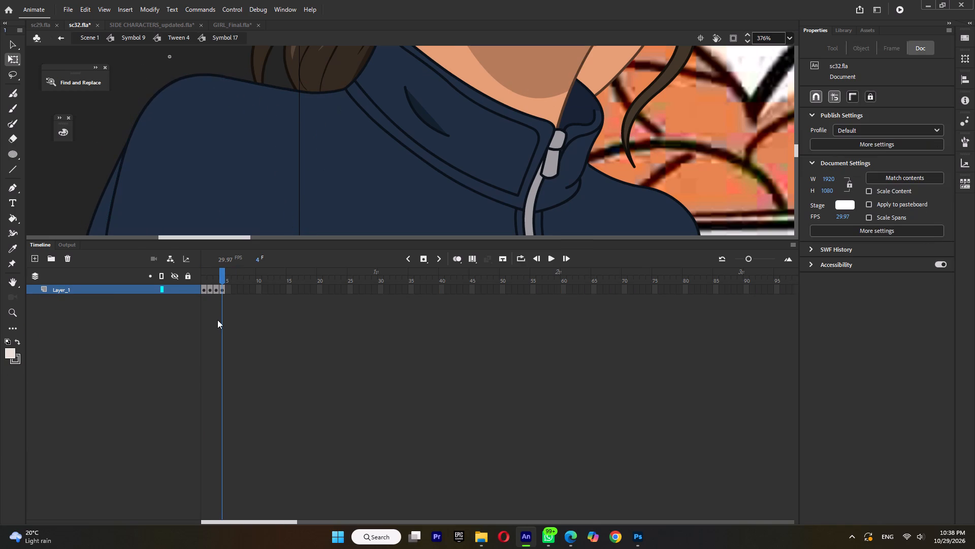
drag(222, 277, 223, 283)
click(203, 84)
double_click(203, 84)
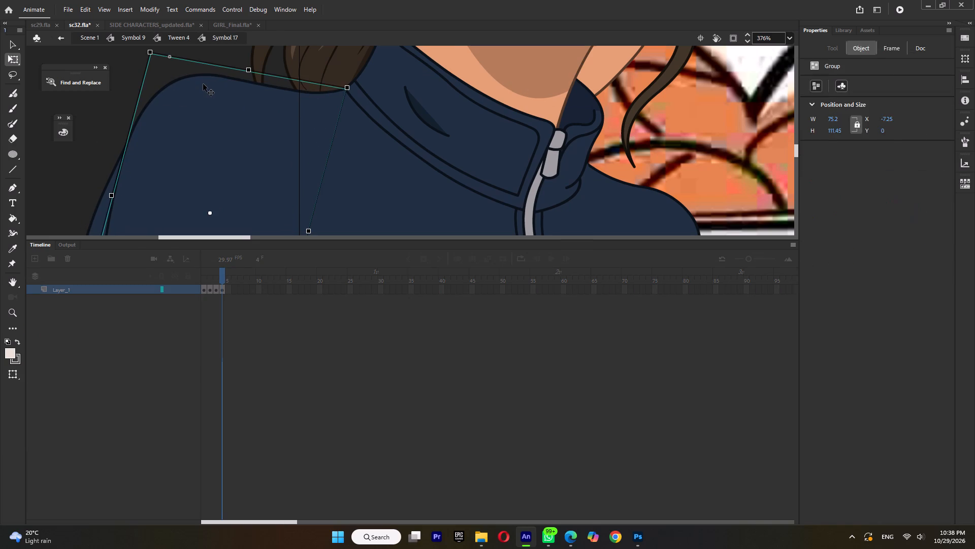
double_click(264, 68)
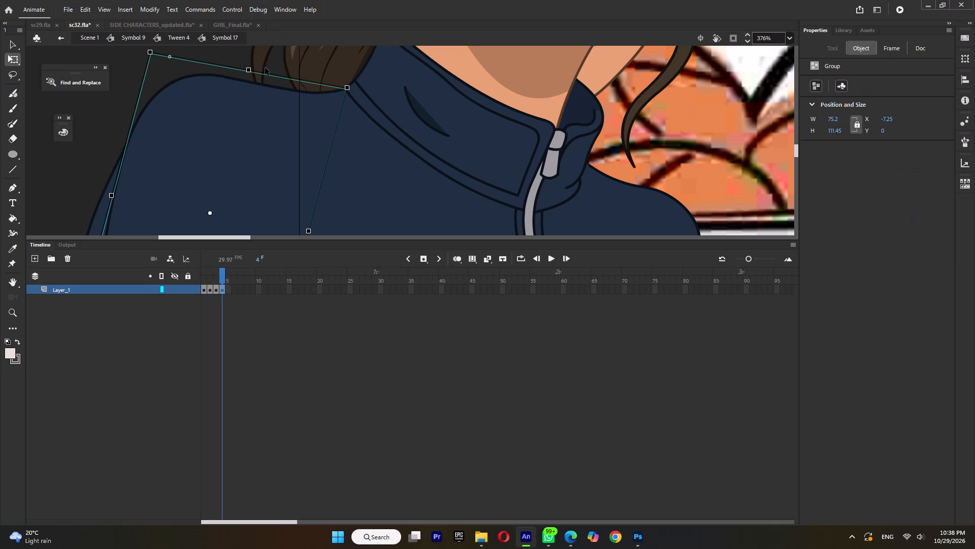
key(F5)
key(F6)
At frame 5 of Symbol 17, enter the shoulder group and raise the top of the near shoulder outline into a fuller curve.
double_click(222, 98)
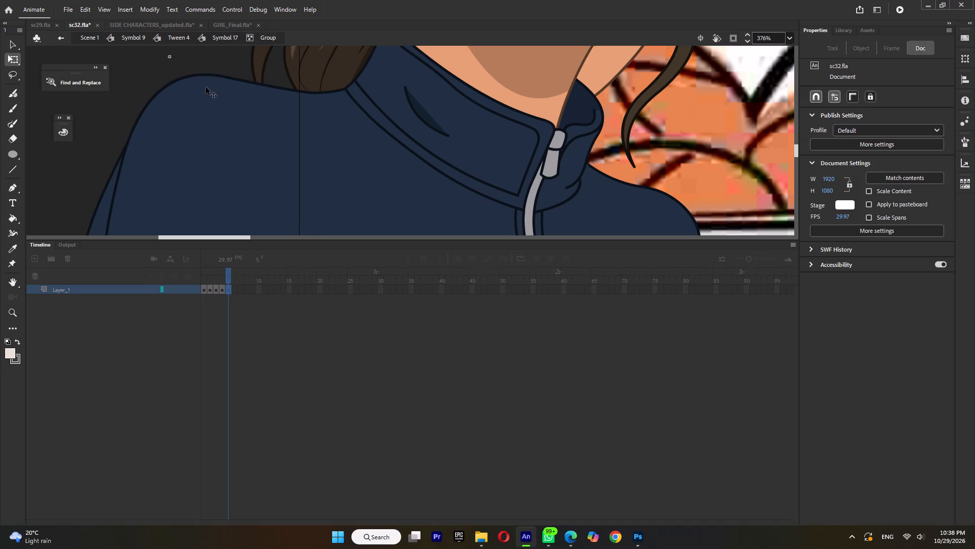
drag(186, 77, 190, 69)
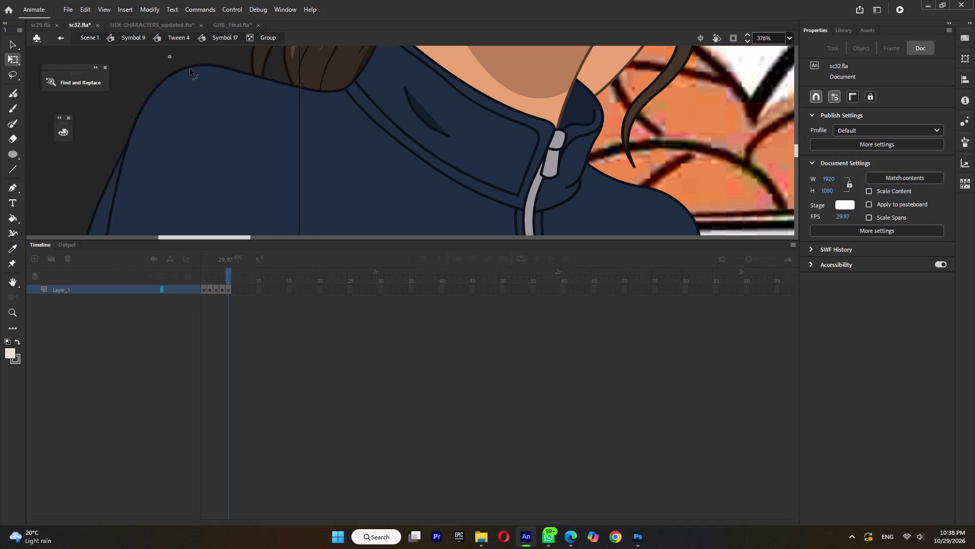
drag(190, 69, 190, 68)
click(136, 120)
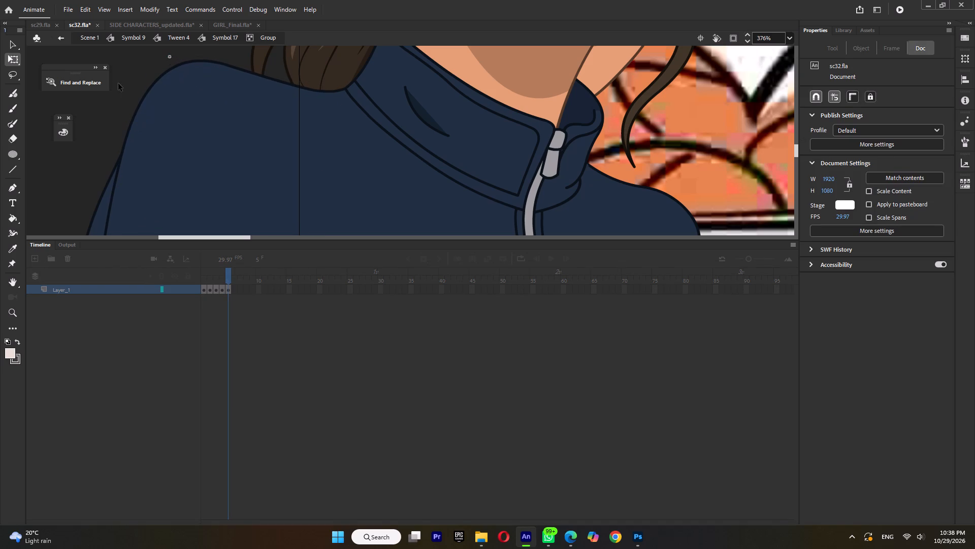
Set the preview mode to Anti-Alias Text.
click(107, 10)
click(132, 72)
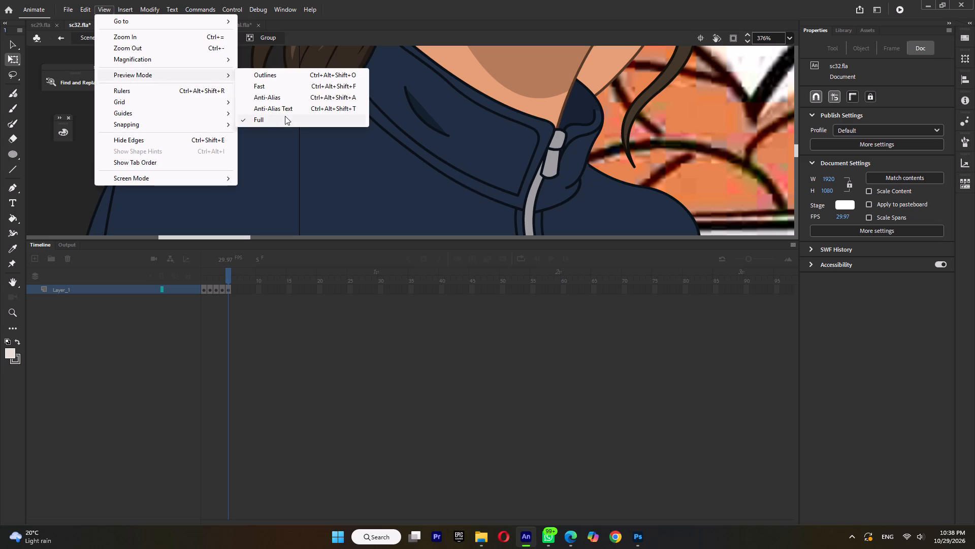
click(283, 109)
Fine-tune the near shoulder's top outline where it slopes into the collar, and return to the Tween 4 level.
ctrl+scroll(269, 129, down, 5)
ctrl+click(280, 100)
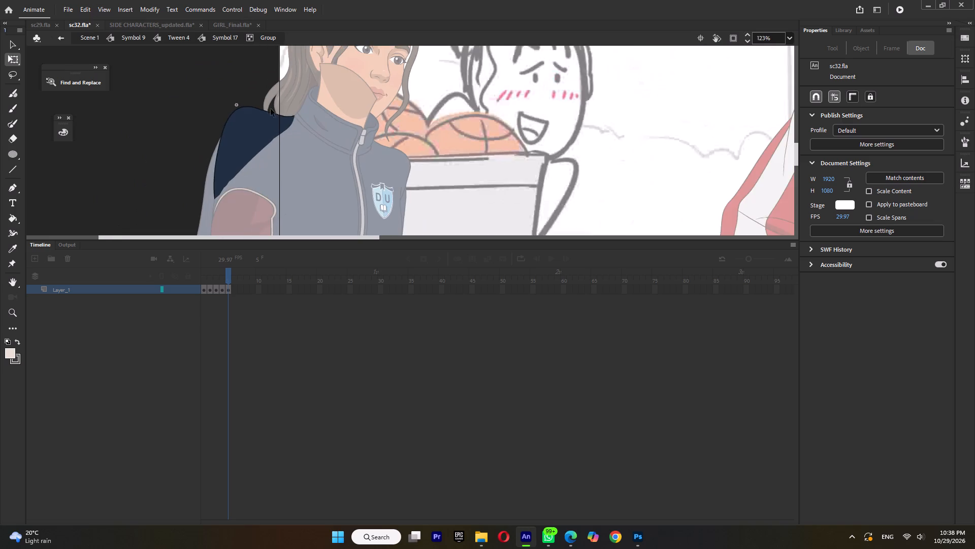
ctrl+scroll(268, 109, up, 7)
drag(324, 132, 320, 137)
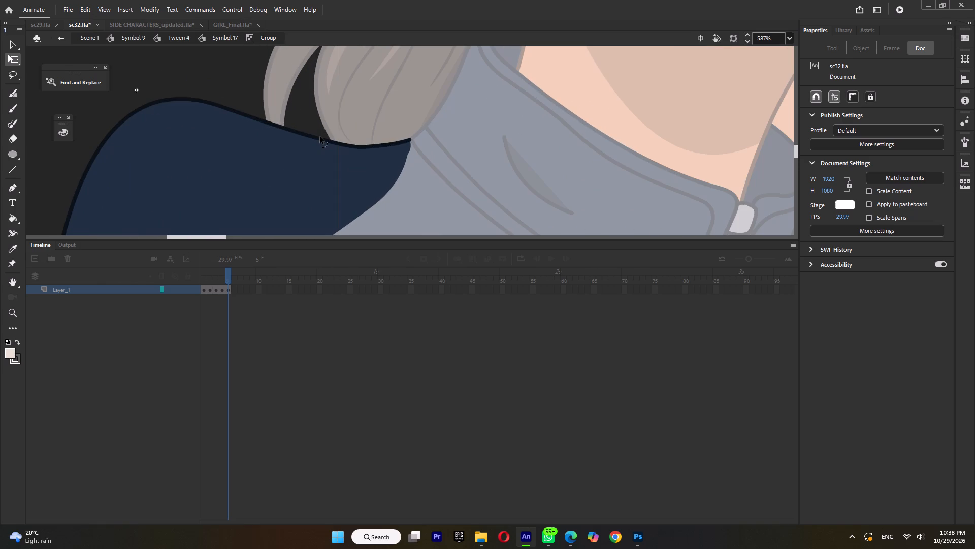
drag(320, 137, 319, 132)
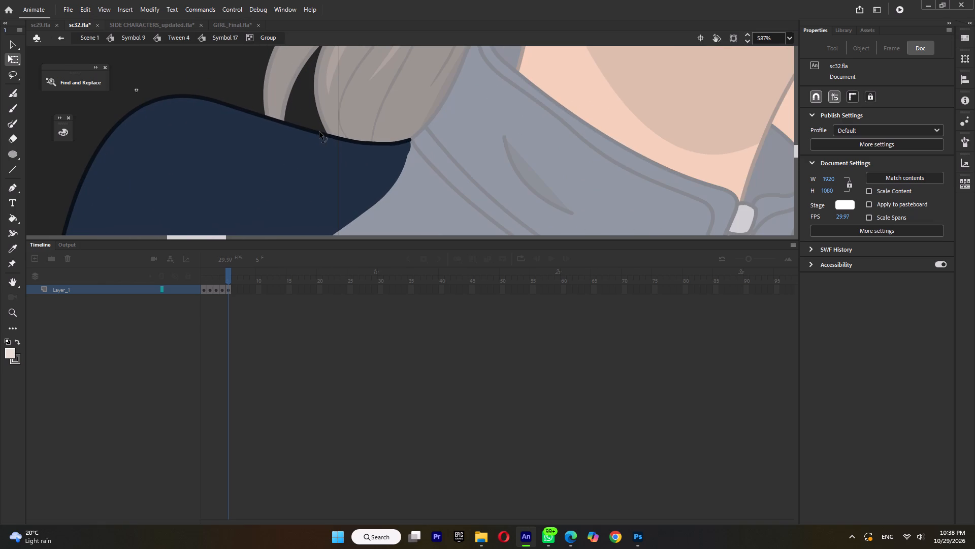
click(340, 137)
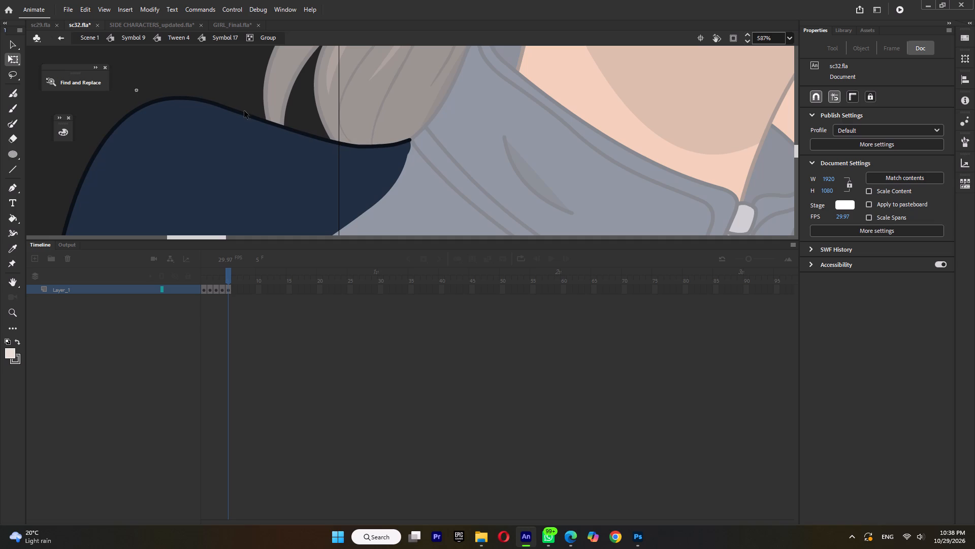
click(228, 109)
ctrl+scroll(234, 70, down, 7)
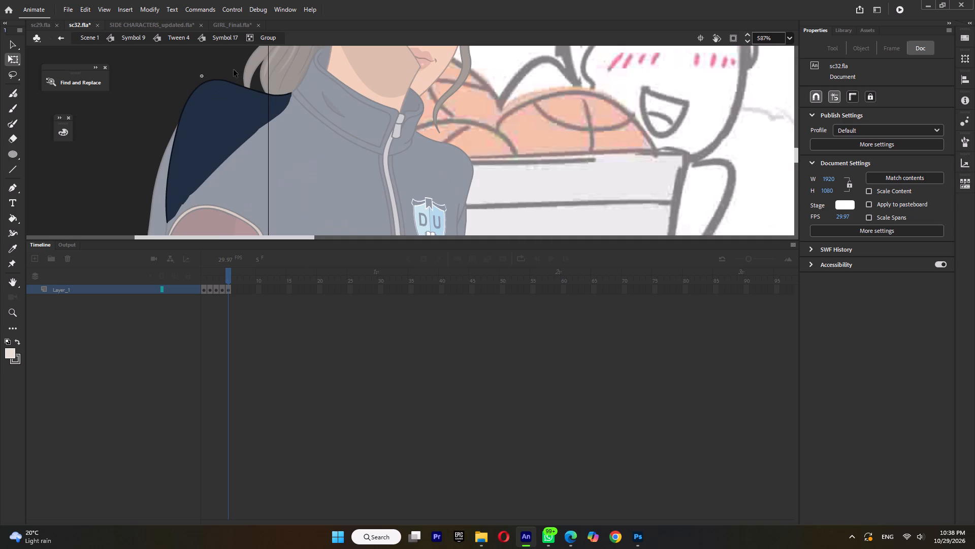
double_click(331, 172)
double_click(453, 174)
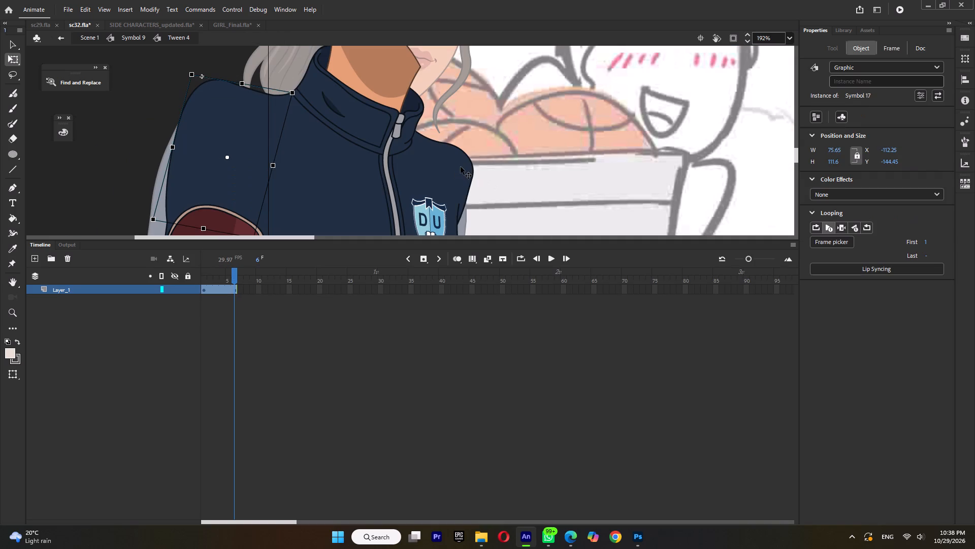
Open the far-shoulder symbol, Symbol 18, and add a keyframe at frame 5 of Layer_1.
double_click(461, 167)
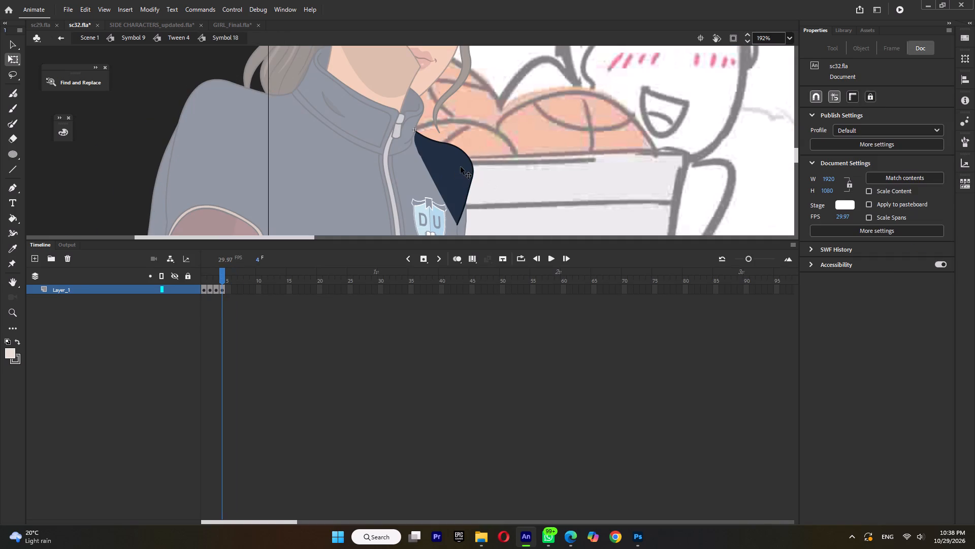
key(F5)
key(F6)
At frame 5 of Symbol 18, enter the group, round the far shoulder outline upward and outward, and return to Tween 4.
double_click(466, 164)
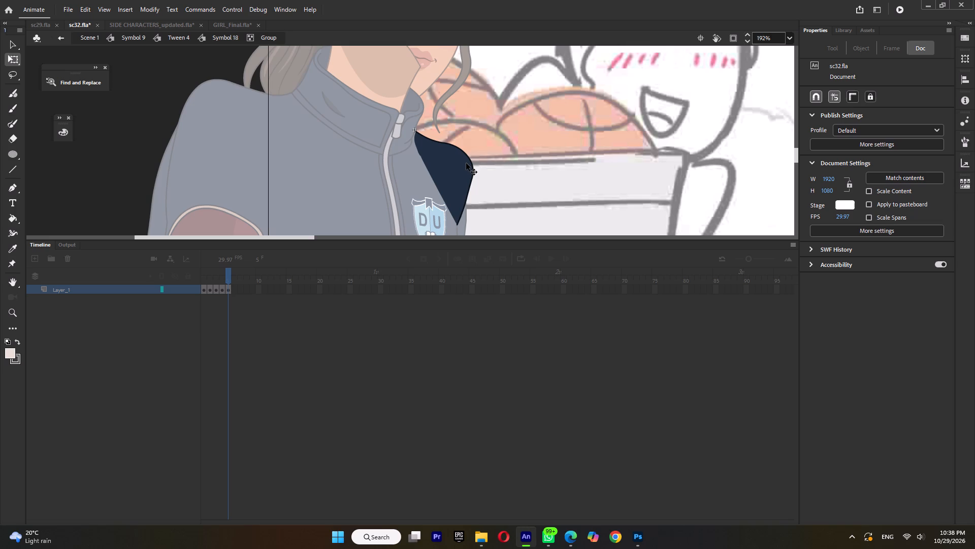
scroll(466, 161, up, 5)
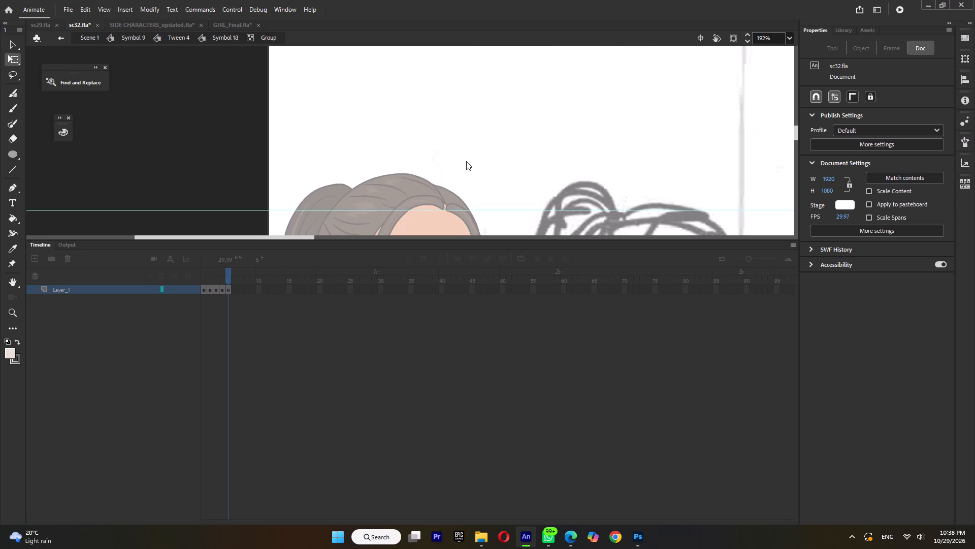
scroll(466, 152, up, 2)
scroll(466, 152, down, 5)
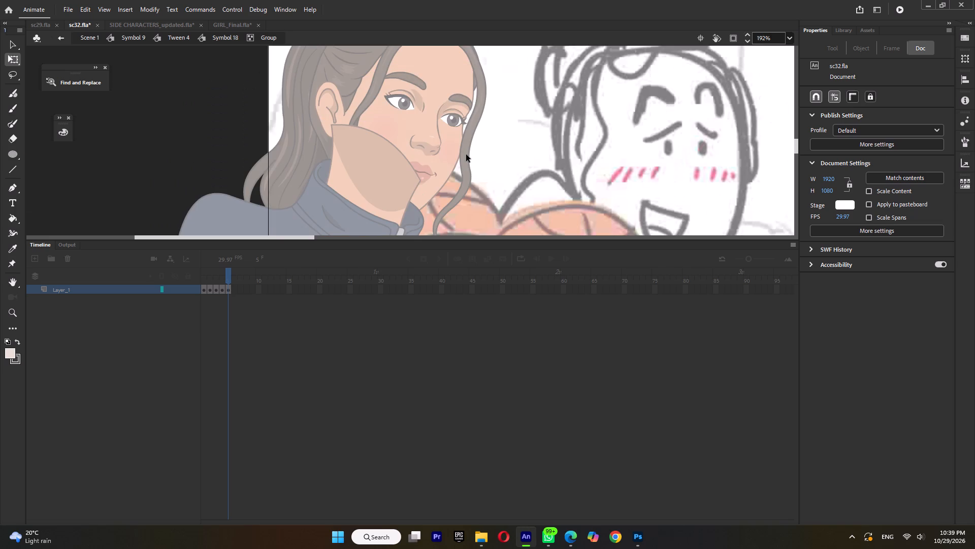
scroll(466, 156, down, 2)
ctrl+scroll(466, 153, up, 4)
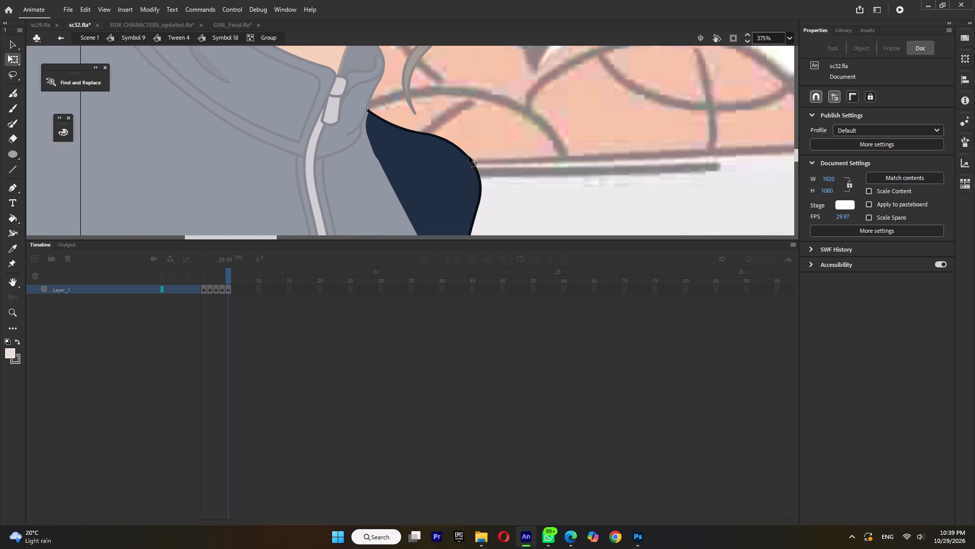
drag(469, 156, 472, 141)
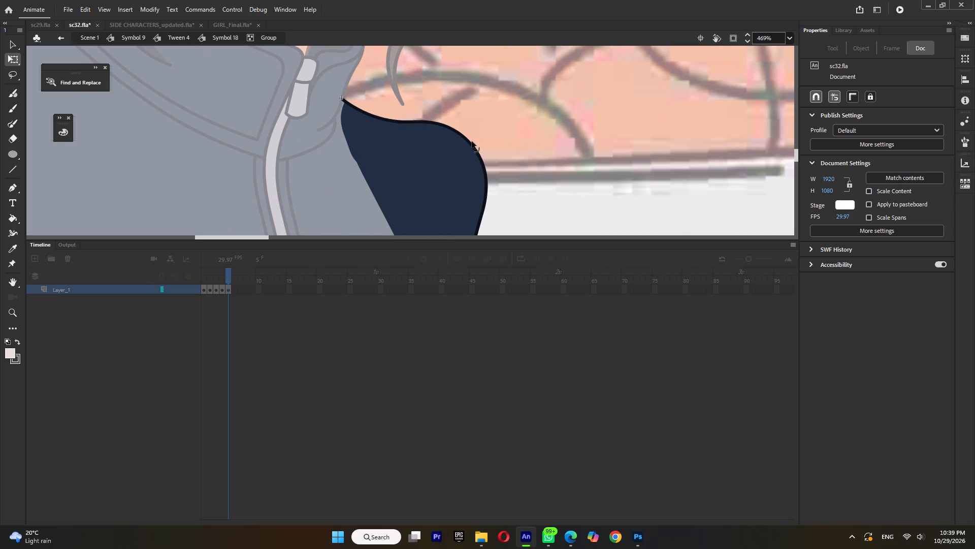
drag(472, 141, 471, 144)
ctrl+double_click(514, 141)
ctrl+double_click(524, 134)
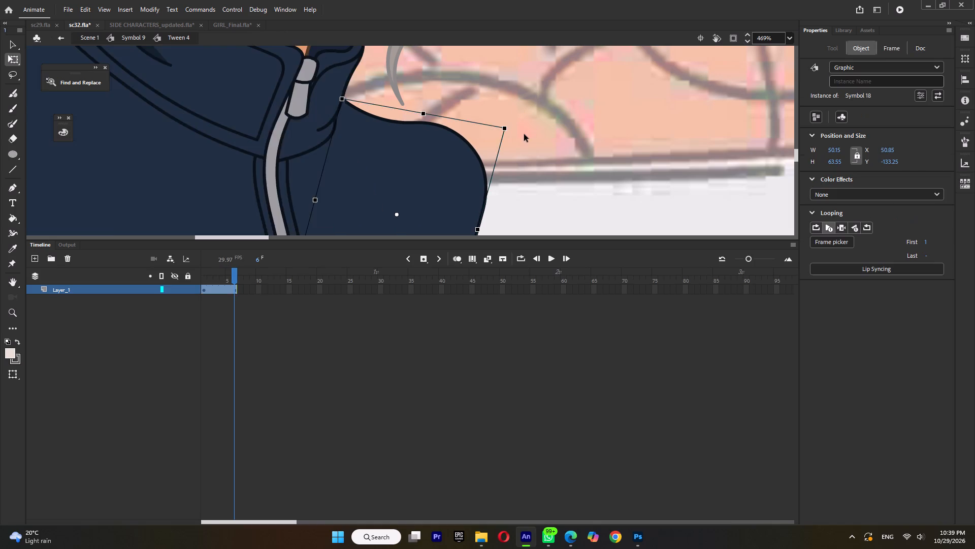
Check the torso at frame 5 of Tween 4, and return to Symbol 9 with the near upper arm, Tween 3, selected.
ctrl+scroll(524, 134, down, 5)
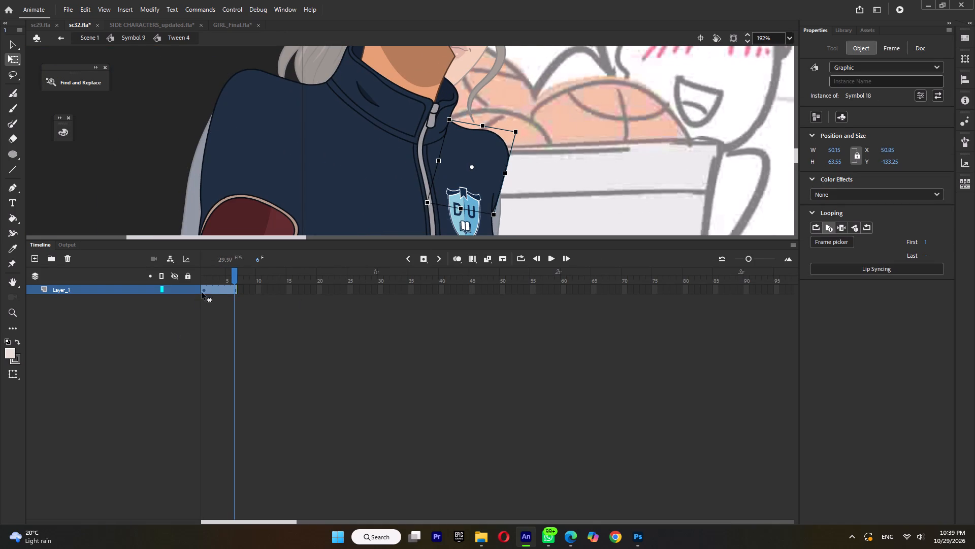
drag(234, 278, 235, 285)
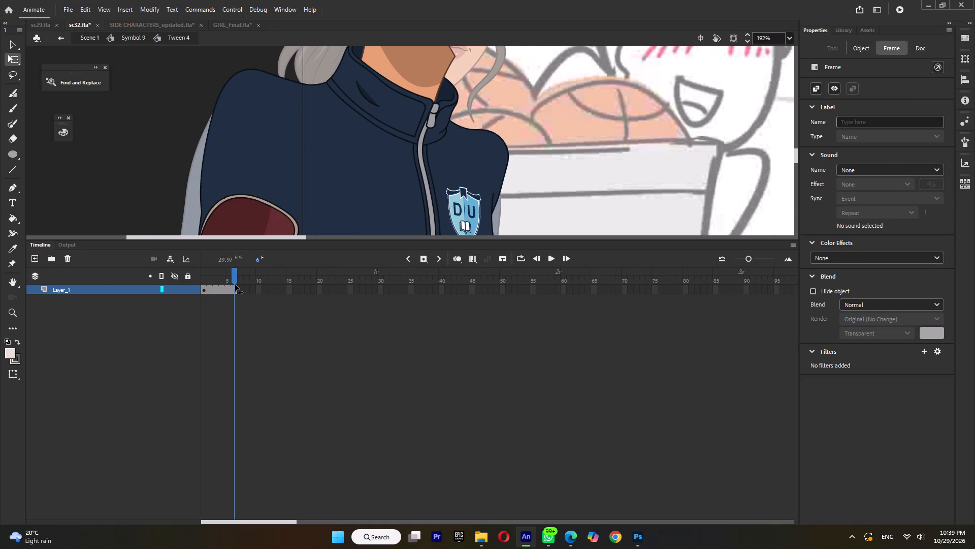
drag(235, 285, 229, 289)
double_click(261, 163)
triple_click(631, 125)
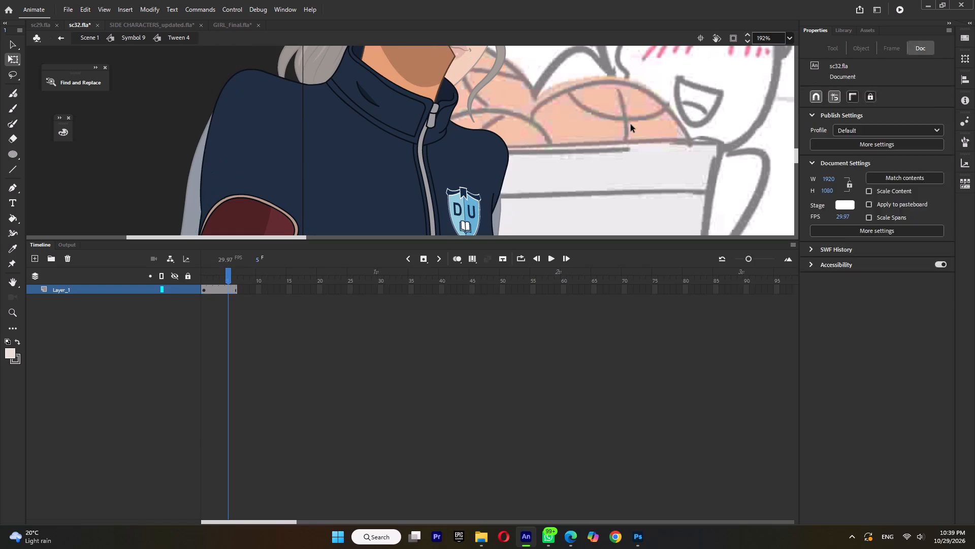
click(631, 125)
click(260, 157)
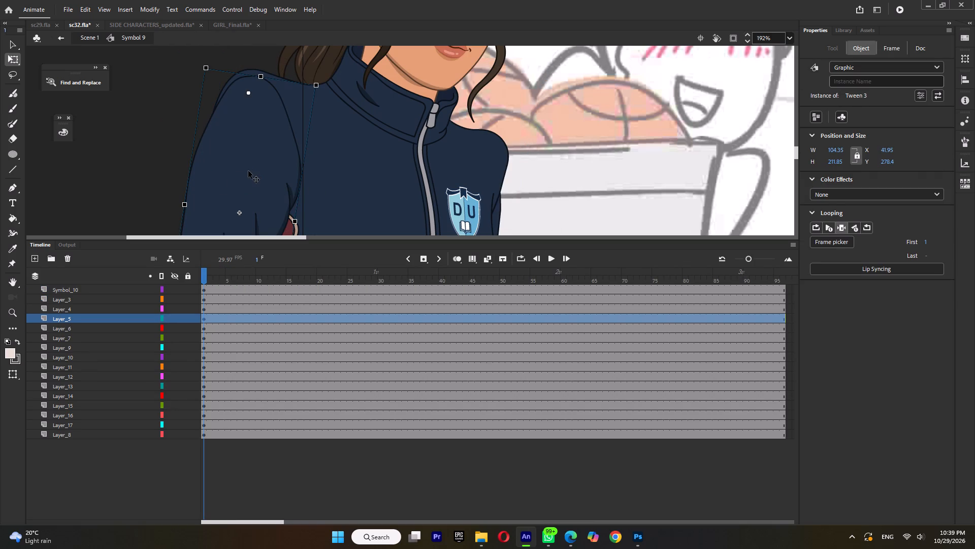
Nudge the near upper arm, Tween 3, up and outward to about X 40.7, Y 274.3 so it meets the reshaped near shoulder.
drag(248, 171, 247, 164)
ctrl+scroll(255, 91, up, 4)
drag(255, 97, 246, 97)
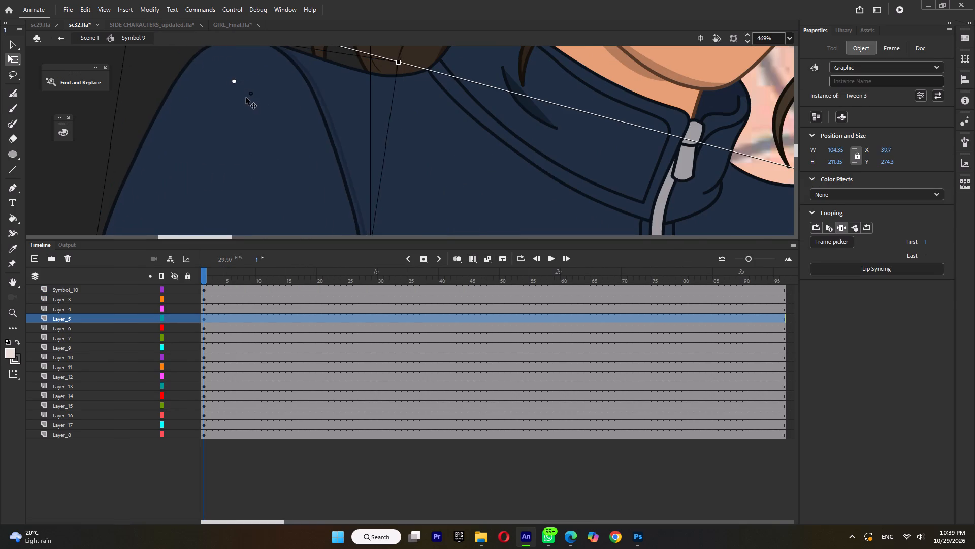
drag(246, 97, 251, 98)
ctrl+scroll(260, 133, down, 4)
ctrl+scroll(253, 86, up, 4)
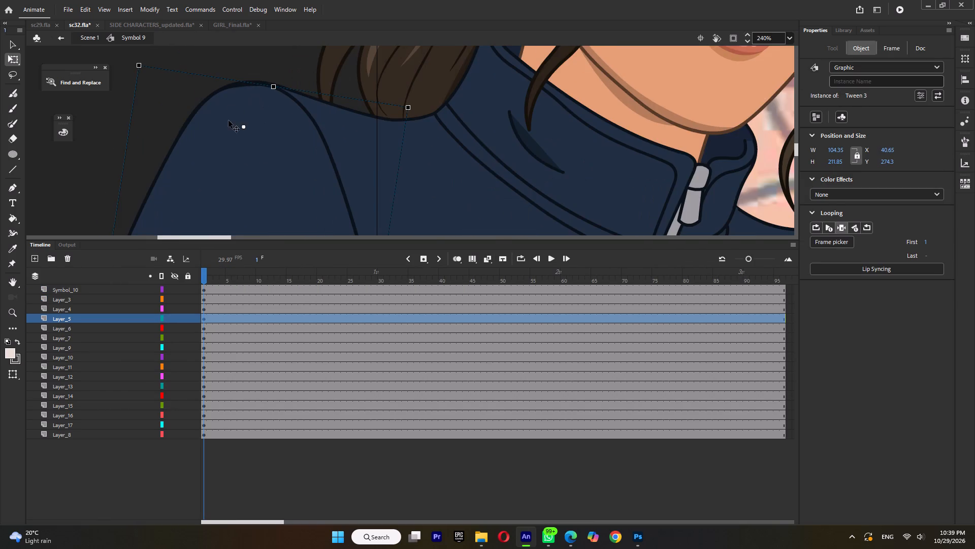
click(237, 100)
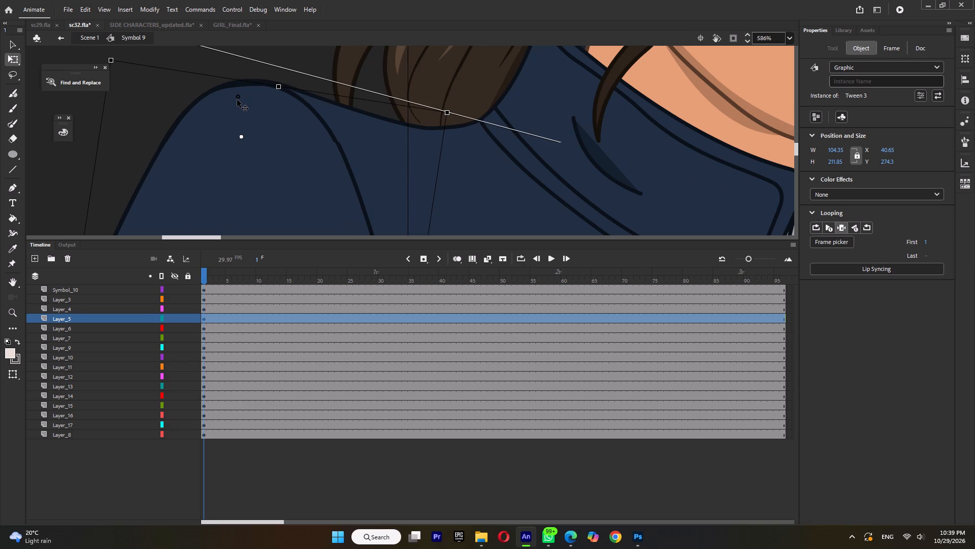
ctrl+scroll(251, 76, down, 14)
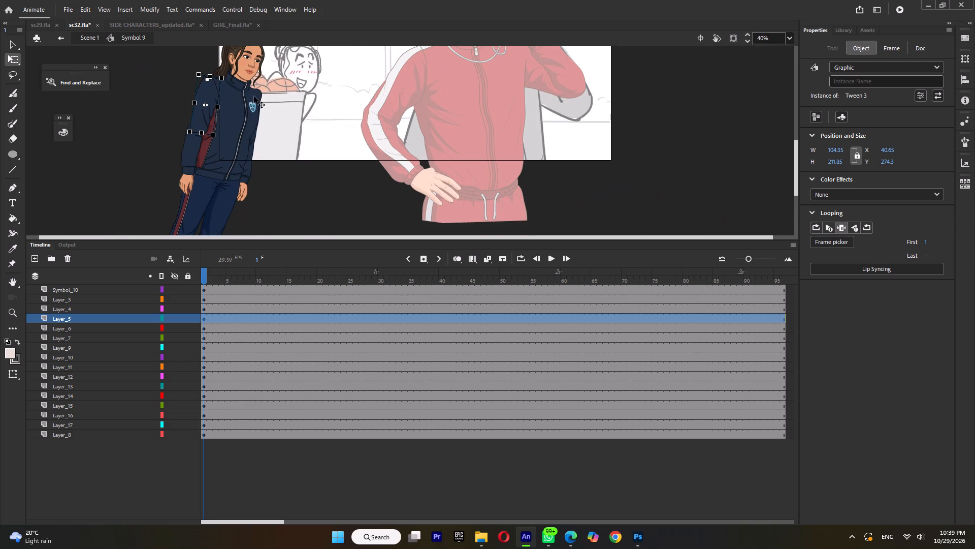
Move the far upper arm, Tween 6, up under the rounded far shoulder and rotate it slightly outward from the torso.
click(256, 132)
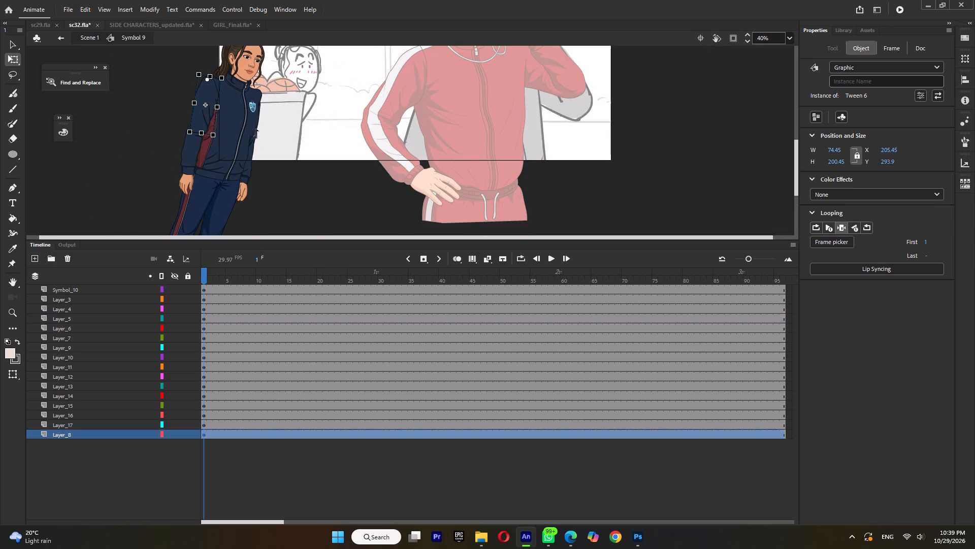
ctrl+scroll(256, 139, up, 8)
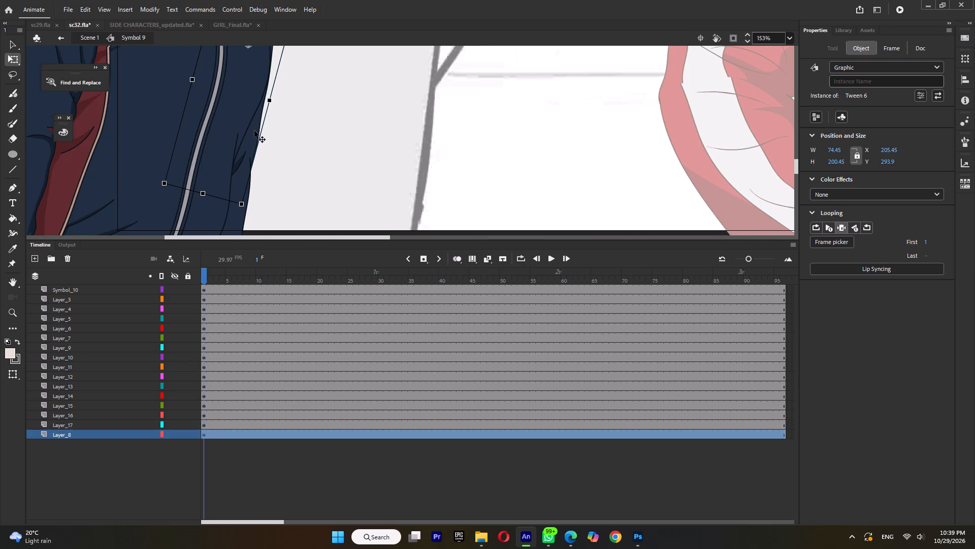
drag(254, 131, 274, 132)
scroll(271, 138, up, 3)
ctrl+scroll(287, 184, up, 4)
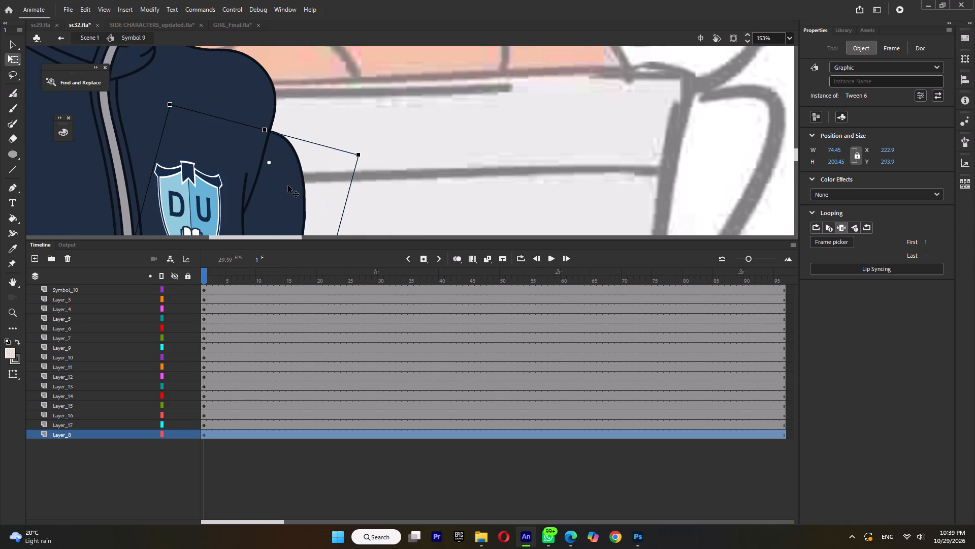
drag(291, 196, 267, 116)
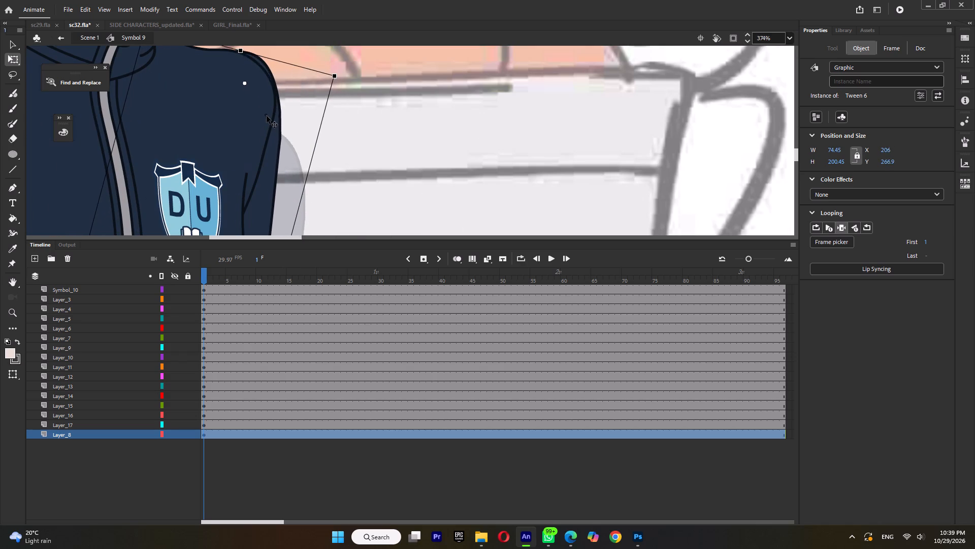
drag(267, 116, 264, 122)
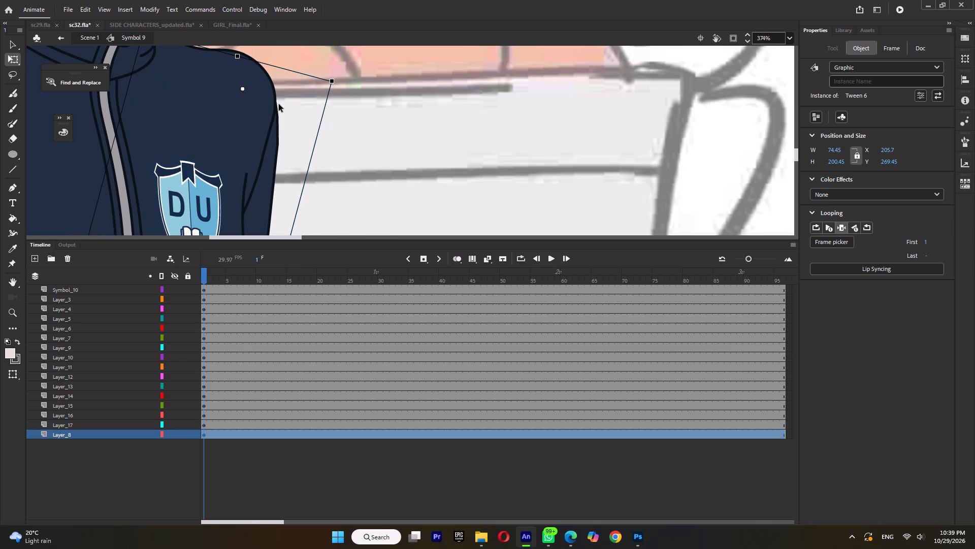
ctrl+scroll(279, 104, down, 4)
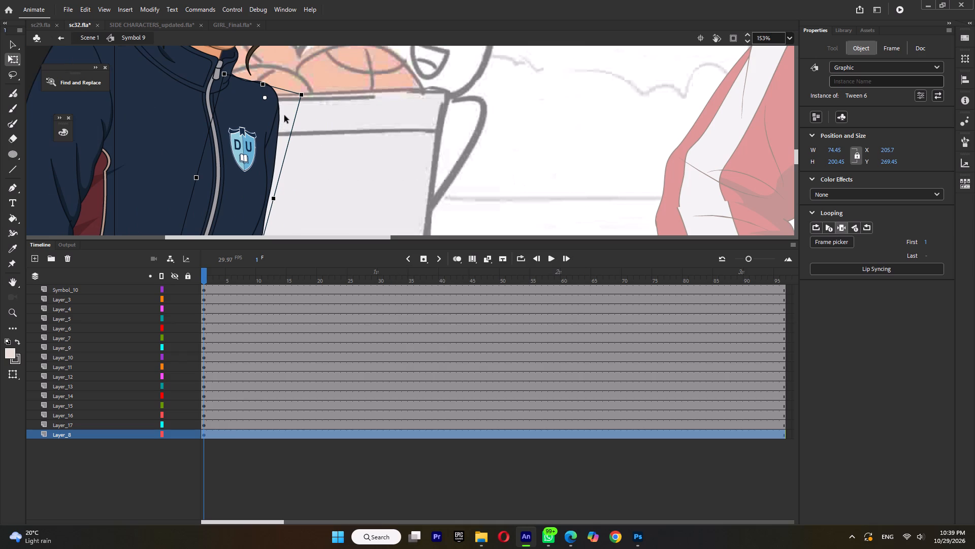
ctrl+scroll(285, 113, down, 3)
click(272, 210)
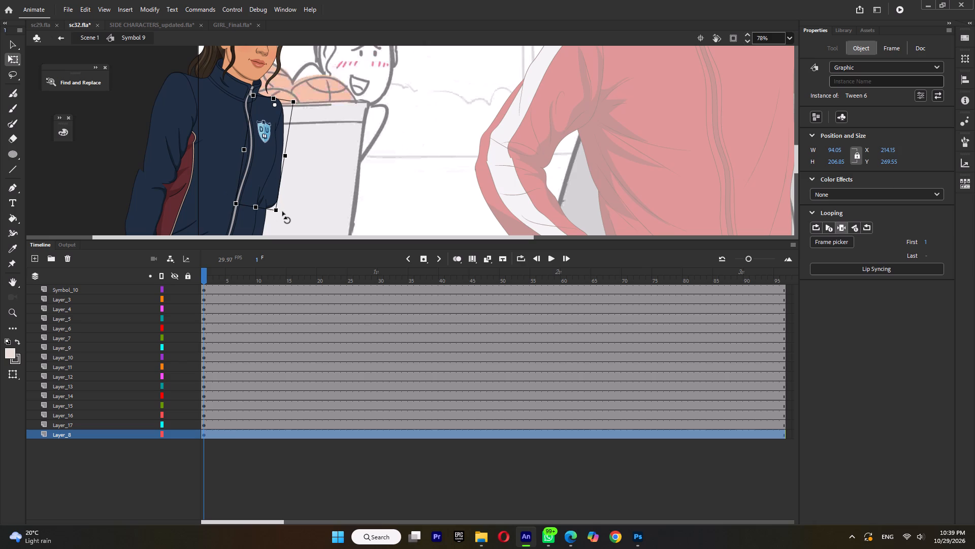
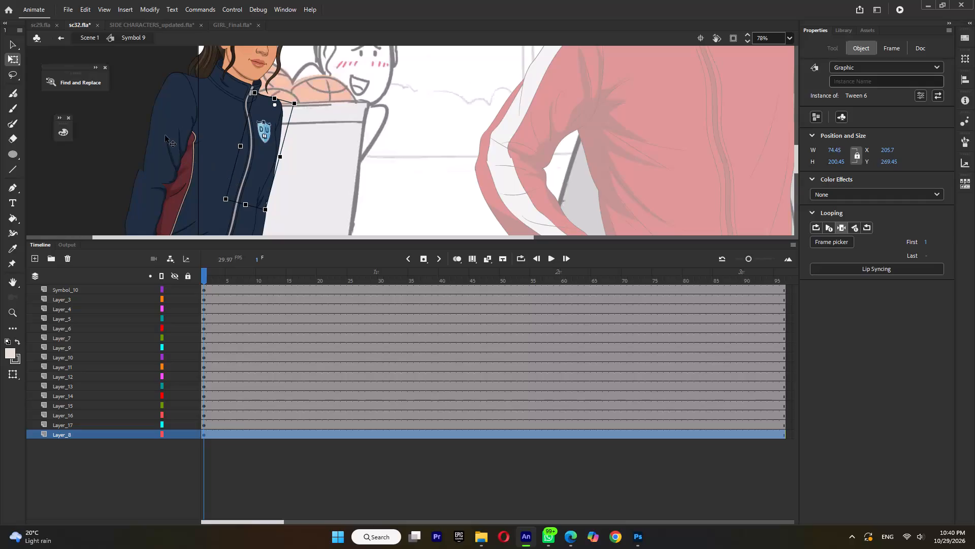
Rotate the girl's head and hair slightly about the neck, and lower them onto the collar to about X 20.45, Y -7.1.
click(165, 135)
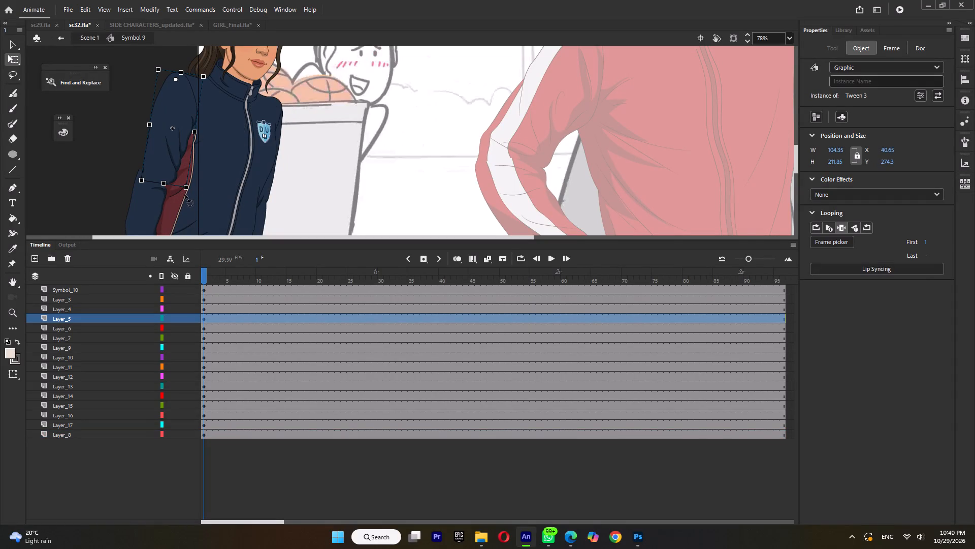
ctrl+scroll(226, 185, down, 4)
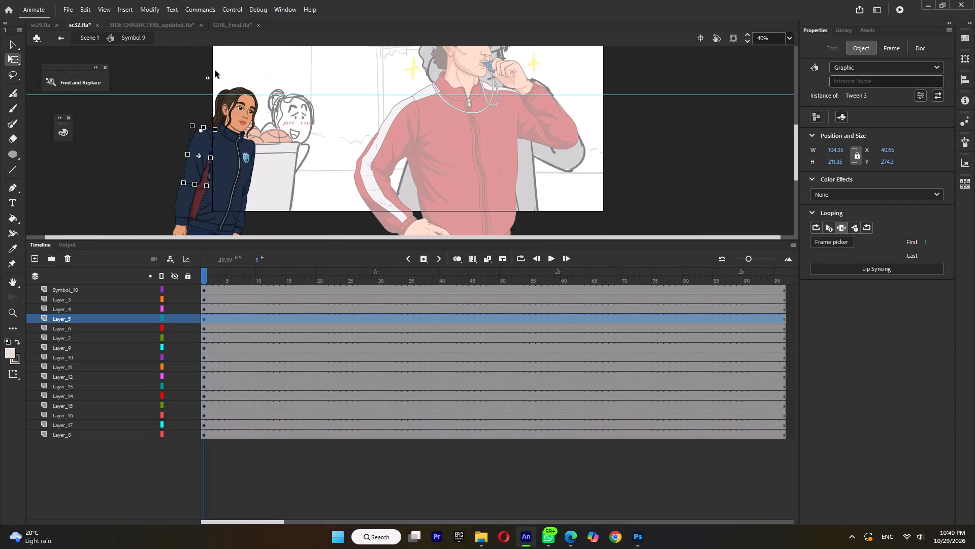
drag(200, 66, 242, 97)
drag(233, 112, 229, 120)
drag(267, 98, 262, 92)
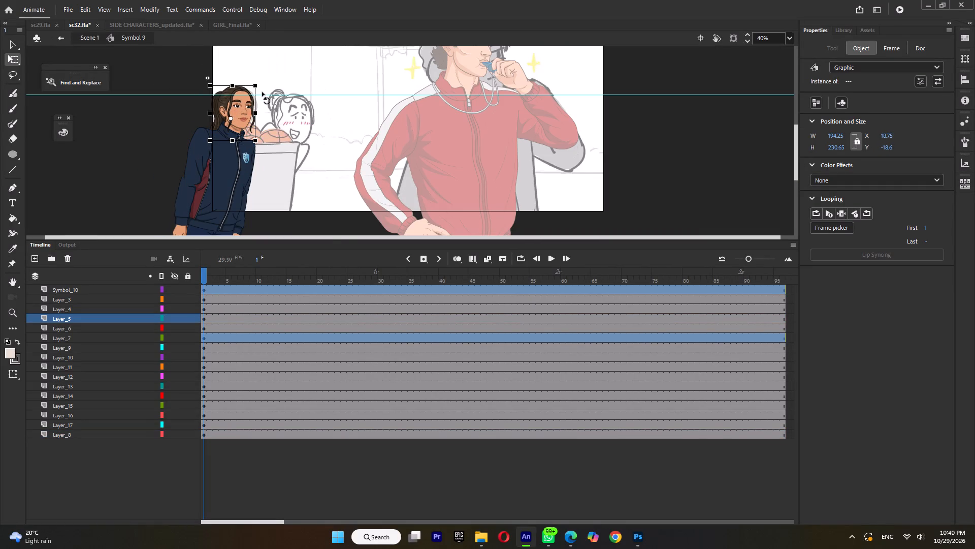
drag(262, 92, 261, 93)
ctrl+scroll(241, 117, up, 7)
drag(250, 116, 249, 123)
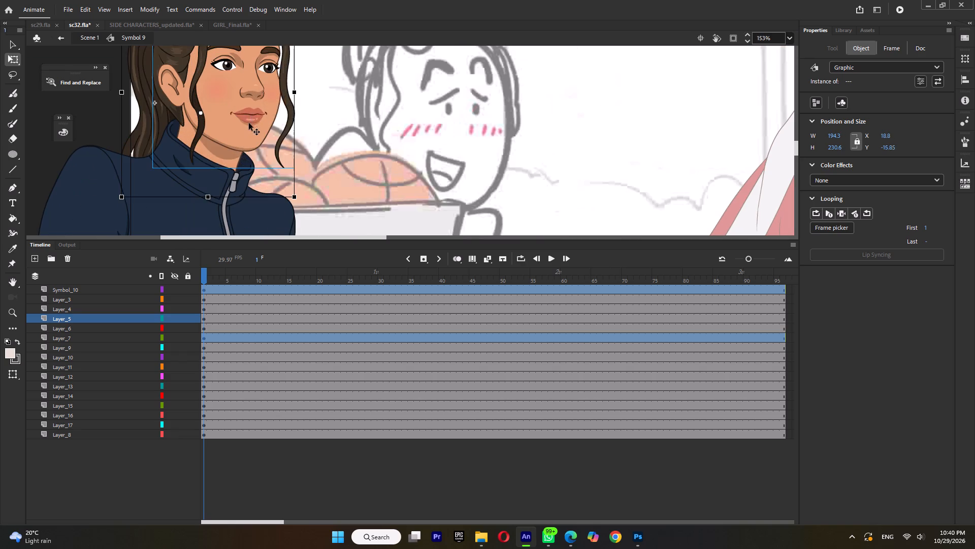
drag(249, 123, 248, 128)
click(247, 127)
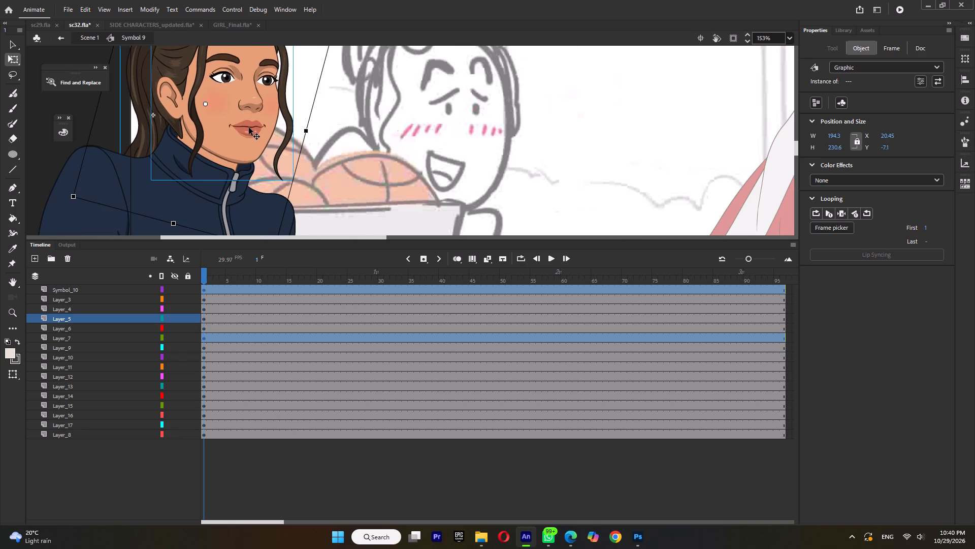
ctrl+scroll(253, 128, down, 6)
ctrl+scroll(247, 104, up, 4)
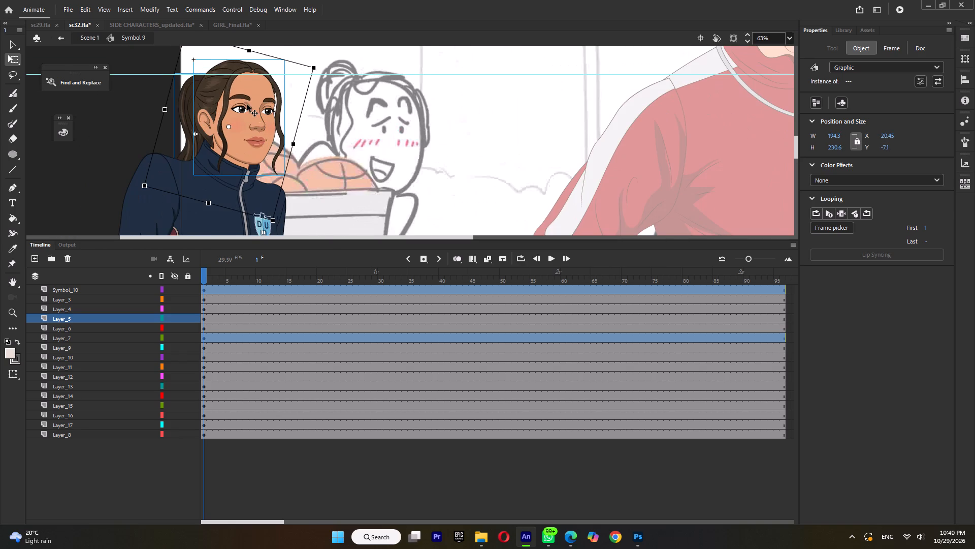
Enter the head, Symbol 10, and set the mouth, Symbol 12, to the open-mouth pose at frame 11.
double_click(247, 95)
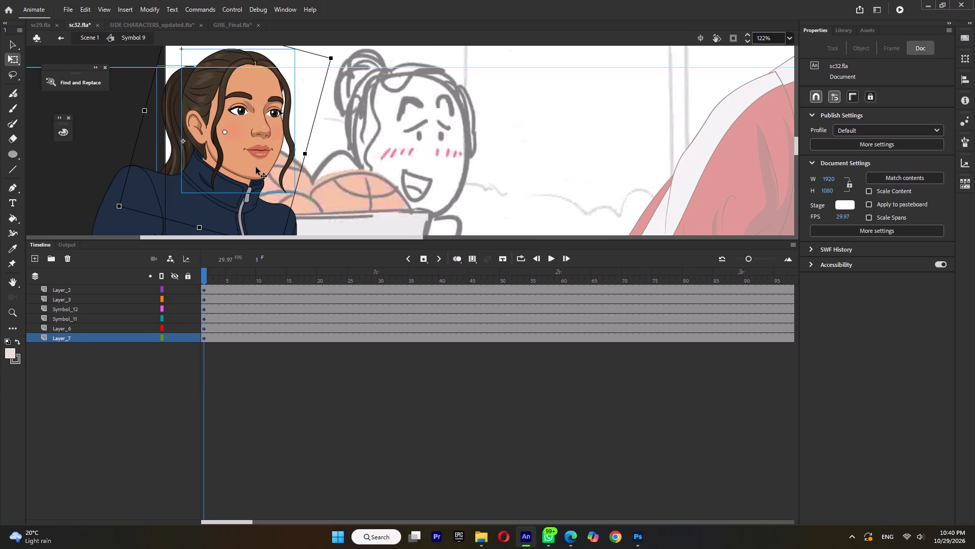
click(259, 158)
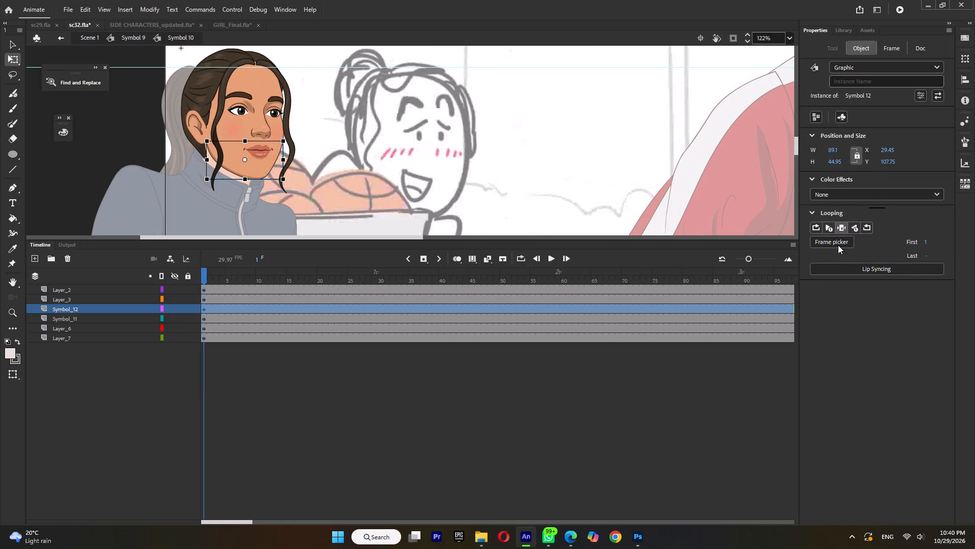
click(836, 247)
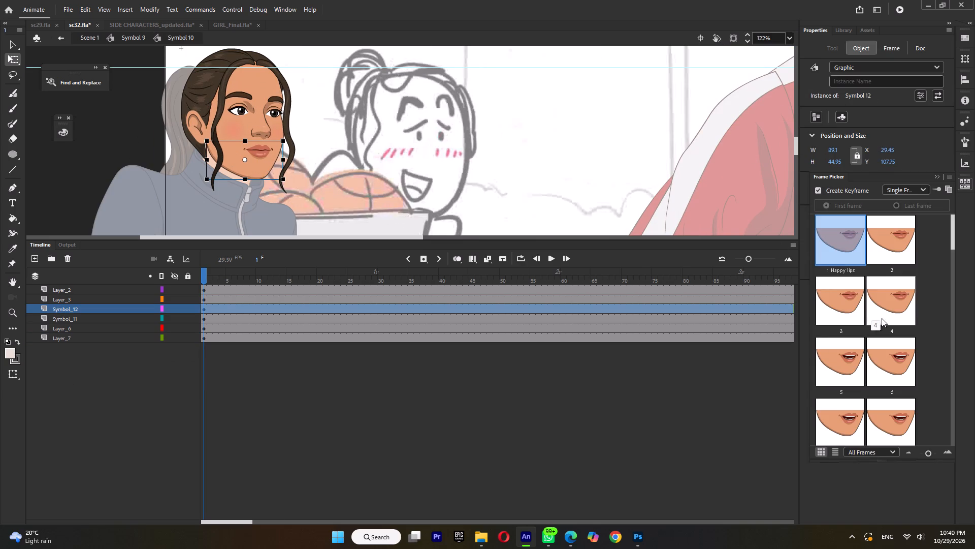
scroll(855, 383, down, 2)
click(840, 407)
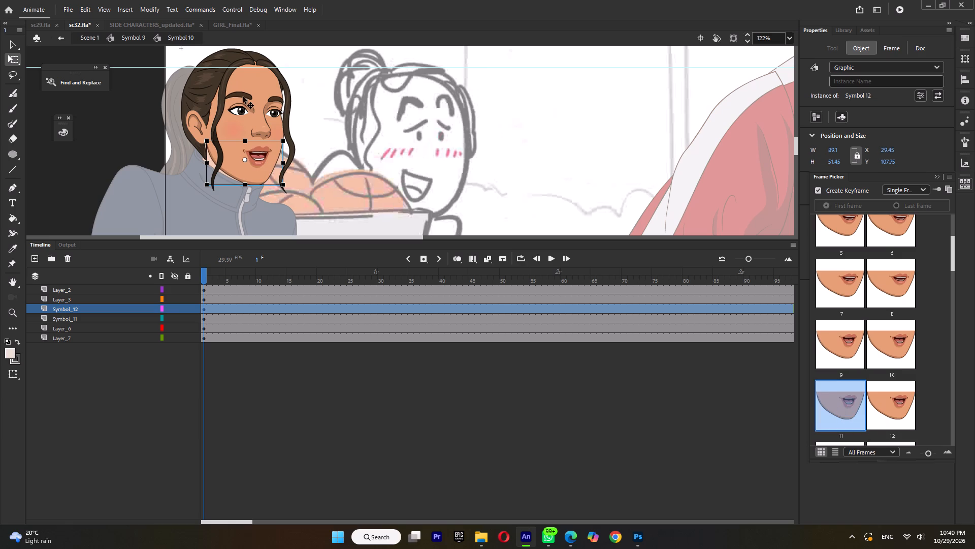
Enter the eyebrows, Symbol 13, through Symbol 11, break their group apart, and group each eyebrow separately.
click(244, 94)
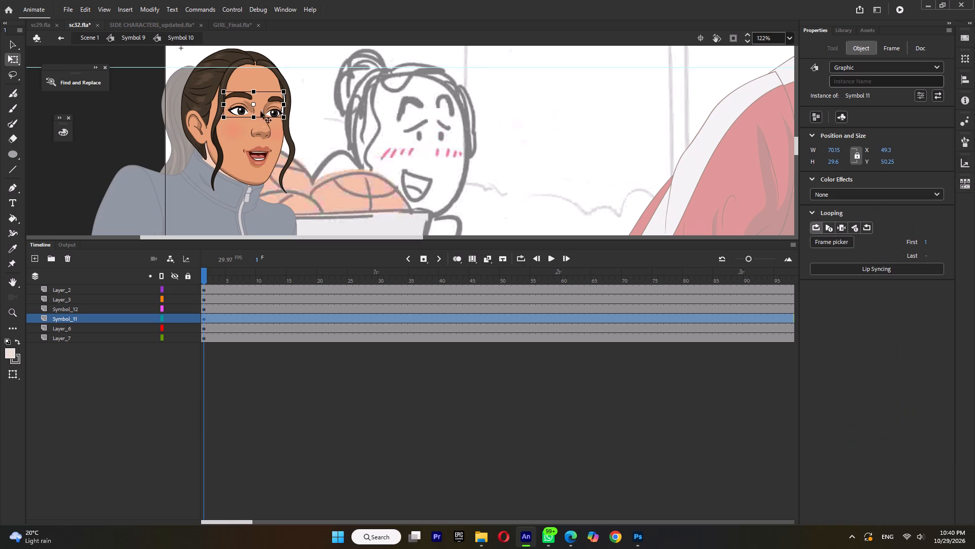
triple_click(245, 97)
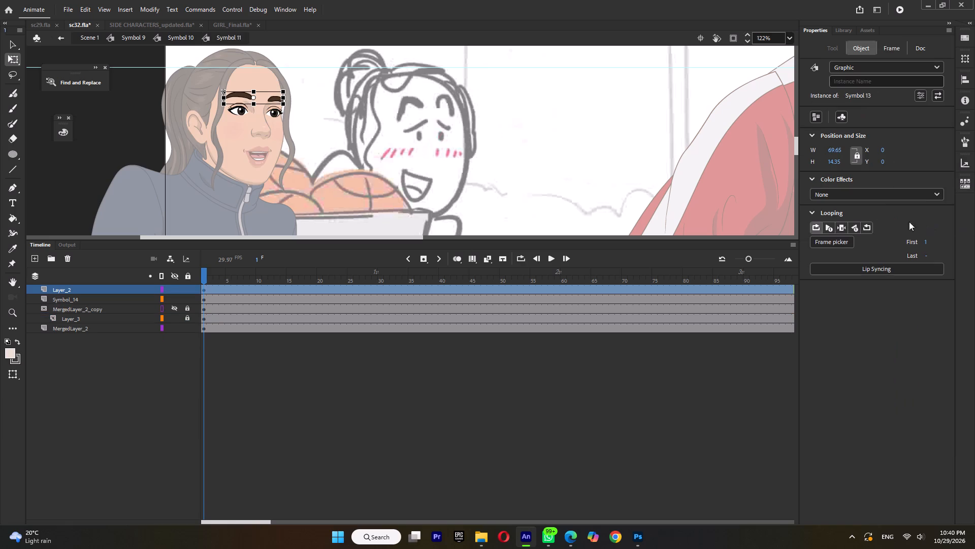
click(835, 239)
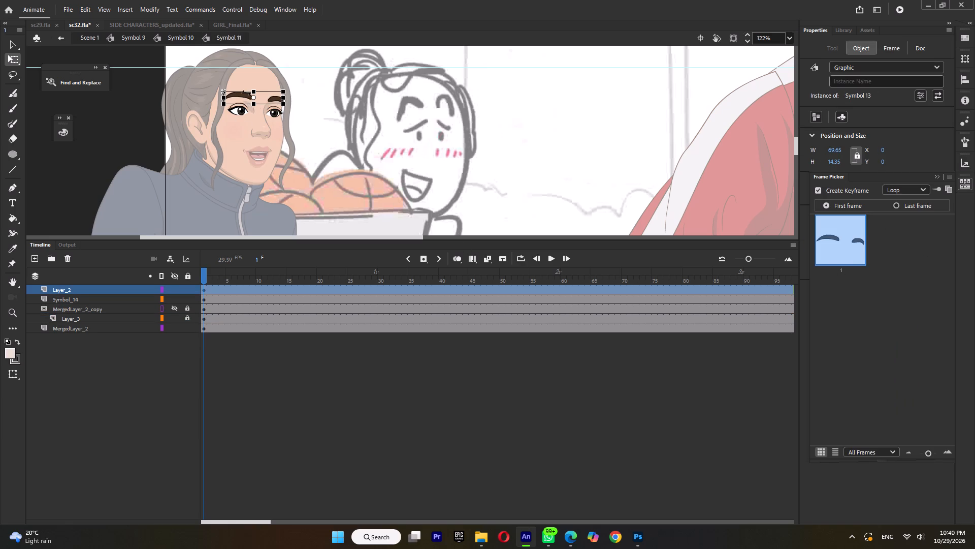
double_click(243, 96)
click(243, 96)
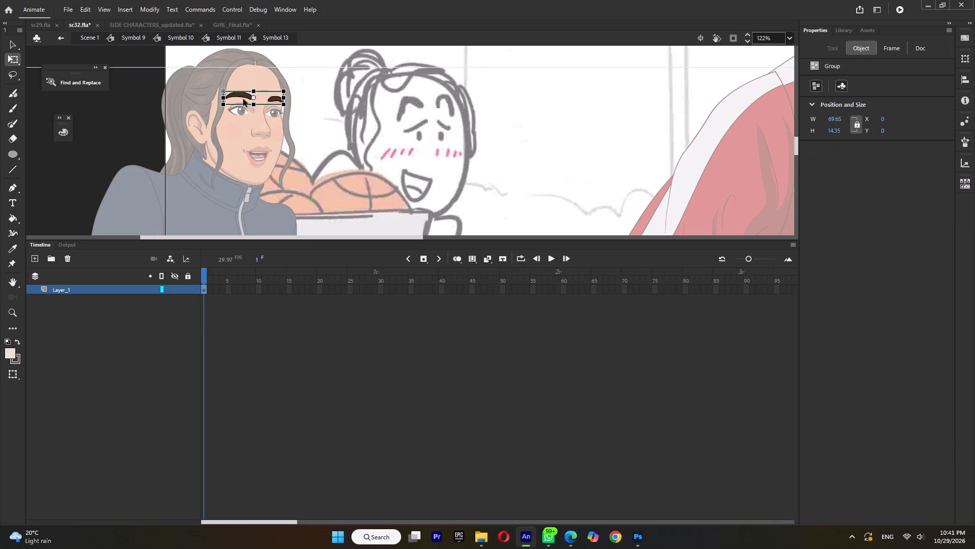
key(ctrl+b)
drag(209, 73, 258, 119)
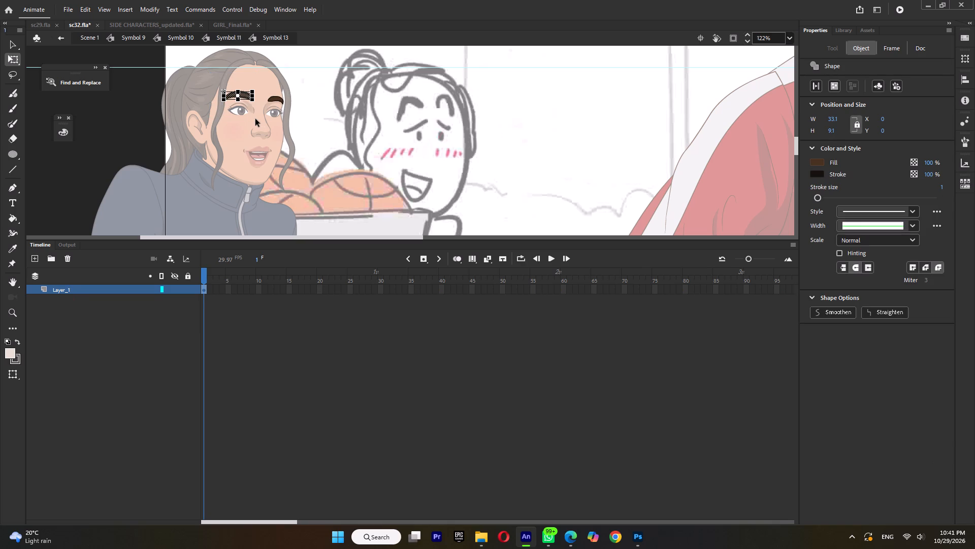
key(ctrl+b)
drag(284, 78, 266, 120)
key(ctrl+g)
drag(214, 71, 255, 113)
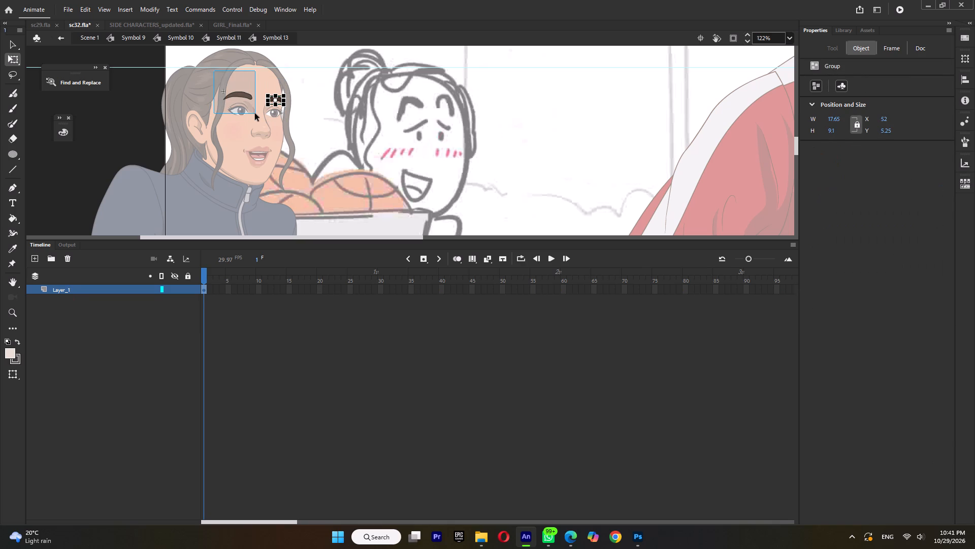
key(ctrl+g)
click(307, 118)
Enter the near eyebrow's group and bend its upper and lower outlines upward into a higher arch.
ctrl+scroll(248, 101, up, 5)
double_click(246, 86)
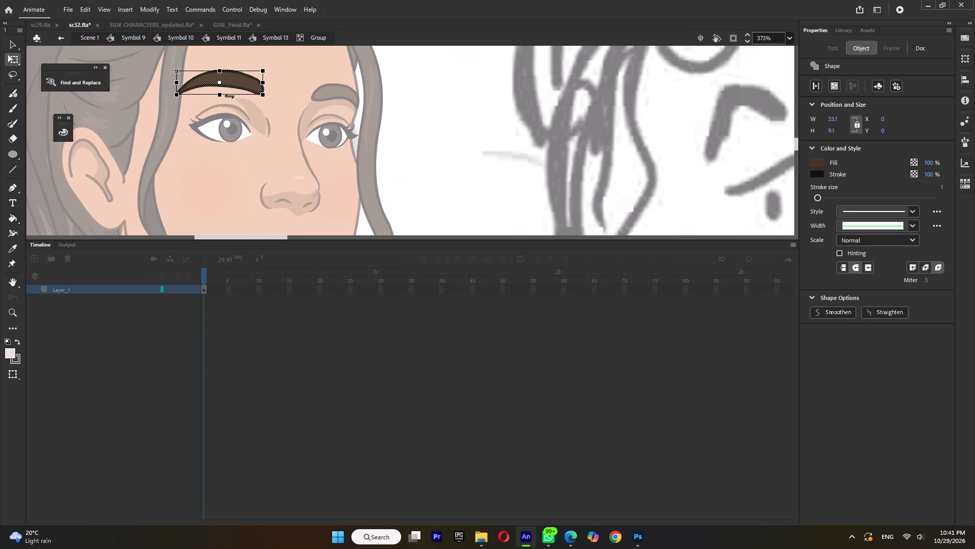
click(229, 96)
click(234, 69)
click(234, 72)
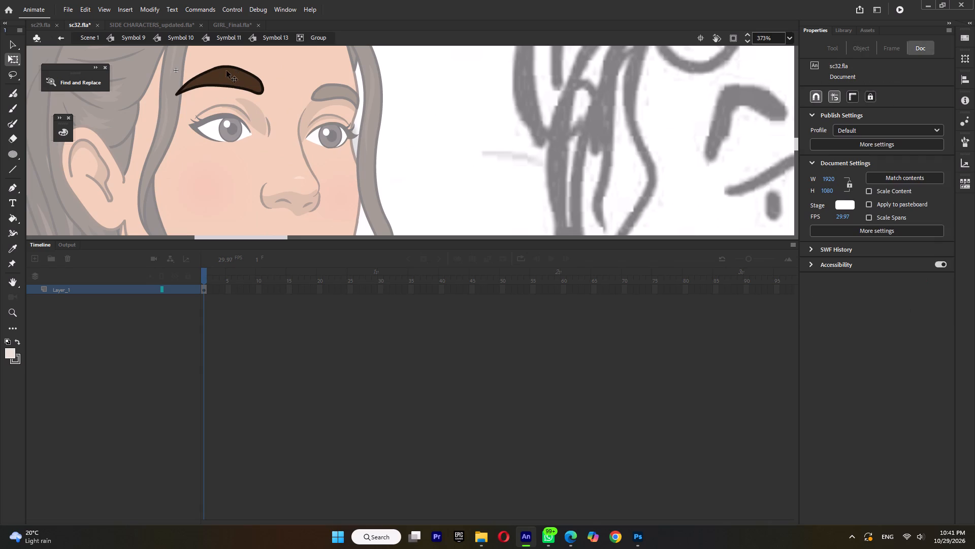
click(205, 70)
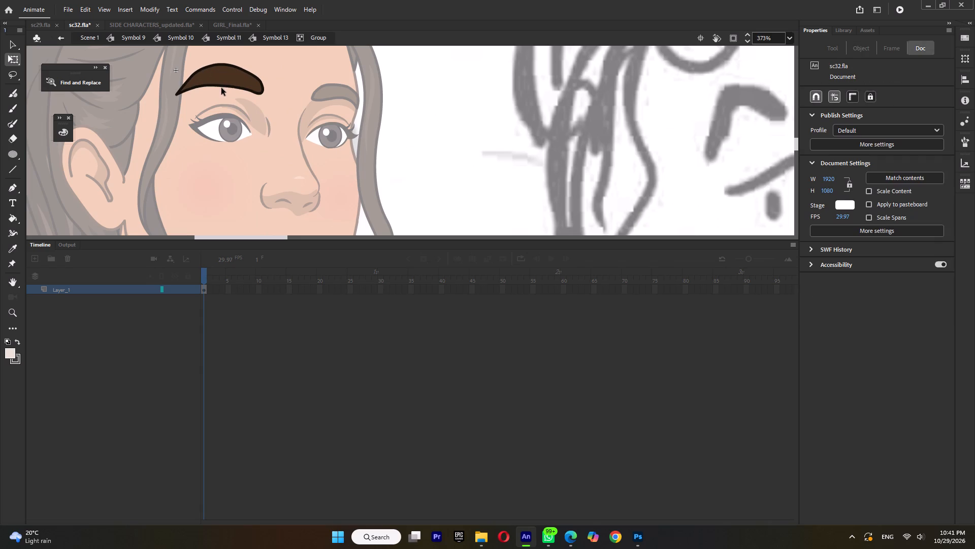
click(223, 86)
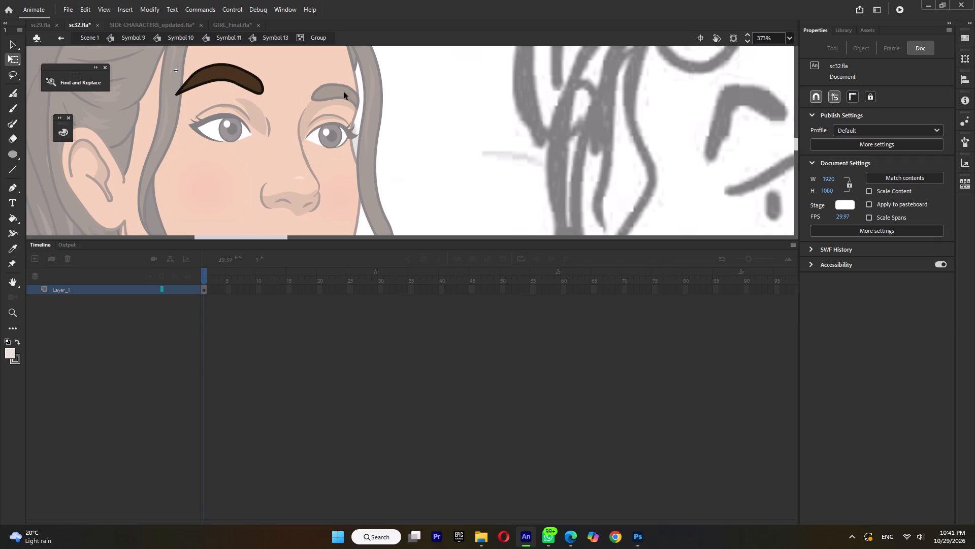
Enter the far eyebrow's group, arch its upper and lower outlines upward, round its inner end, and return to Symbol 13.
triple_click(344, 92)
click(344, 92)
ctrl+scroll(349, 86, up, 4)
click(349, 68)
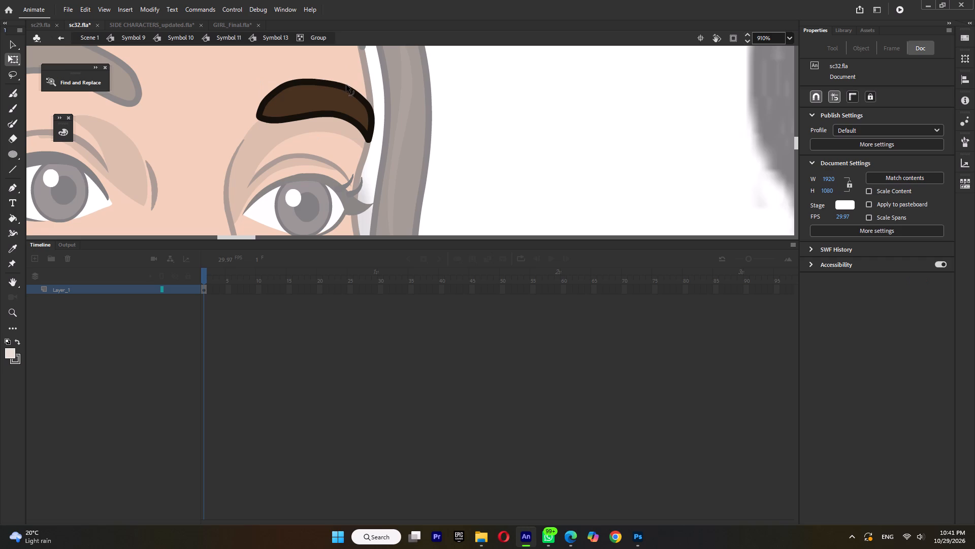
drag(346, 85, 347, 80)
click(308, 79)
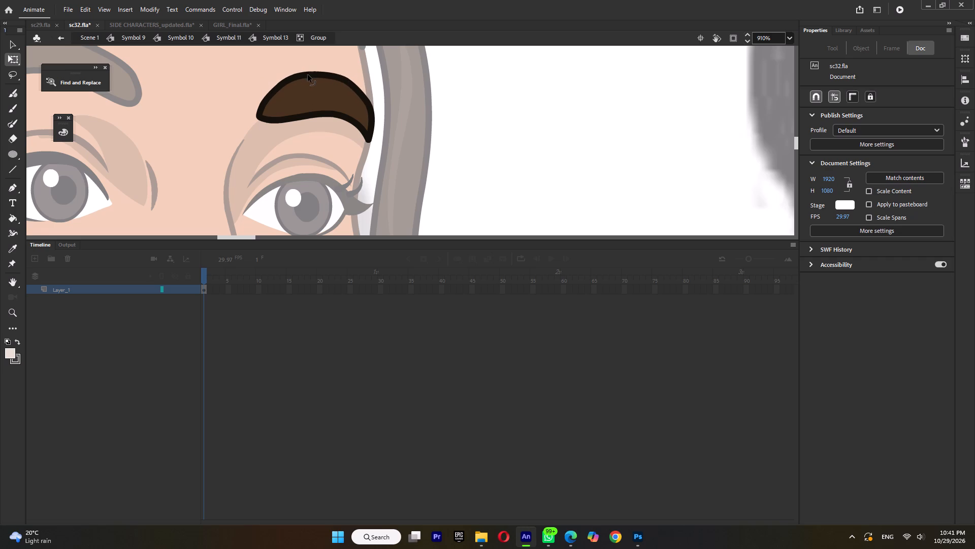
click(359, 93)
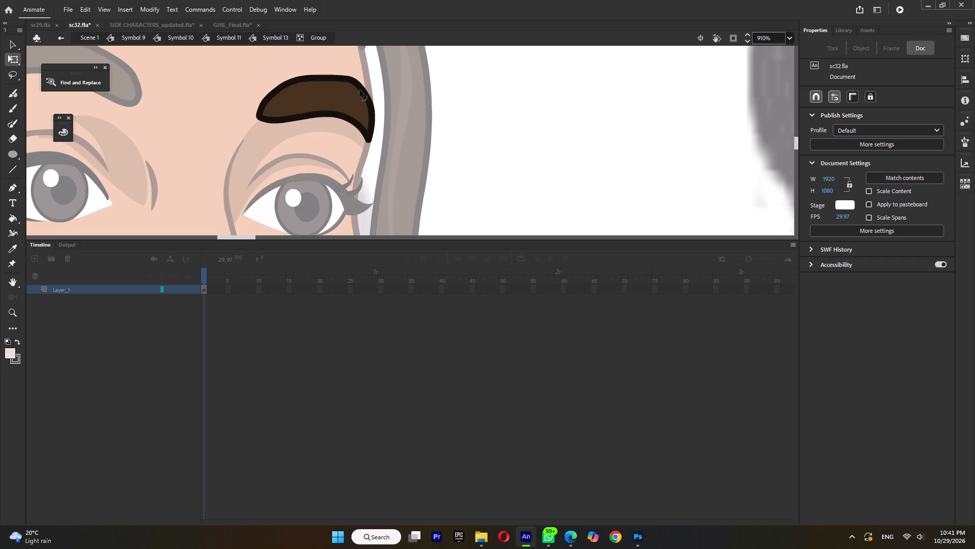
drag(323, 115, 322, 106)
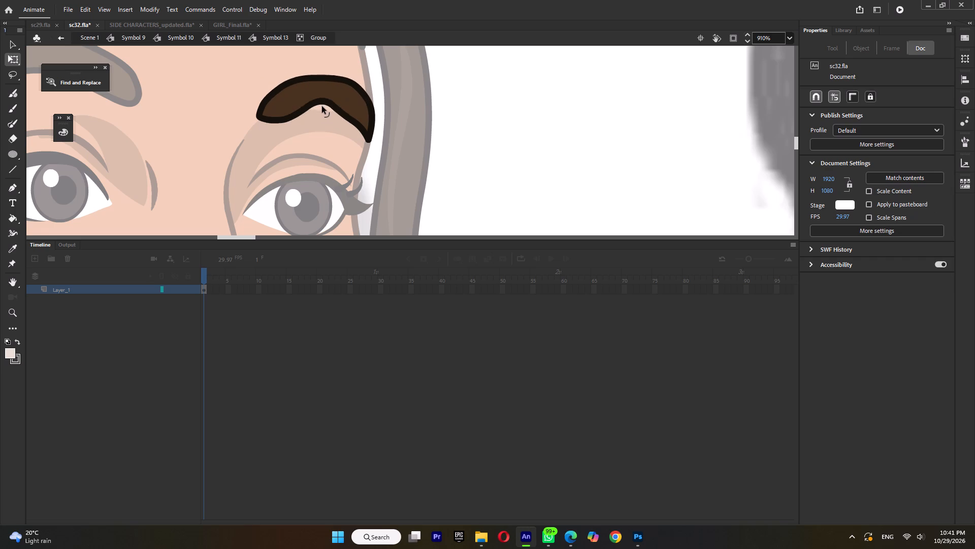
drag(322, 106, 322, 111)
click(342, 115)
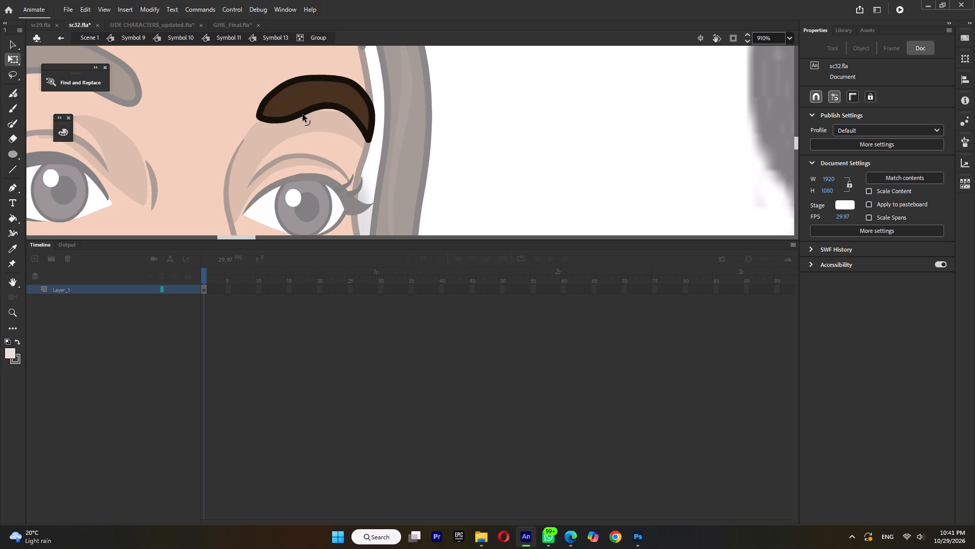
click(303, 114)
click(327, 105)
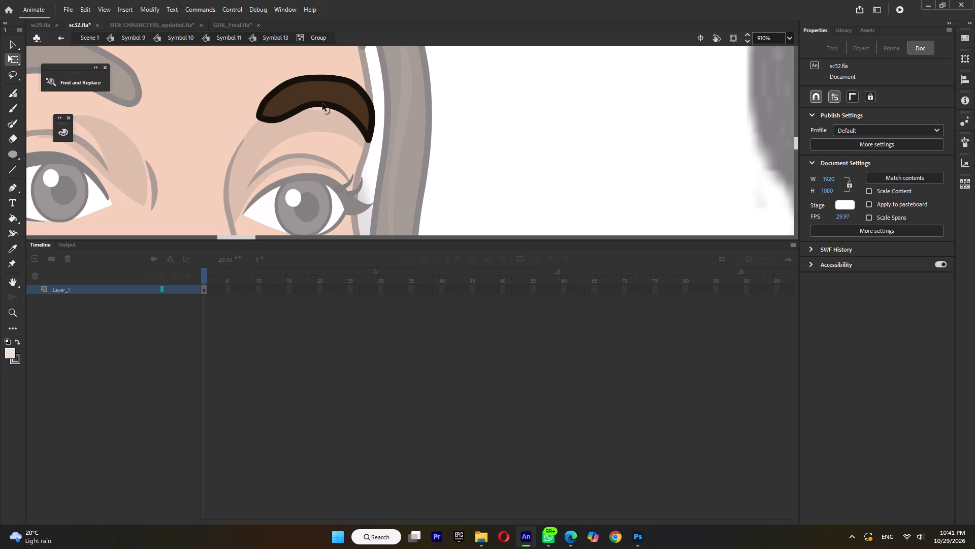
drag(258, 109, 259, 105)
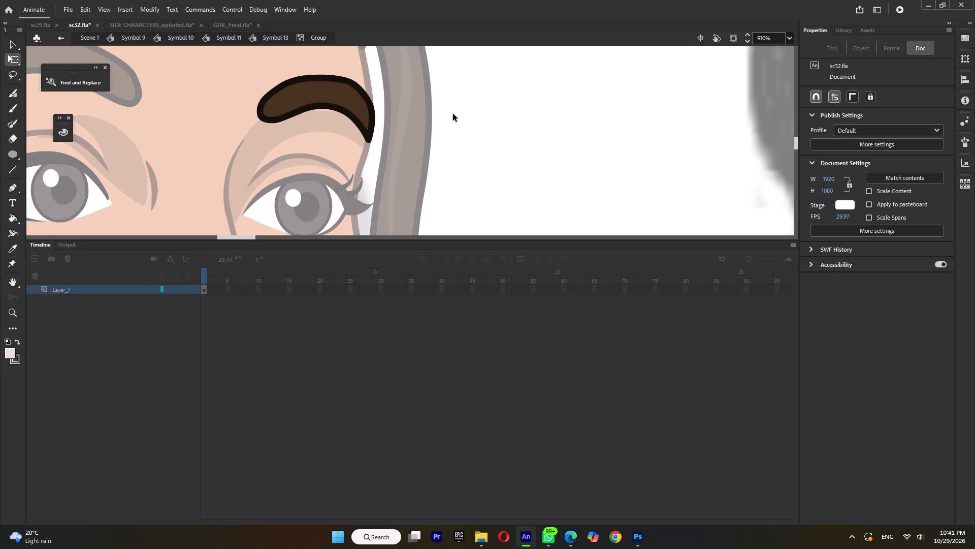
double_click(453, 116)
click(428, 152)
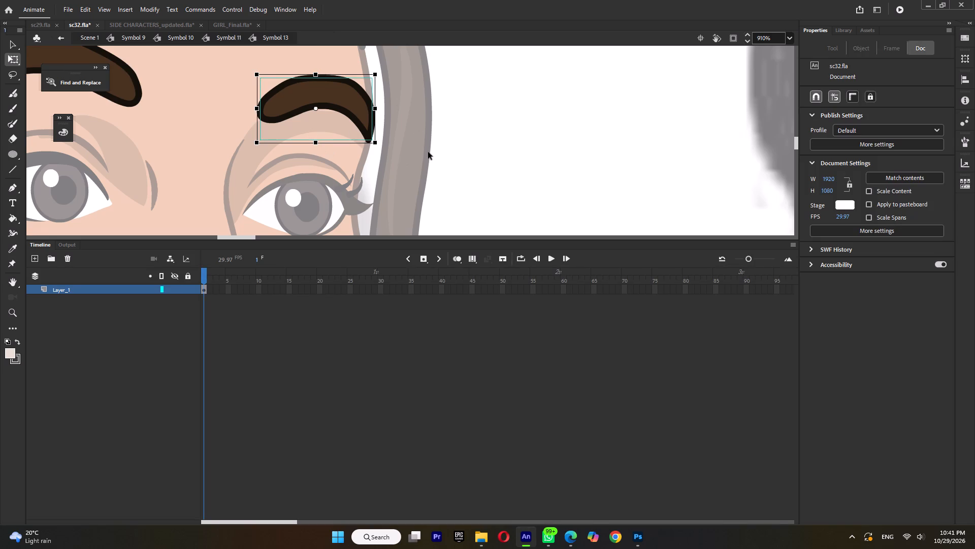
Add a keyframe at frame 2 of Symbol 13's Layer_1 carrying over both reshaped eyebrows, and go to it.
click(203, 290)
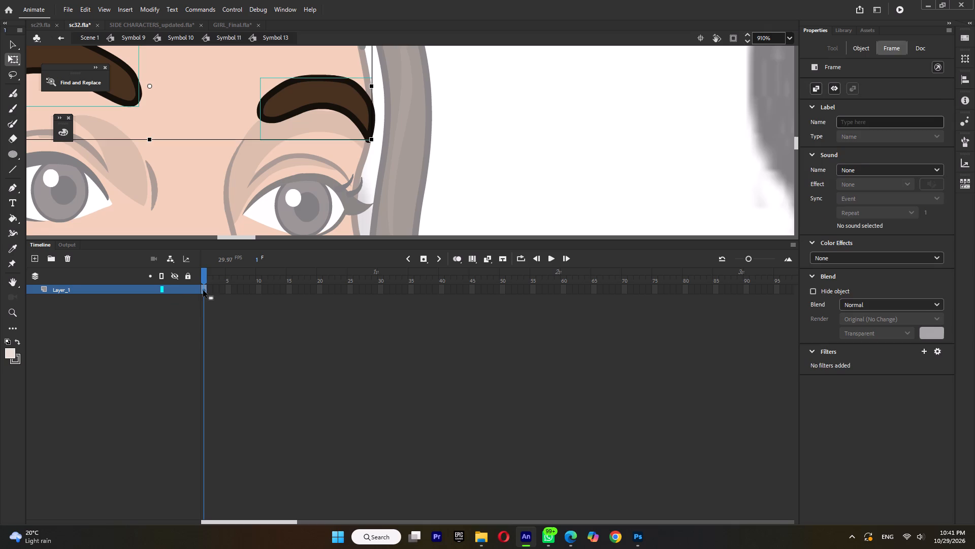
key(F5)
key(F6)
drag(205, 277, 194, 284)
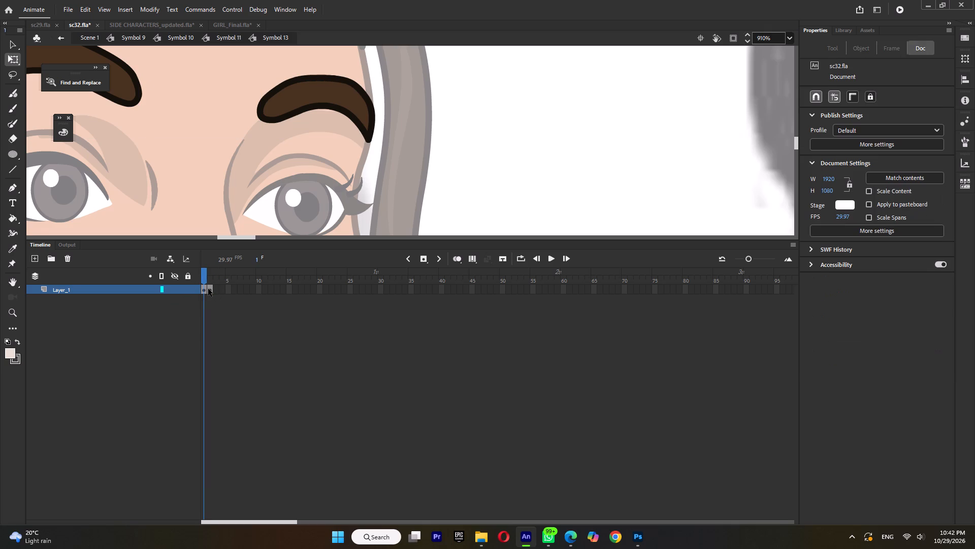
click(211, 290)
At frame 2, rotate the far eyebrow about its outer end to raise the inner end, and adjust its upper outline.
click(297, 81)
click(419, 152)
click(240, 84)
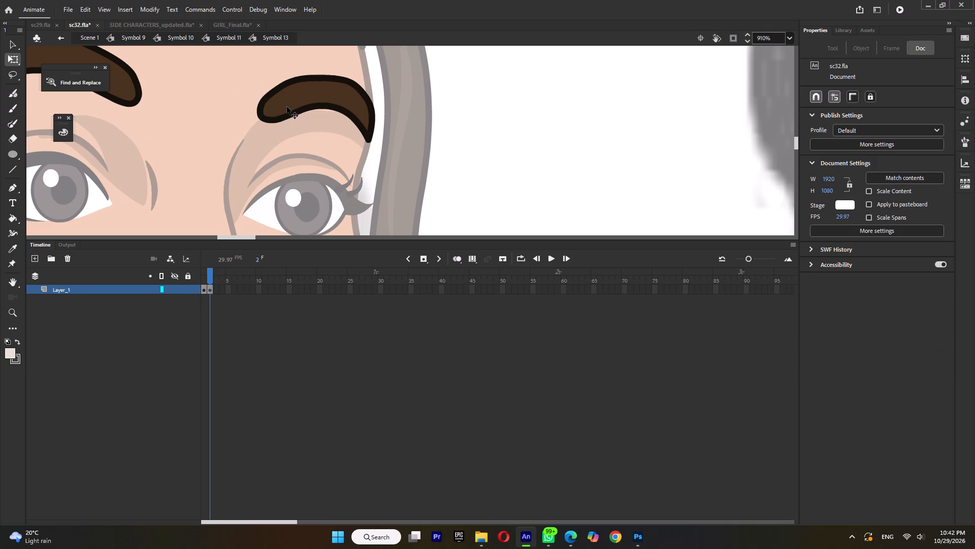
click(287, 107)
drag(317, 108, 370, 140)
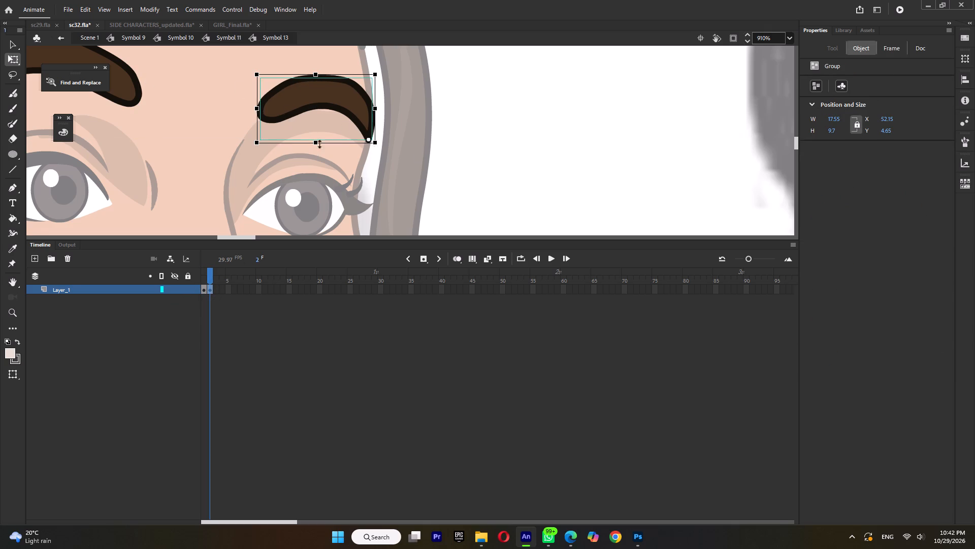
drag(255, 151, 254, 135)
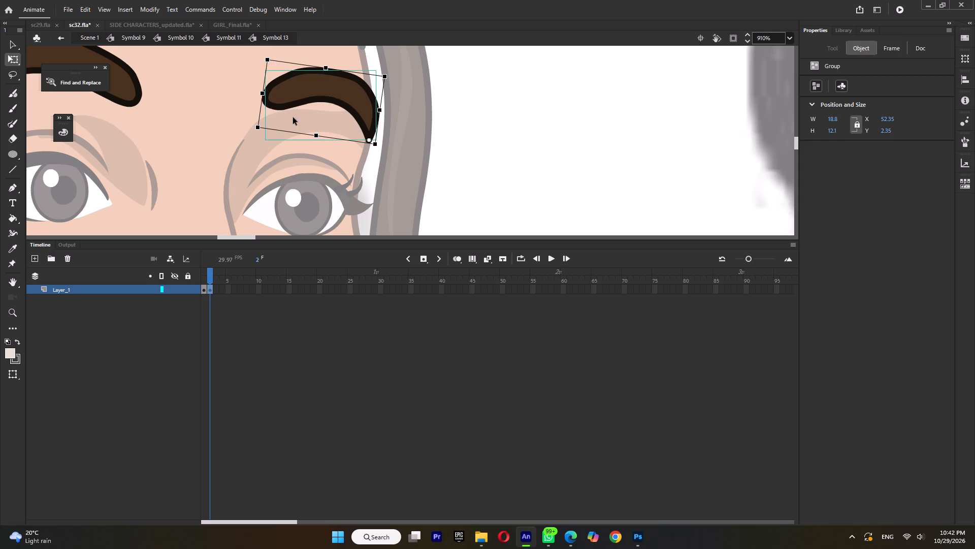
double_click(332, 91)
drag(336, 73, 334, 69)
double_click(420, 88)
At frame 2, rotate the near eyebrow about its outer end so its inner end rises slightly.
ctrl+scroll(438, 132, down, 5)
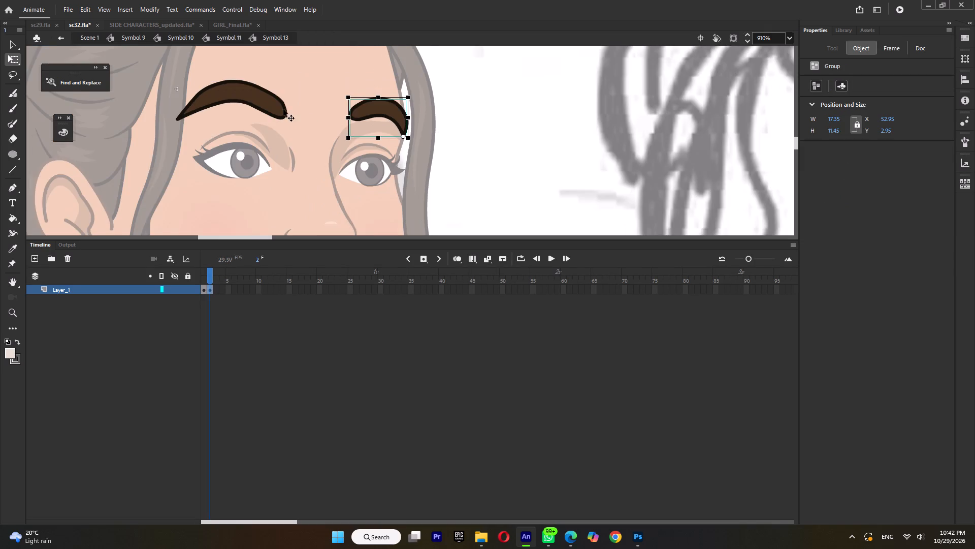
click(283, 109)
drag(270, 107, 226, 124)
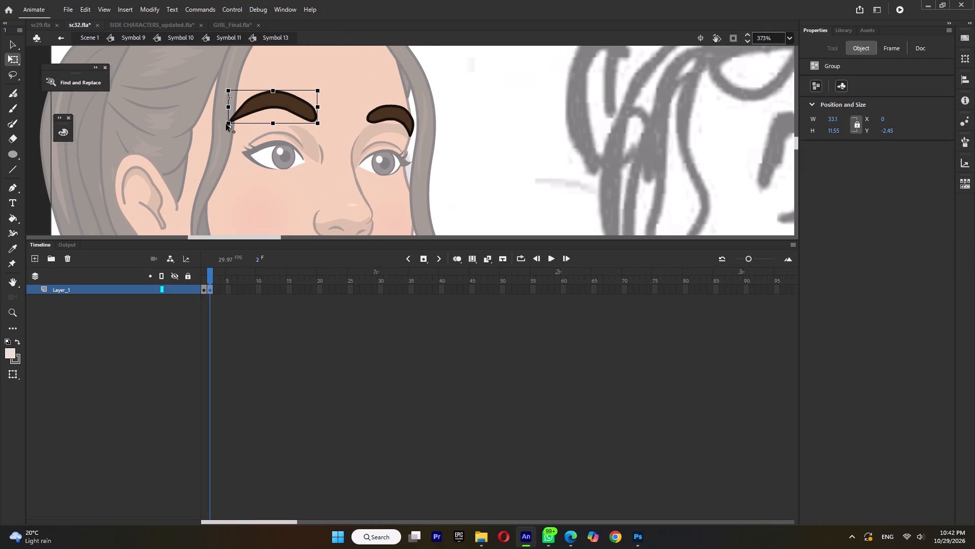
drag(226, 124, 226, 120)
drag(322, 120, 327, 112)
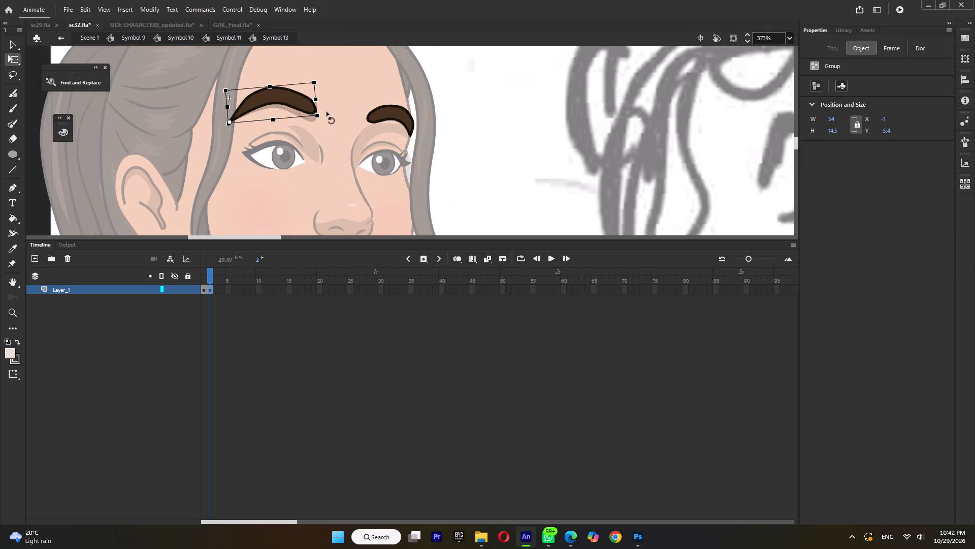
drag(327, 112, 328, 112)
At frame 2, enter the near eyebrow's group and reshape its lower outline and the upper outline near its outer end.
double_click(273, 98)
ctrl+scroll(269, 104, up, 4)
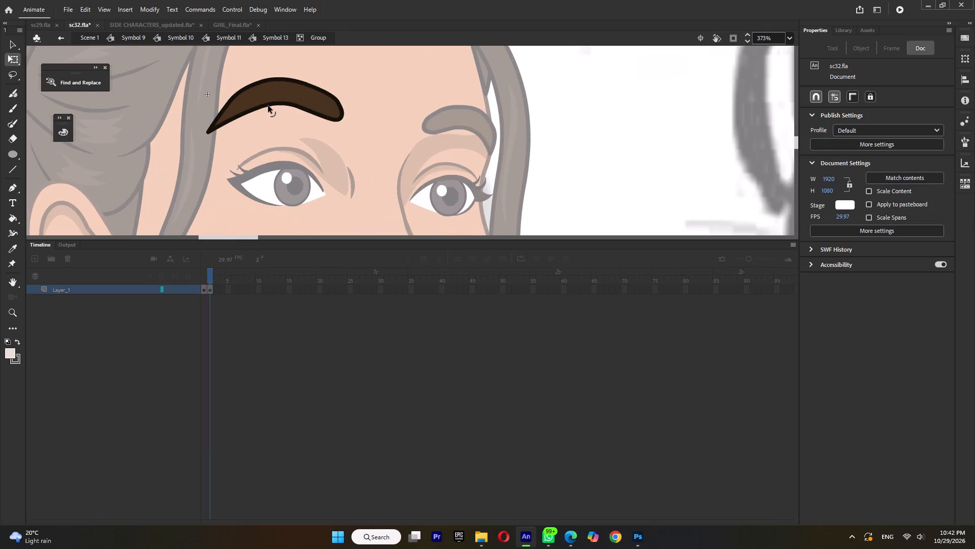
drag(268, 106, 260, 106)
click(316, 113)
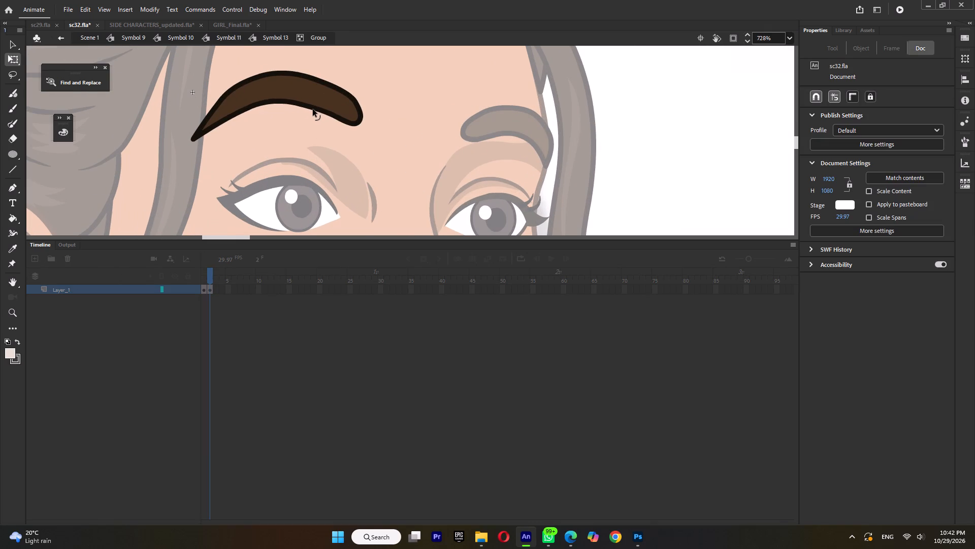
click(207, 116)
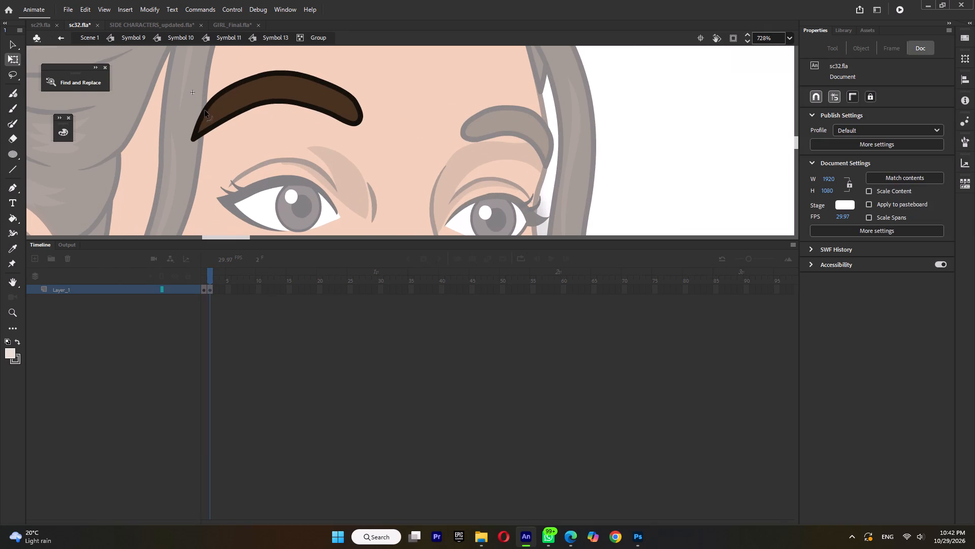
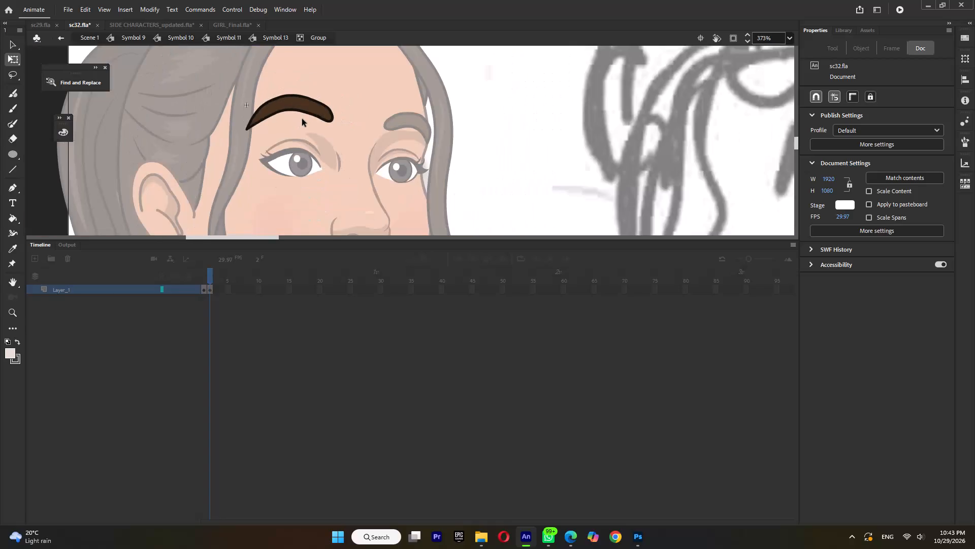
In Tween 19, enter the nested eyelid shading group and reshape the upper outline over the far eye into a higher arch.
ctrl+scroll(302, 119, down, 5)
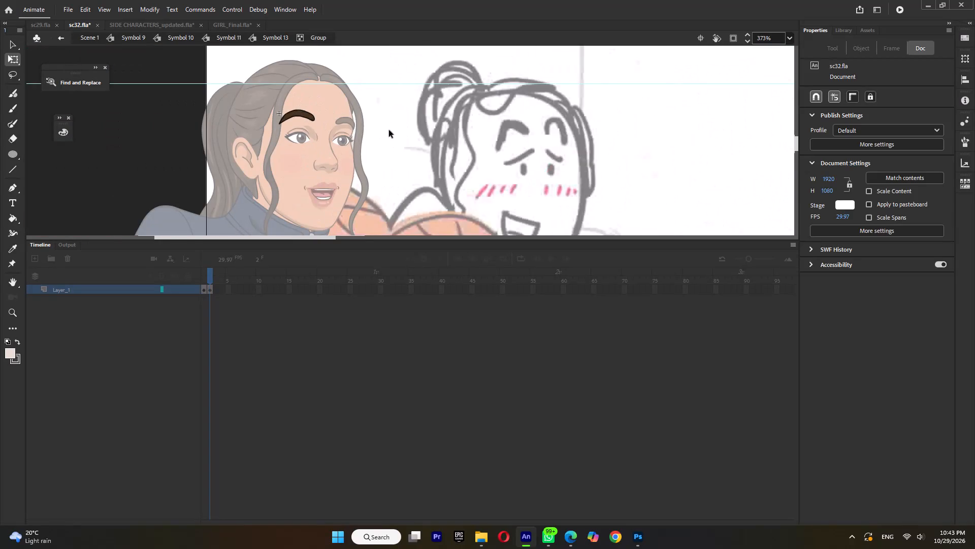
double_click(395, 128)
ctrl+scroll(345, 130, up, 4)
triple_click(343, 122)
triple_click(343, 122)
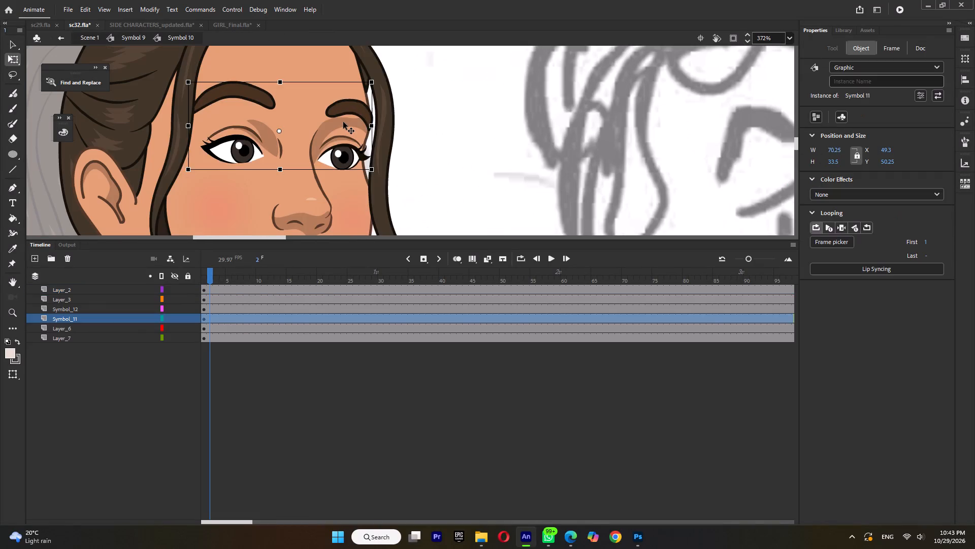
double_click(343, 122)
ctrl+scroll(343, 122, up, 4)
double_click(372, 118)
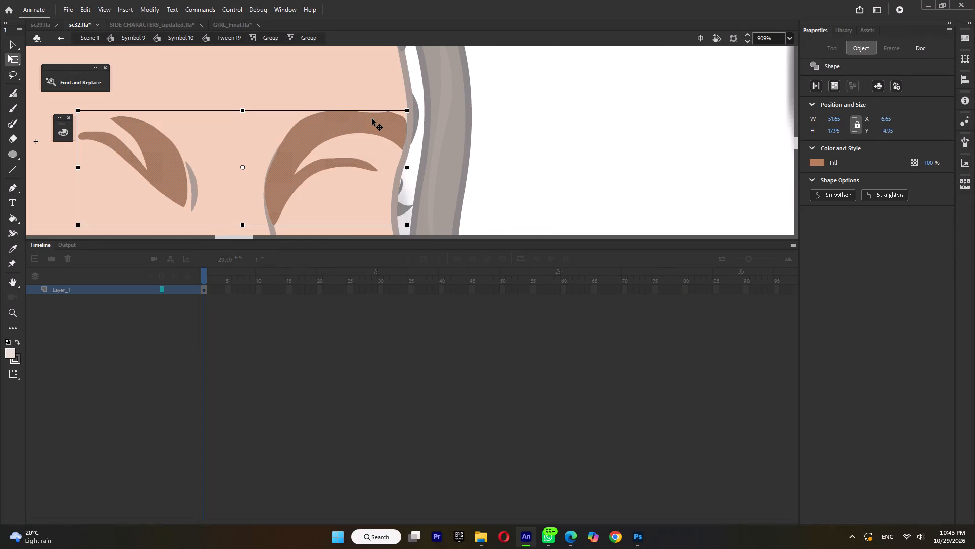
click(347, 103)
drag(341, 112, 344, 104)
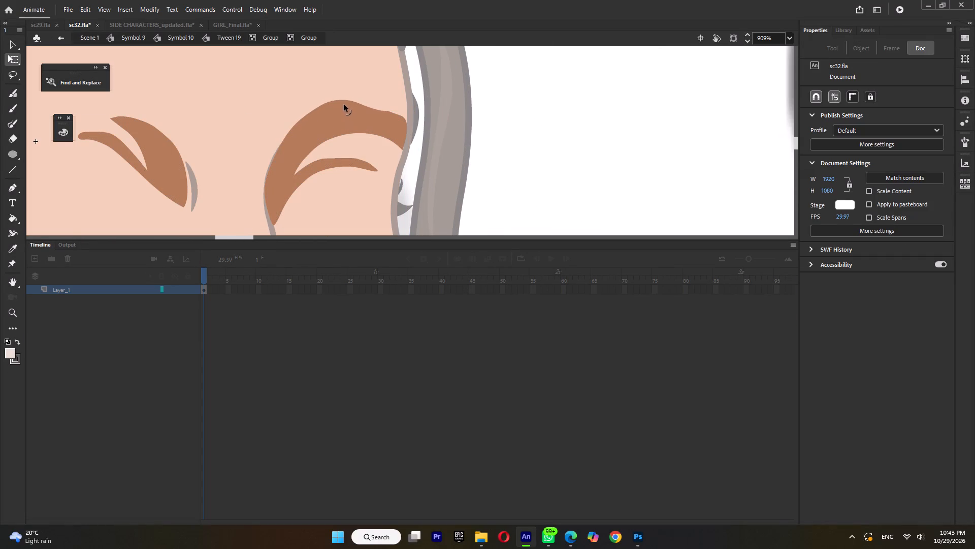
drag(344, 104, 344, 105)
drag(371, 108, 374, 103)
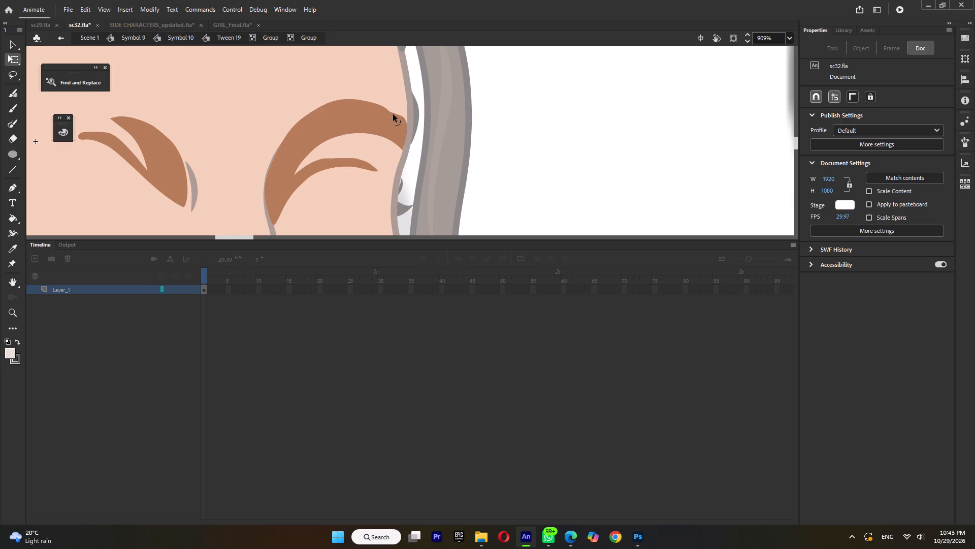
drag(389, 112, 389, 108)
click(396, 112)
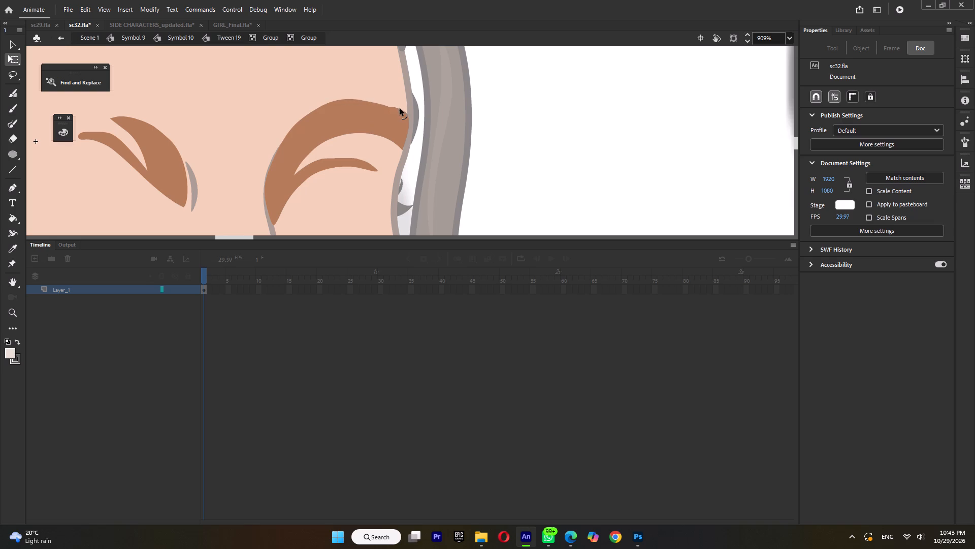
click(388, 106)
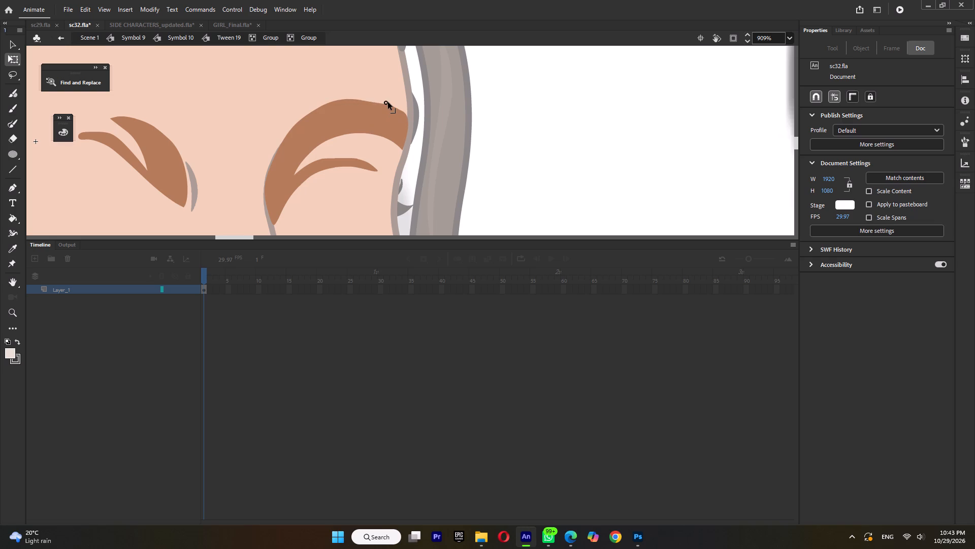
click(380, 104)
double_click(484, 113)
ctrl+scroll(493, 139, down, 4)
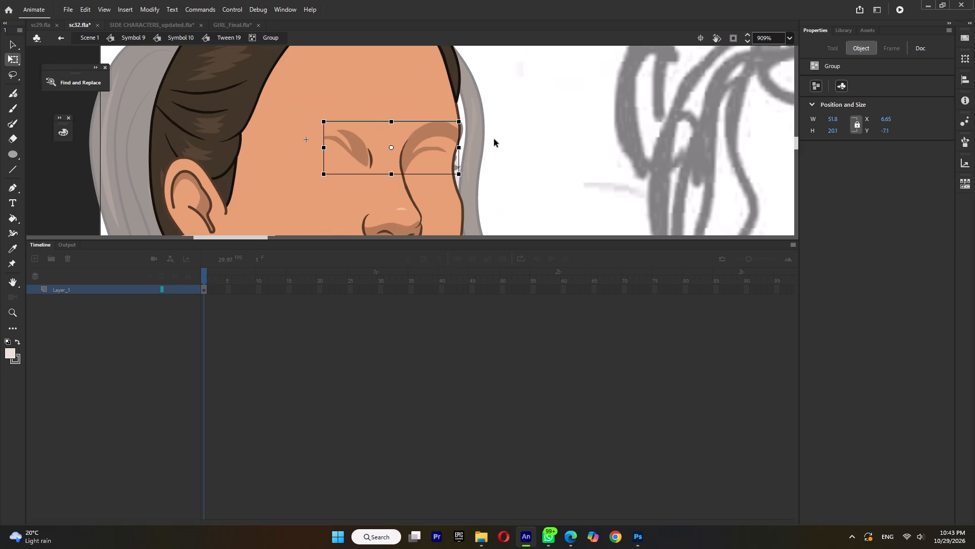
ctrl+double_click(530, 148)
ctrl+double_click(530, 148)
ctrl+scroll(530, 148, down, 4)
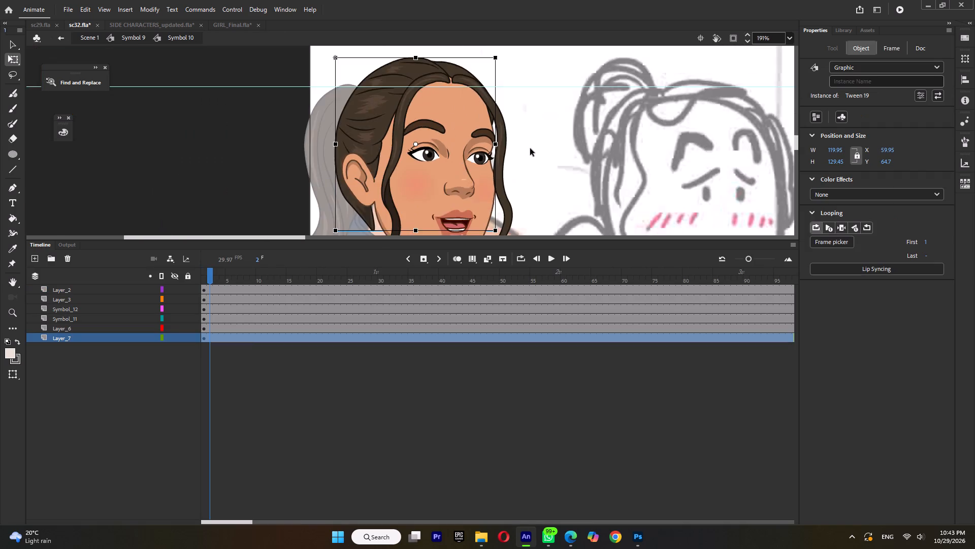
In Symbol 11, set the Symbol 14 eyelids to Single Frame on pose 3, with a new keyframe at frame 2.
ctrl+scroll(530, 148, down, 2)
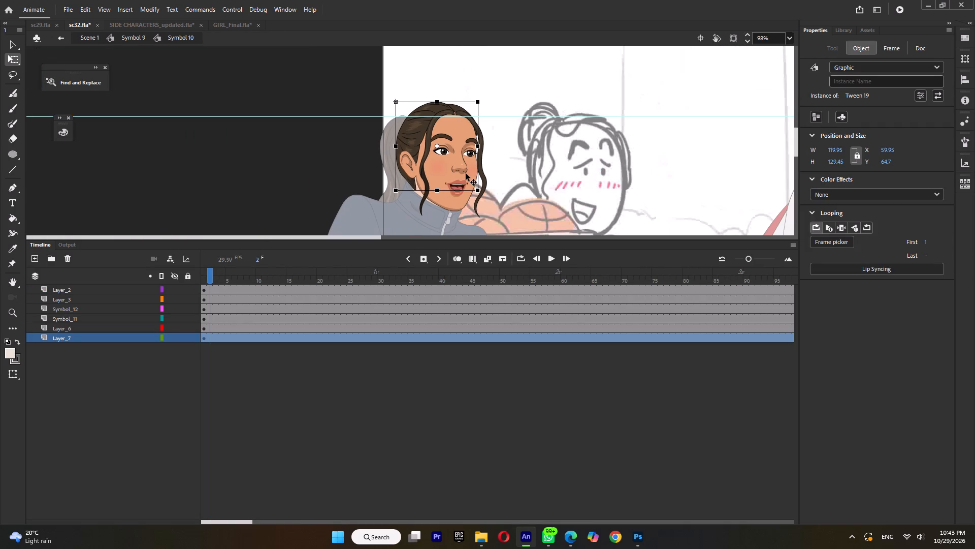
ctrl+scroll(448, 165, up, 5)
triple_click(444, 144)
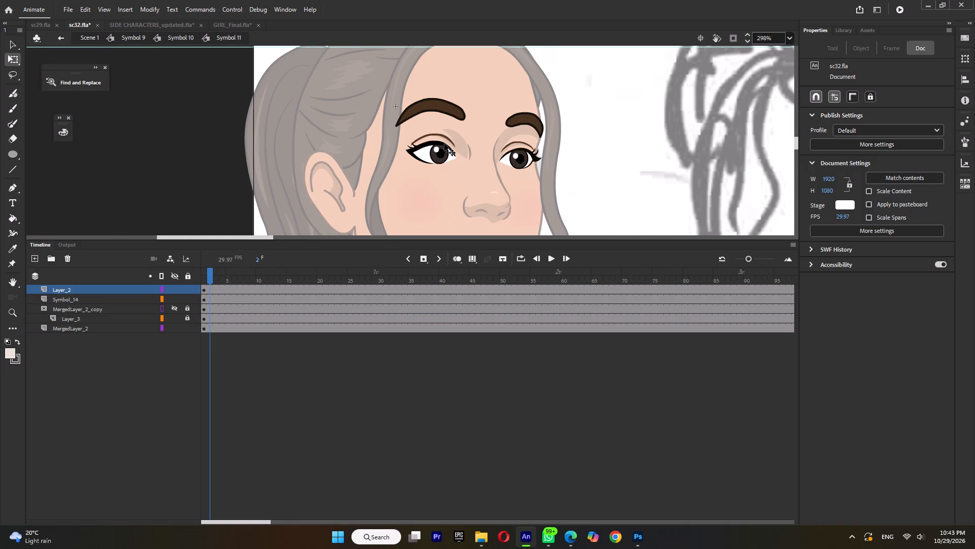
click(840, 238)
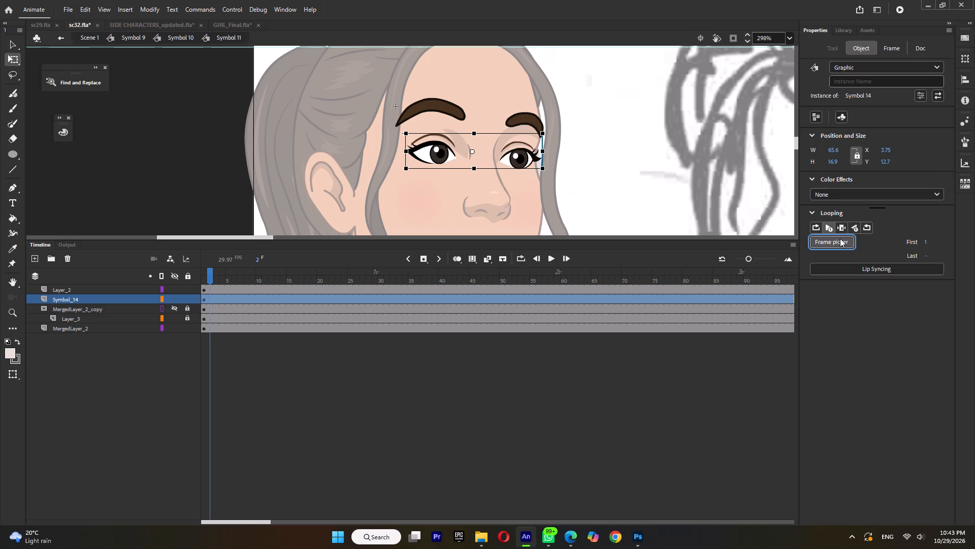
click(905, 190)
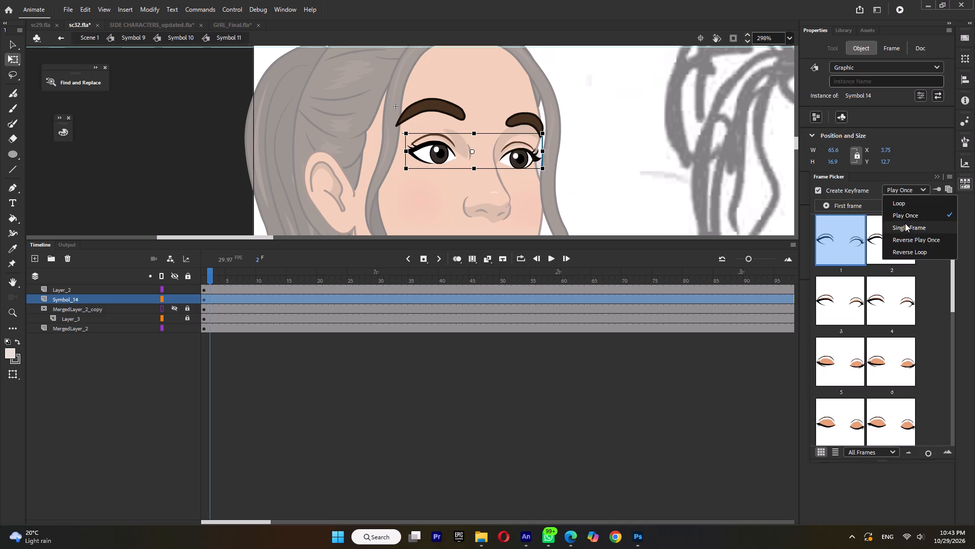
click(906, 227)
click(888, 251)
click(842, 310)
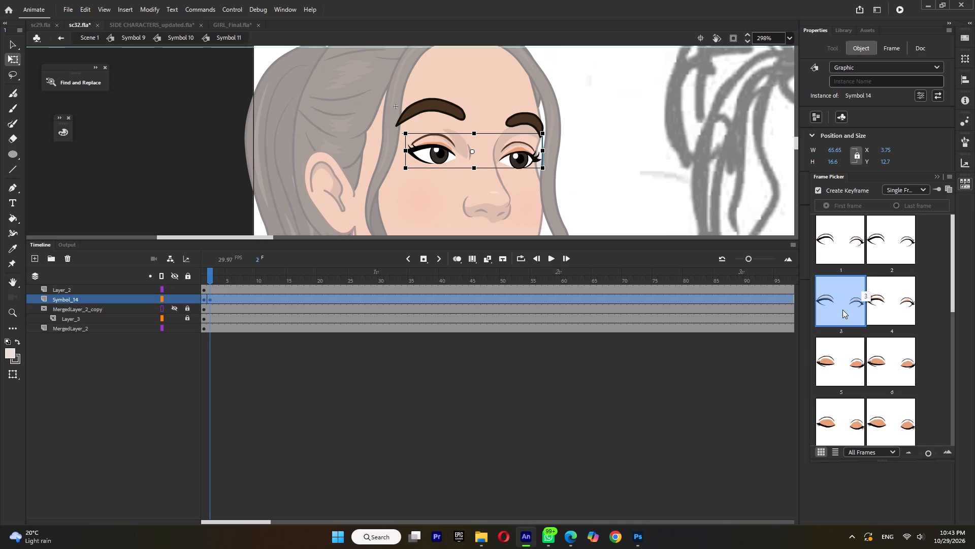
click(602, 129)
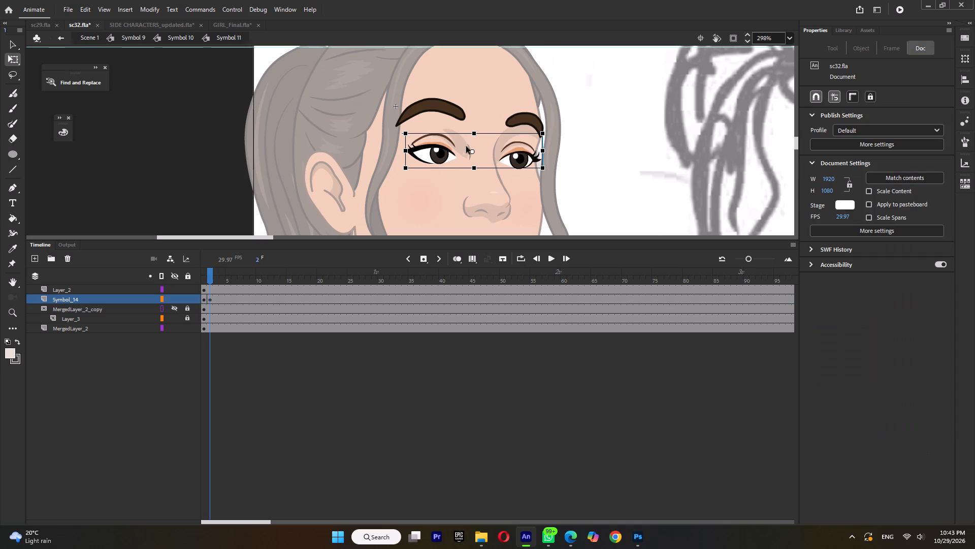
Unlock Layer_3, enter the near eye's iris group and place a copy of the white highlight at the iris's lower inner side.
double_click(442, 160)
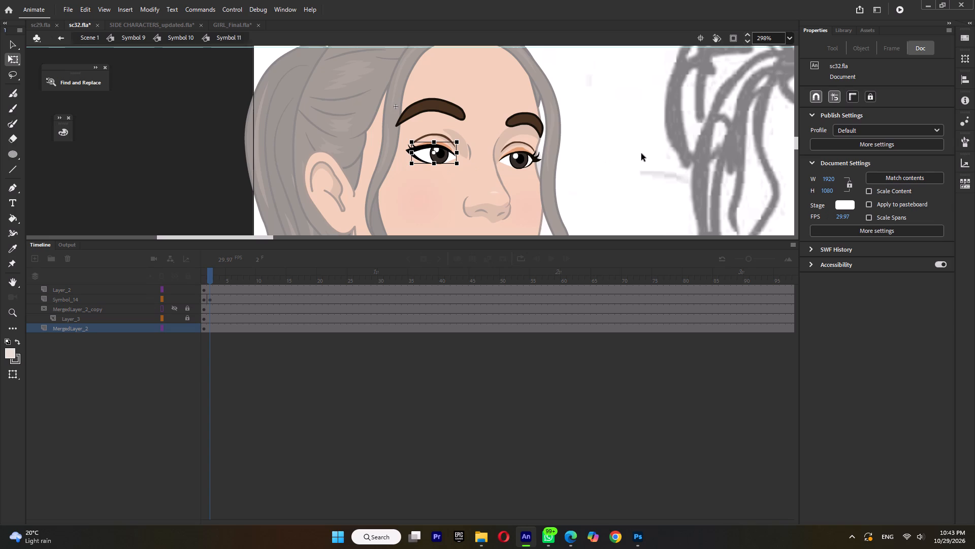
double_click(663, 150)
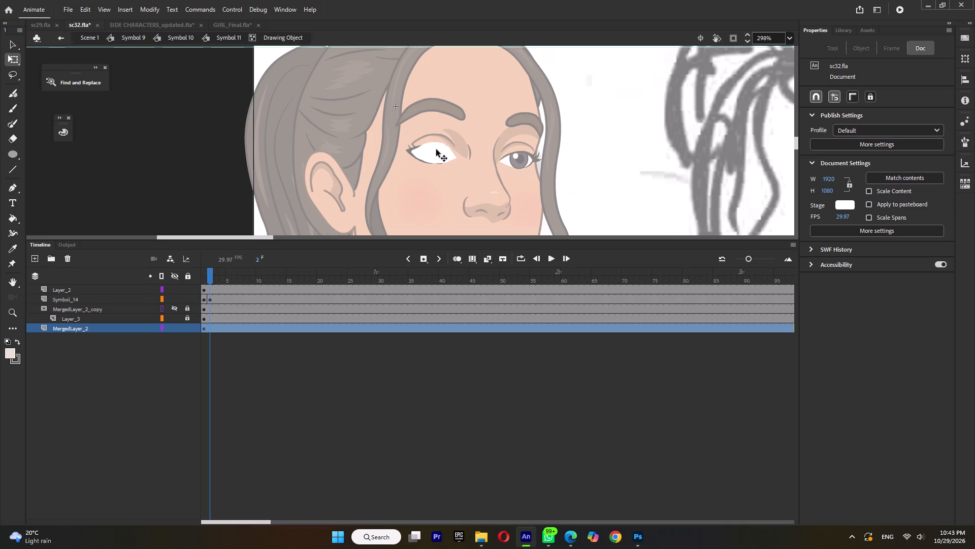
click(186, 317)
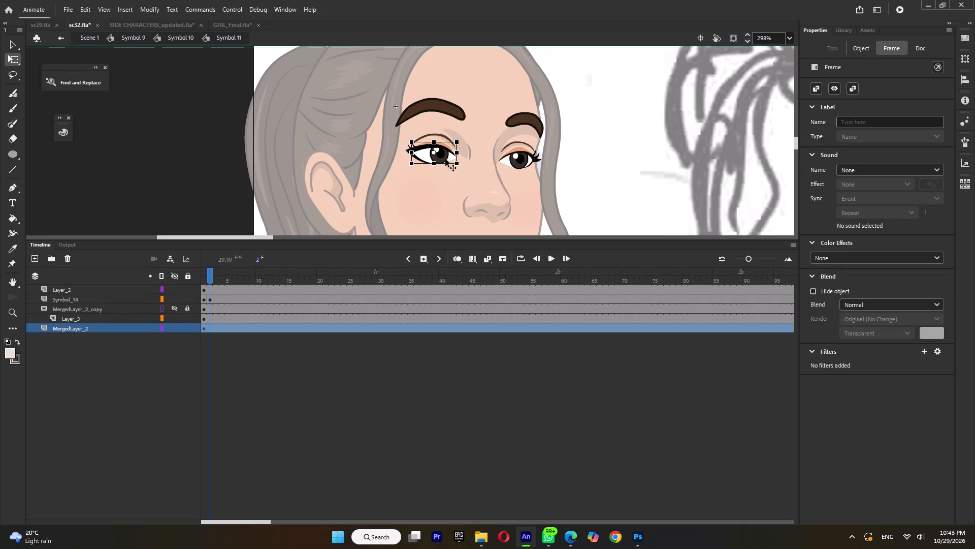
click(444, 157)
ctrl+scroll(444, 157, up, 5)
double_click(444, 157)
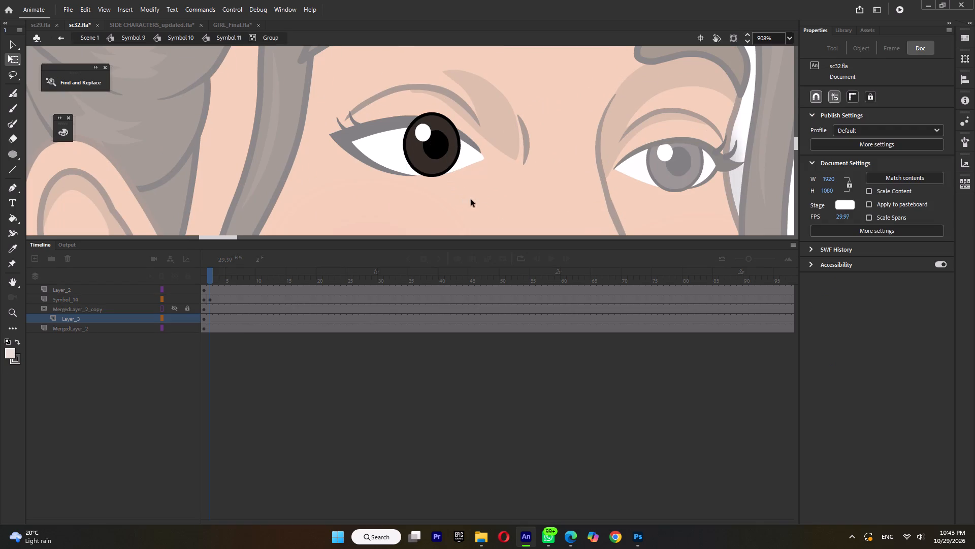
click(425, 134)
ctrl+scroll(425, 134, up, 3)
ctrl+alt+drag(428, 135, 468, 176)
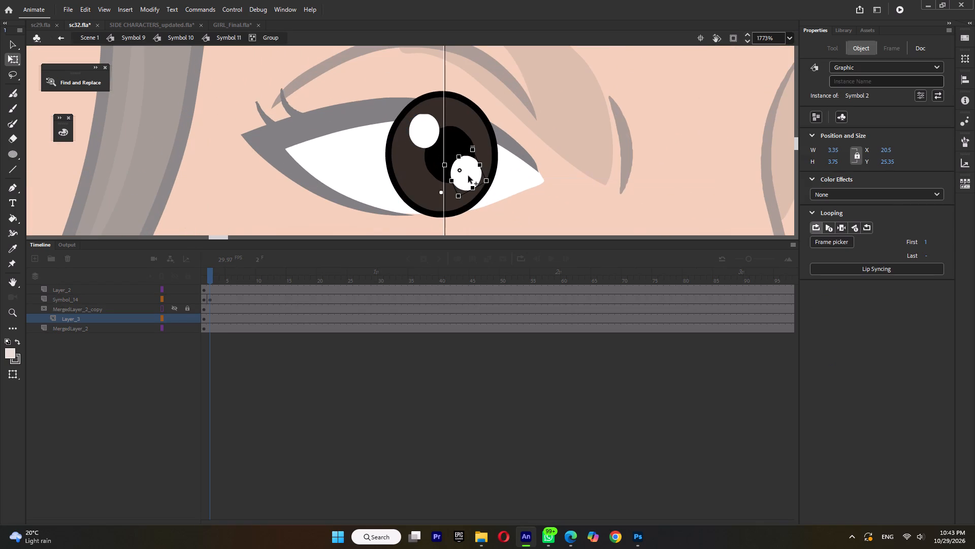
ctrl+alt+drag(468, 176, 469, 176)
drag(441, 193, 468, 177)
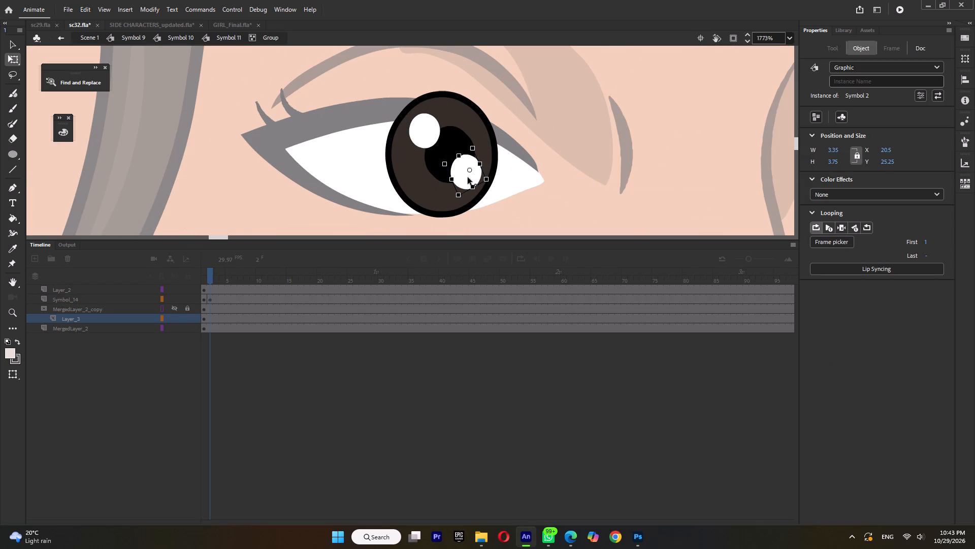
drag(468, 177, 466, 175)
Shrink the copied highlight to about 1.95 by 2.15 and nudge it down to about Y 24.9.
shift+click(487, 179)
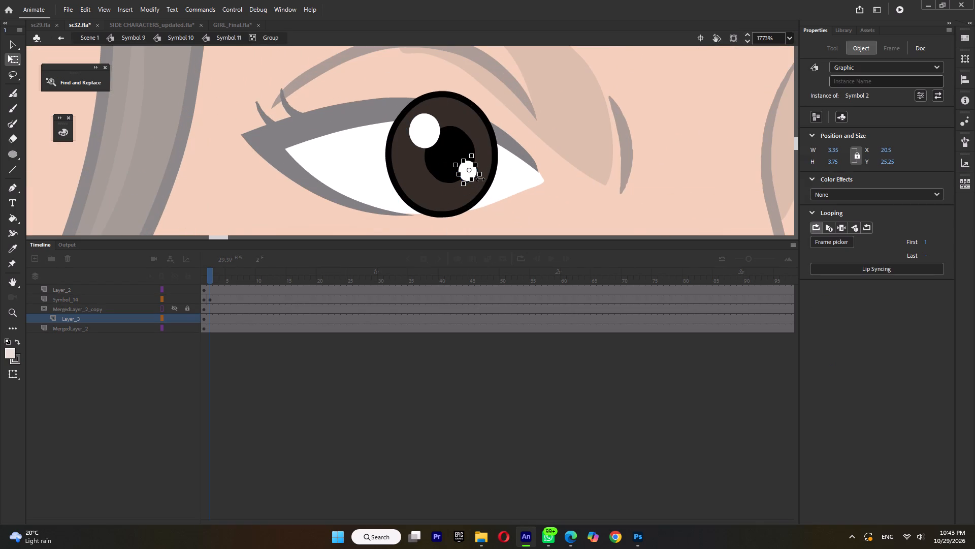
ctrl+scroll(480, 177, up, 4)
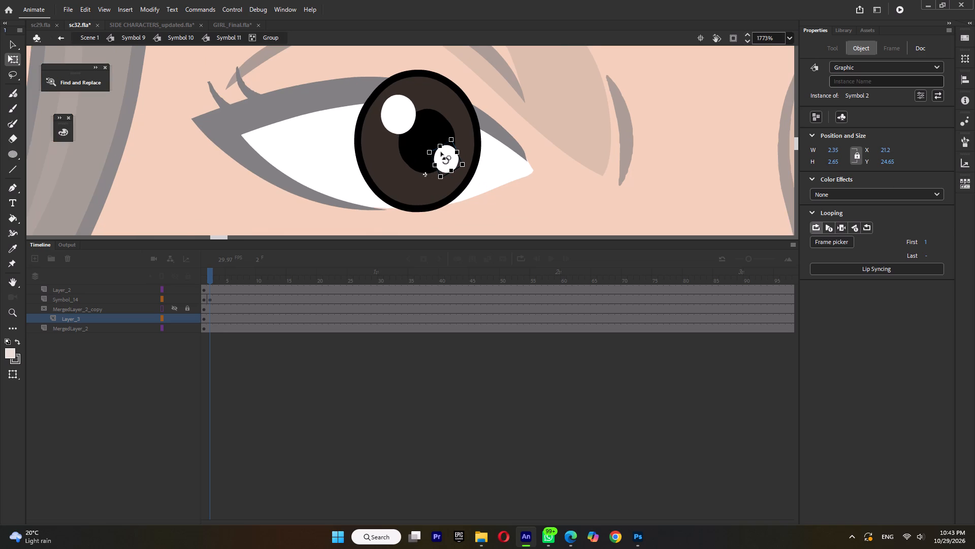
shift+click(436, 150)
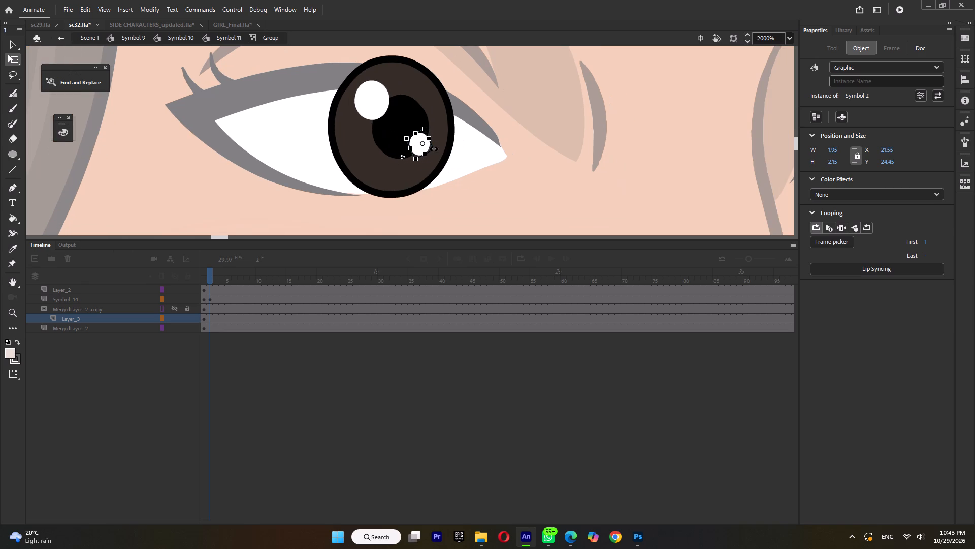
key(Down)
key(Down)
key(Down)
key(Down)
key(Down)
key(Down)
key(Down)
key(Down)
key(Down)
key(Down)
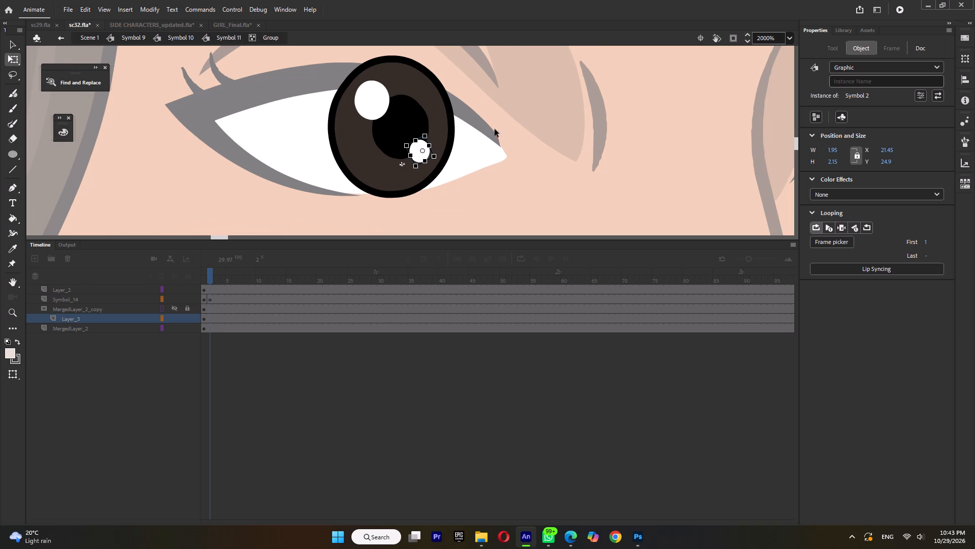
Group the near iris's two highlights together and return to Symbol 11.
shift+click(378, 102)
key(ctrl+g)
ctrl+scroll(469, 106, down, 4)
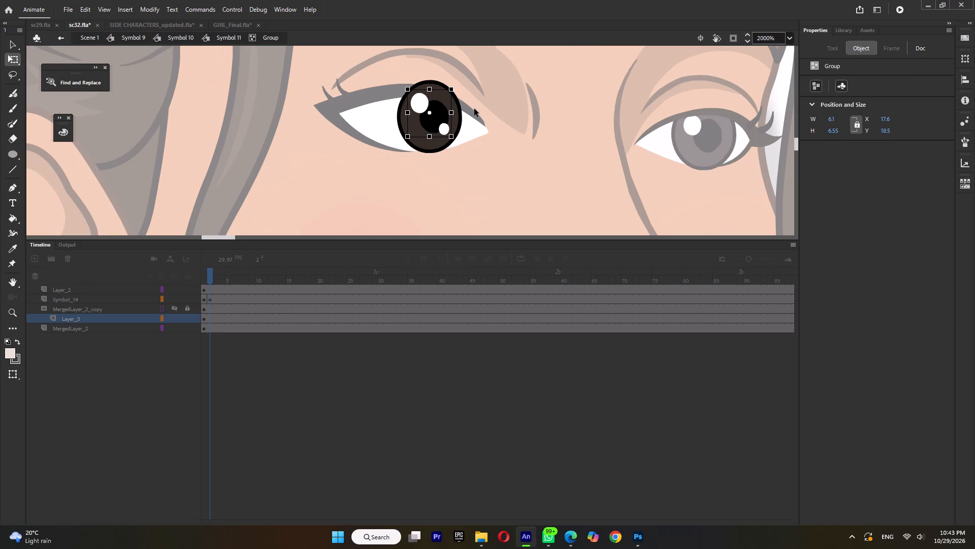
double_click(474, 109)
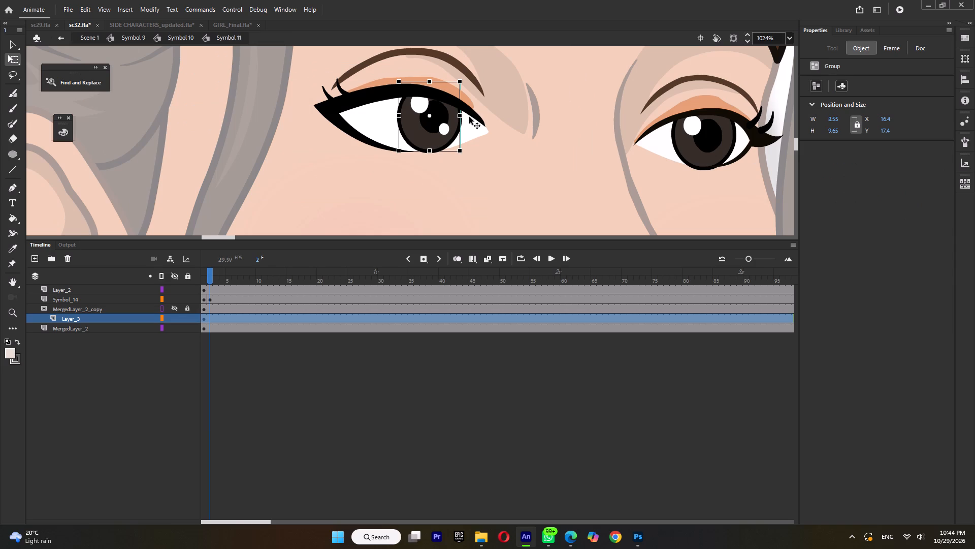
Convert the near eye's iris group to a graphic symbol.
key(F8)
click(544, 132)
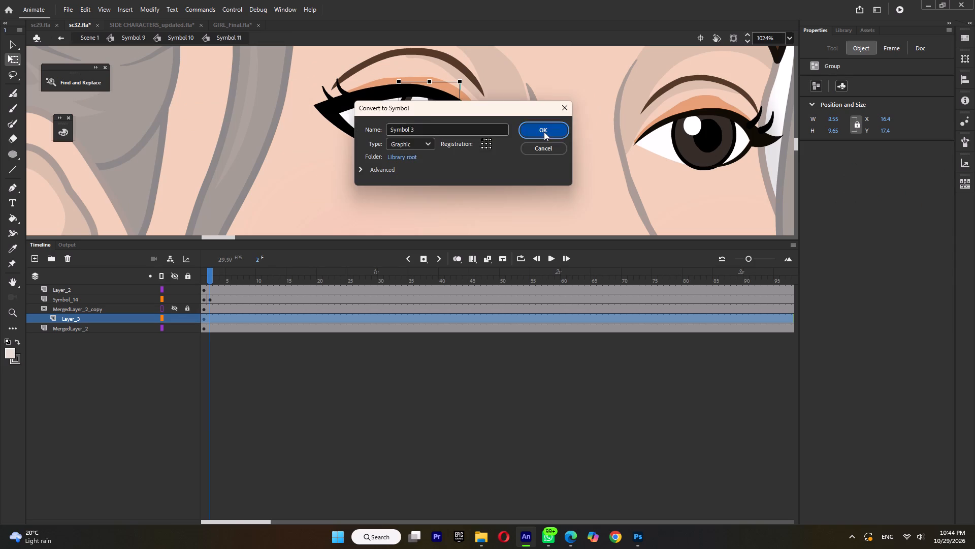
Place a copy of the iris symbol over the far eye at about X 54.65, Y 19.85, send it backward, and delete the old iris.
key(ctrl+space)
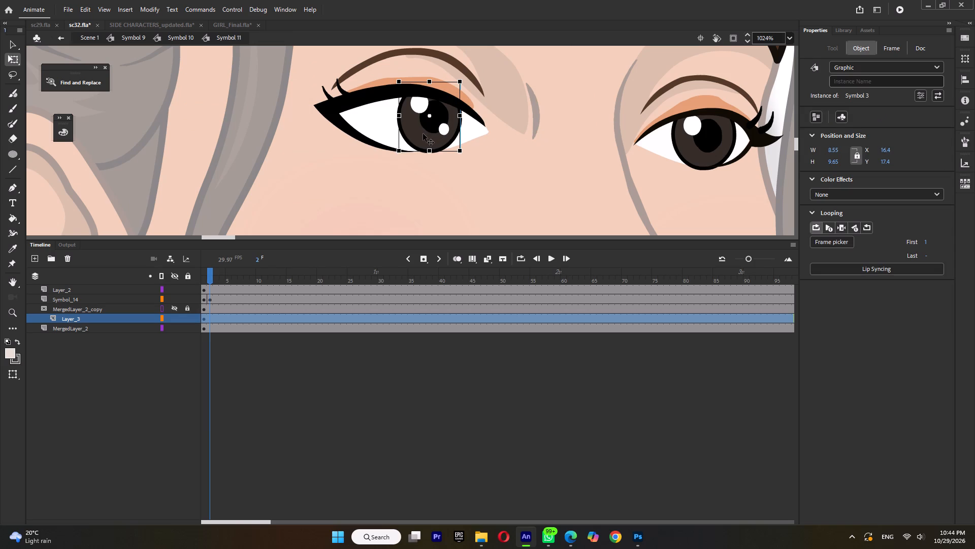
ctrl+alt+drag(422, 134, 699, 152)
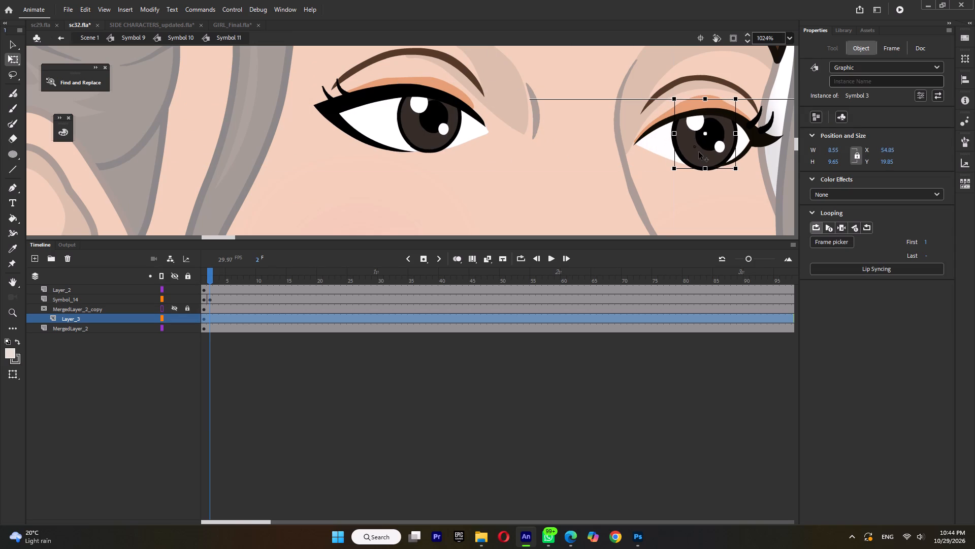
ctrl+alt+drag(699, 152, 697, 152)
key(ctrl+Down)
click(683, 198)
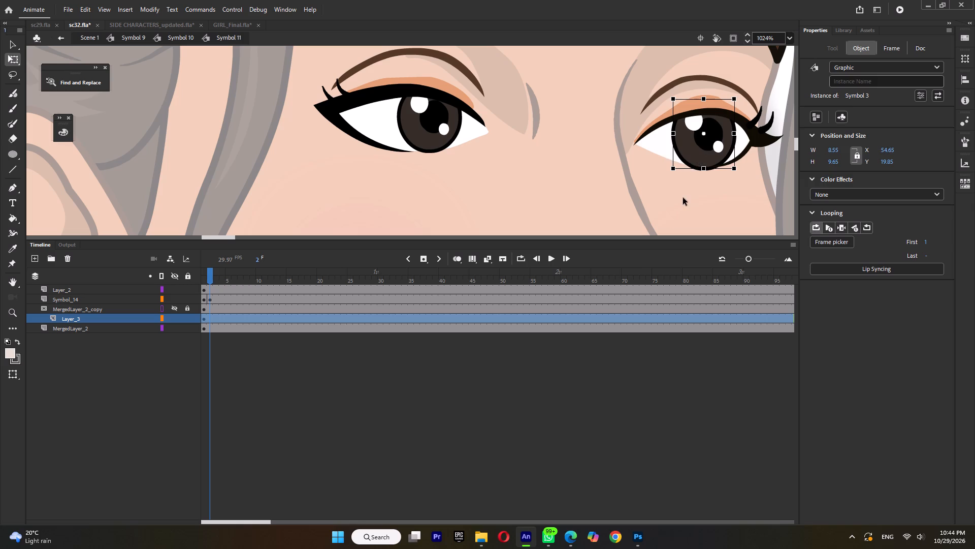
click(702, 148)
key(Delete)
Enter the near eye's iris symbol and extend its Layer_1 to frame 12.
double_click(420, 110)
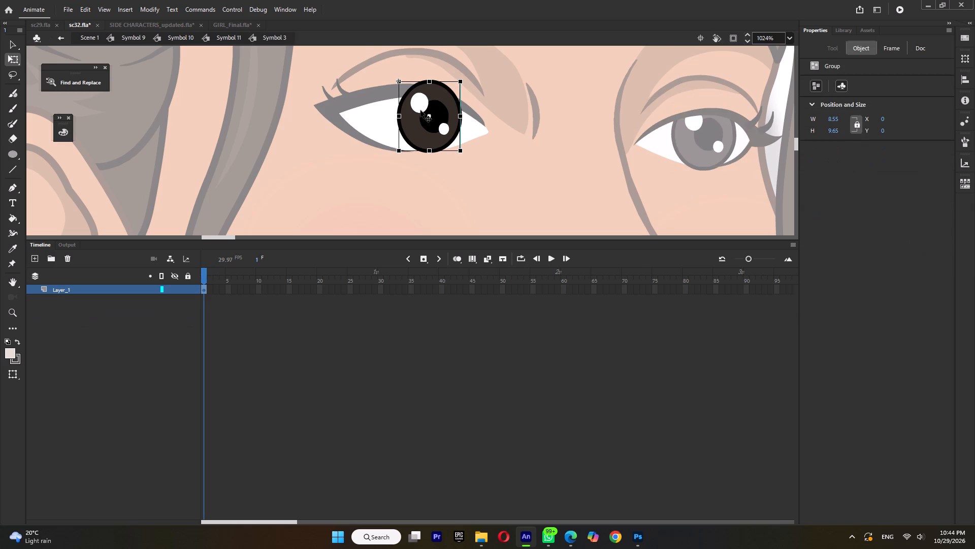
click(420, 110)
click(421, 110)
click(295, 301)
click(270, 289)
key(F5)
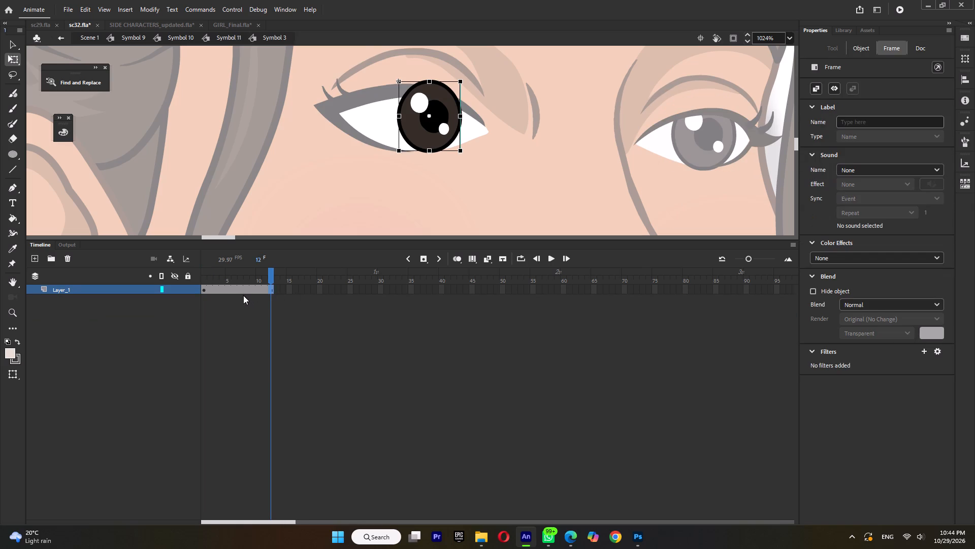
Add a keyframe at frame 7 of the iris symbol, rotate its highlights group slightly clockwise about the pupil's centre, and return to Symbol 11.
click(239, 287)
key(F6)
triple_click(417, 106)
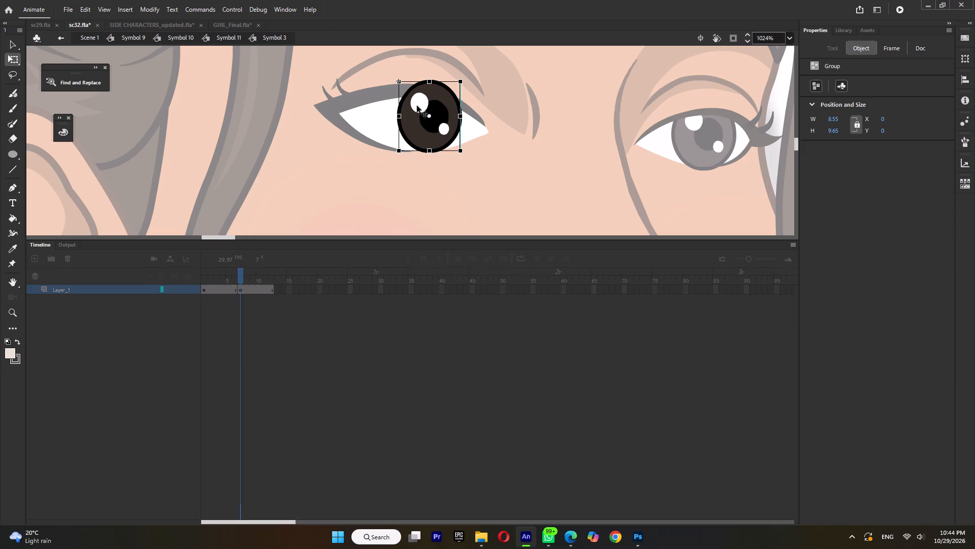
click(509, 98)
click(419, 97)
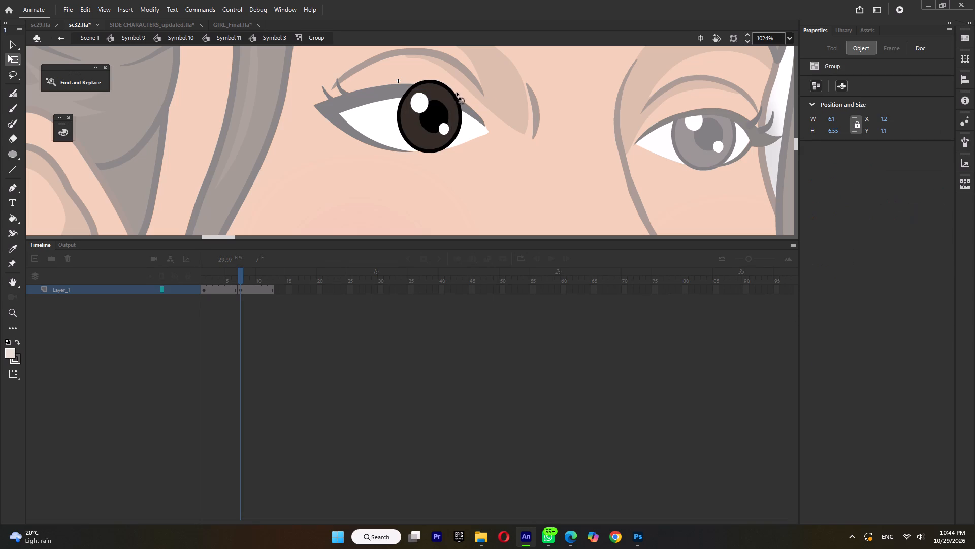
drag(429, 111, 434, 117)
drag(456, 90, 463, 99)
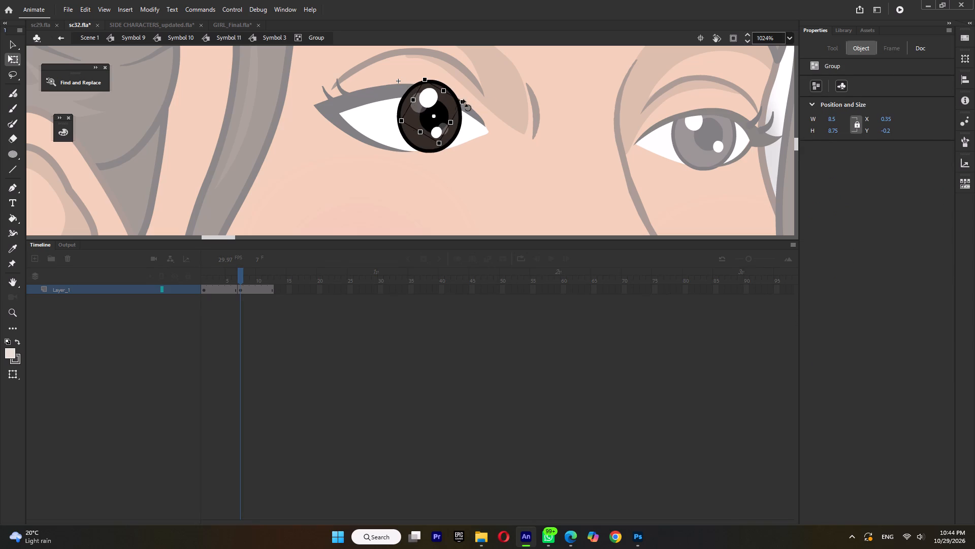
drag(463, 99, 464, 99)
double_click(489, 106)
ctrl+scroll(503, 137, down, 6)
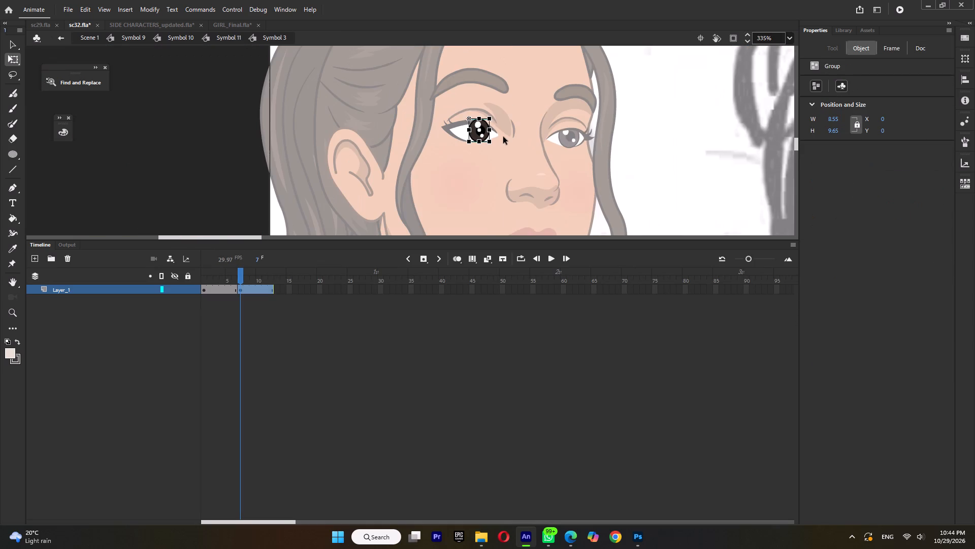
double_click(657, 180)
Play back the eye highlight animation in Symbol 11.
key(Return)
key(Return)
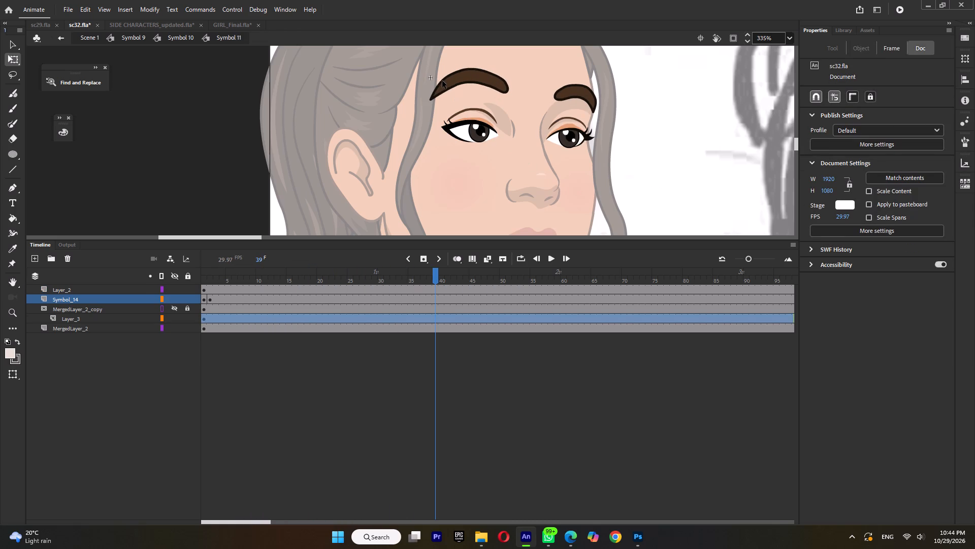
Clear the keyframe at frame 2 of the Symbol_14 eye layer.
drag(222, 277, 170, 284)
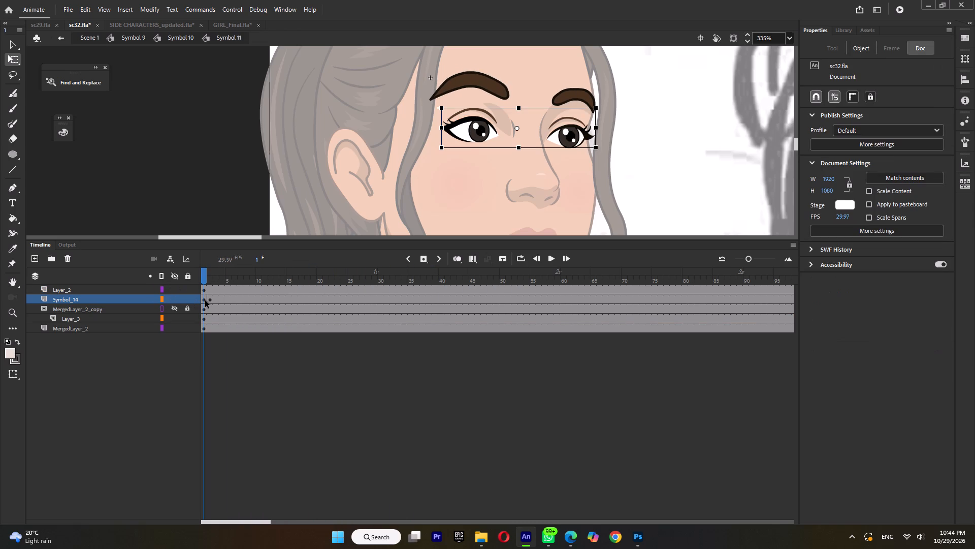
click(212, 300)
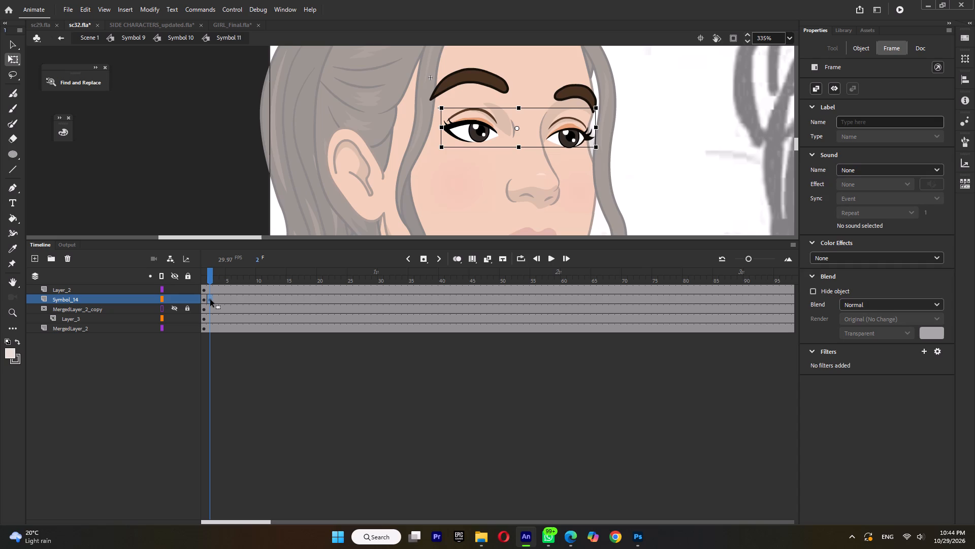
key(shift+F6)
Set the eyebrow symbol on Layer_2 at frame 1 to show its frame 2 pose with Single Frame looping.
click(204, 302)
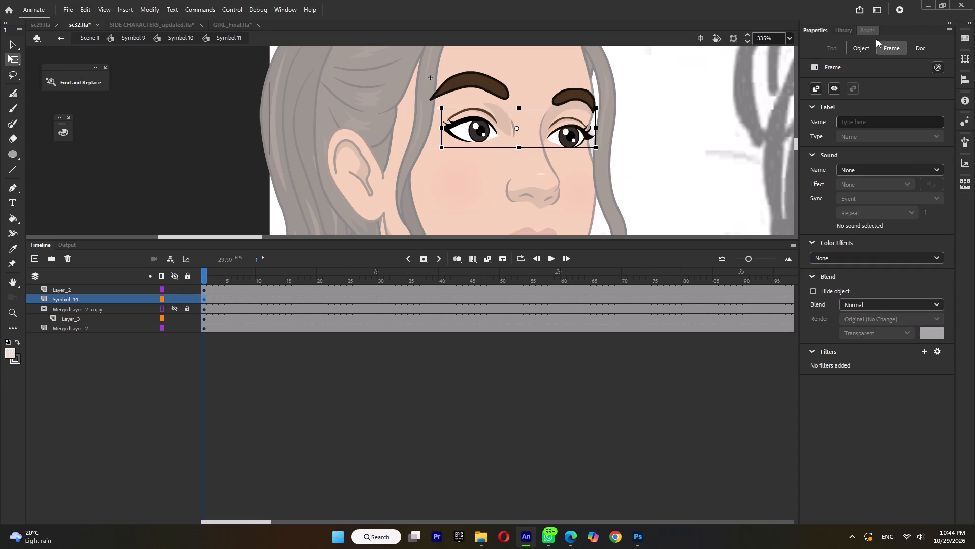
click(856, 50)
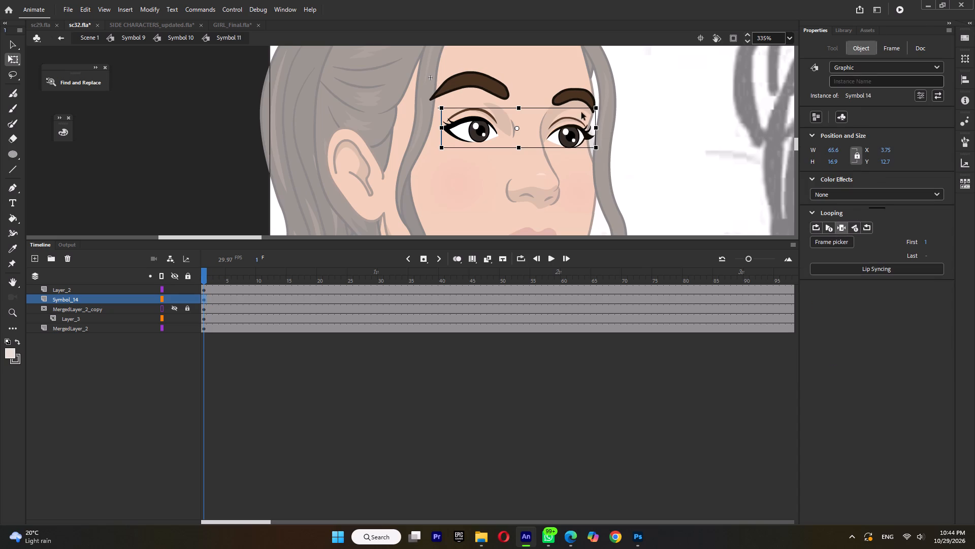
click(502, 89)
click(824, 241)
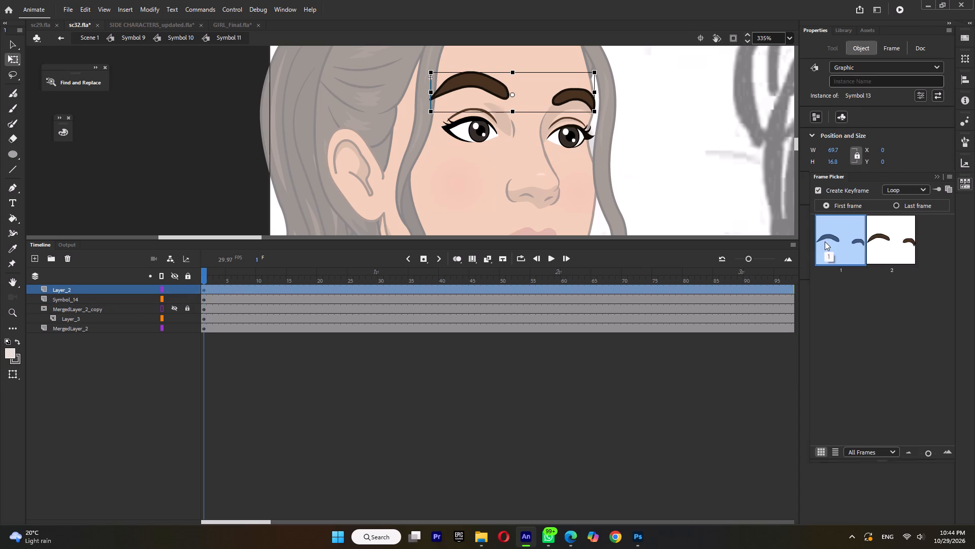
click(889, 242)
click(897, 191)
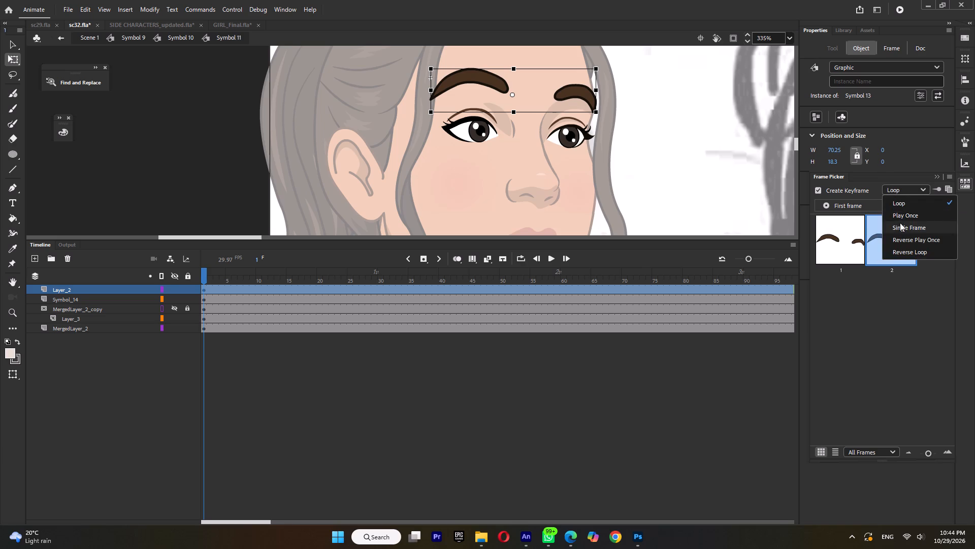
click(900, 226)
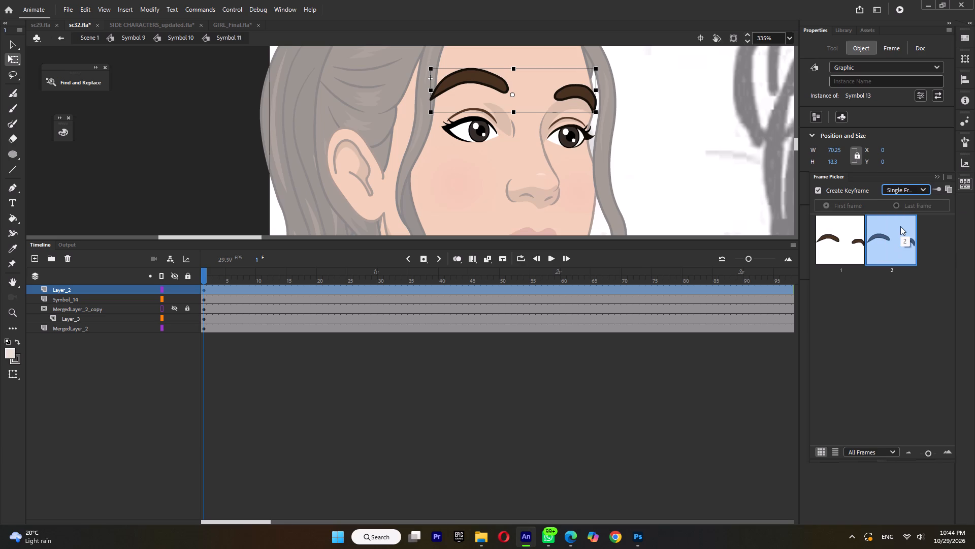
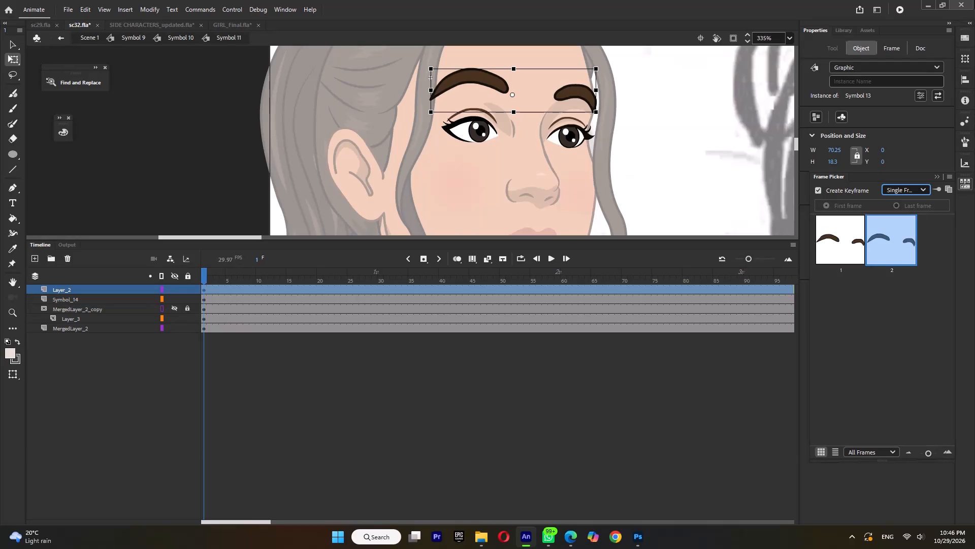
Leave the nested head symbols and return to Scene 1.
ctrl+scroll(412, 195, down, 6)
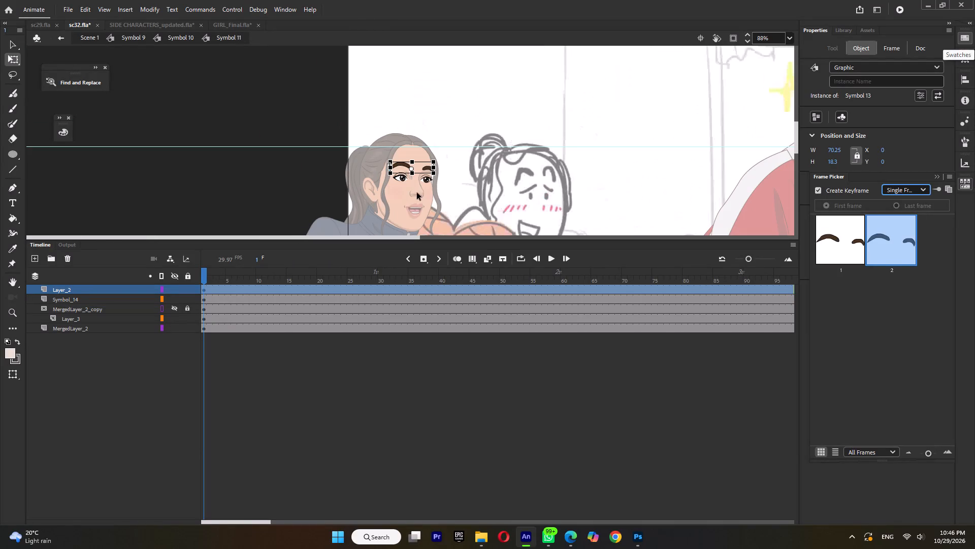
double_click(480, 185)
ctrl+scroll(484, 97, down, 3)
double_click(377, 169)
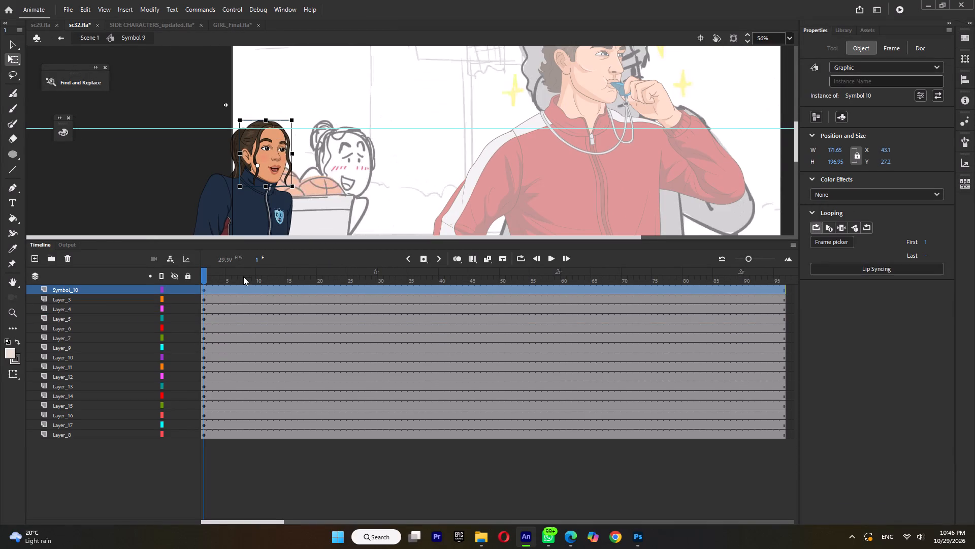
double_click(397, 186)
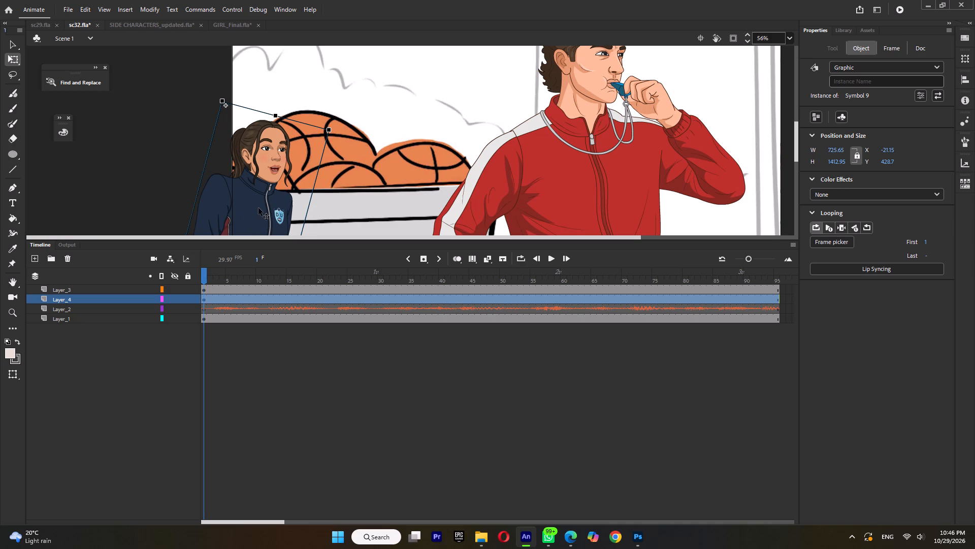
At frame 47 of Scene 1, shift the girl rig sideways into the shot, onto the small storyboard girl beside the basketballs.
ctrl+scroll(261, 192, down, 3)
scroll(259, 193, down, 1)
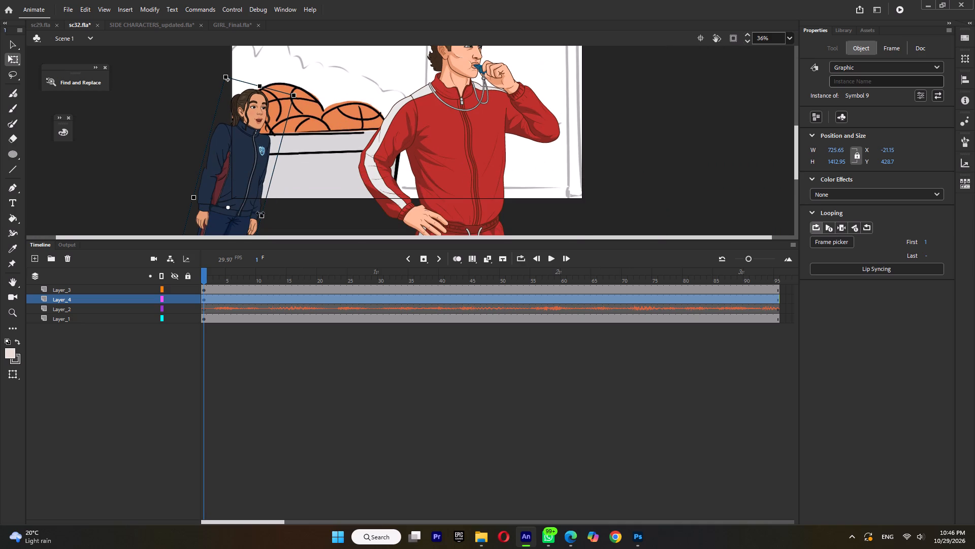
drag(213, 275, 279, 287)
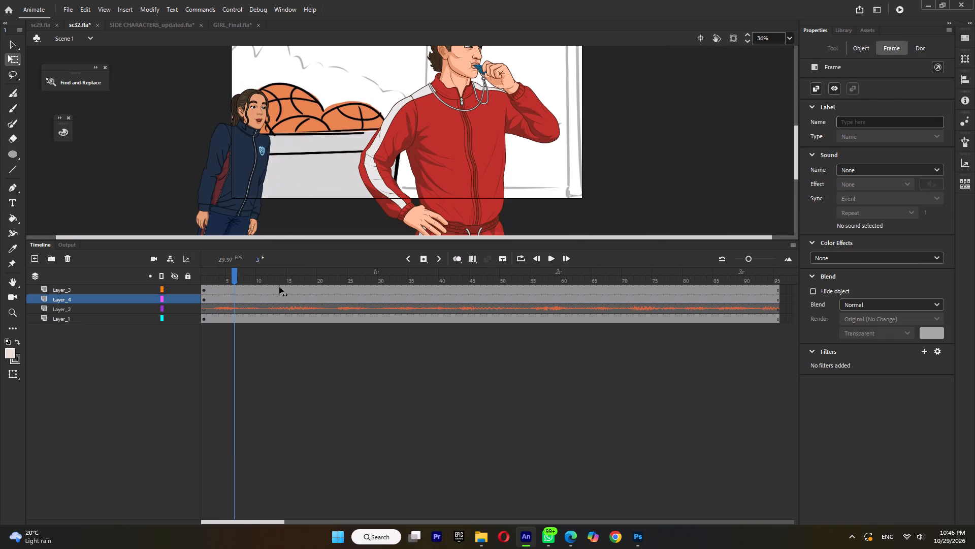
drag(279, 287, 301, 313)
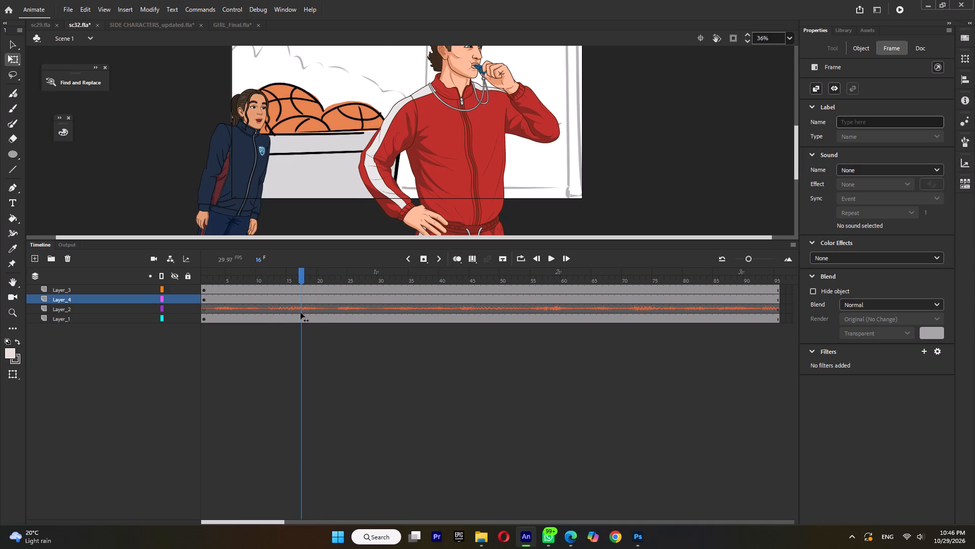
drag(301, 313, 299, 317)
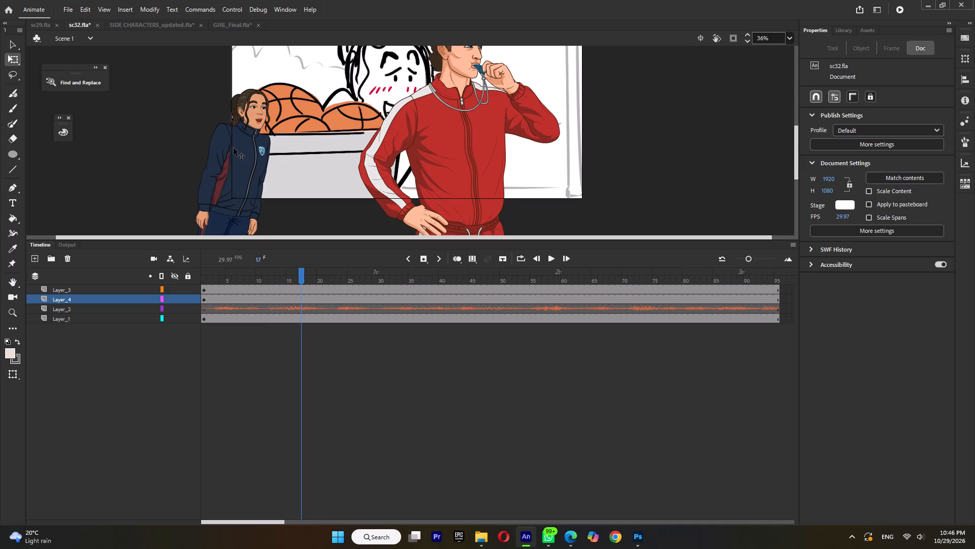
drag(314, 269, 482, 293)
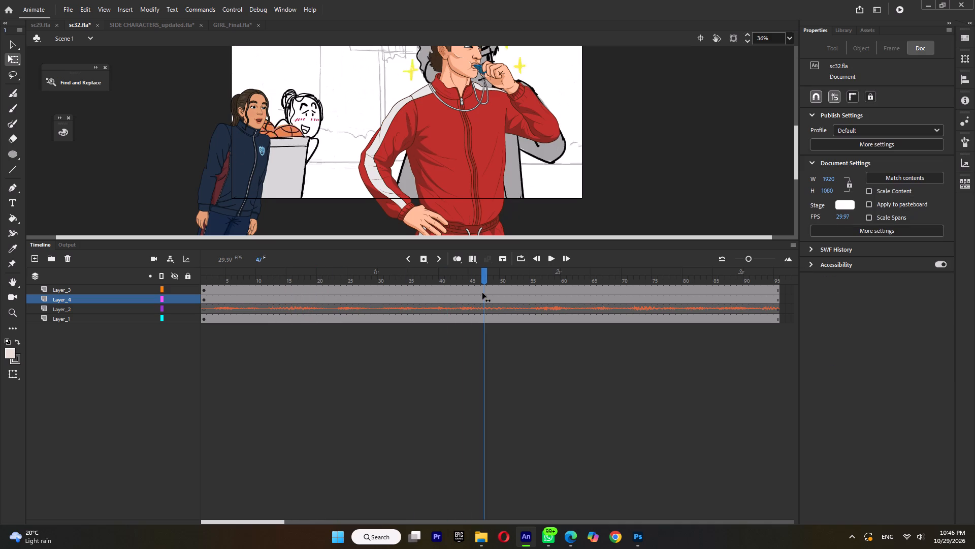
drag(482, 293, 482, 293)
click(224, 143)
drag(230, 148, 280, 147)
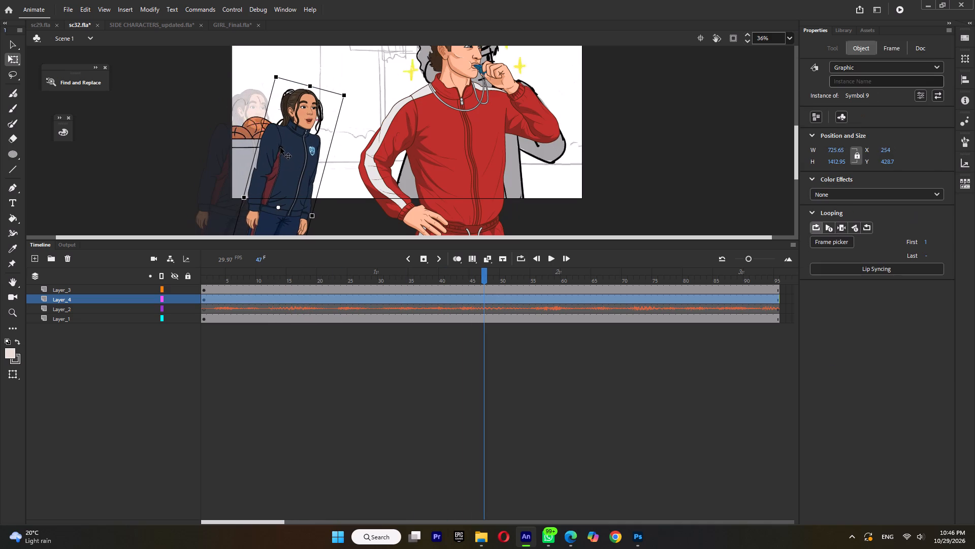
drag(280, 147, 279, 148)
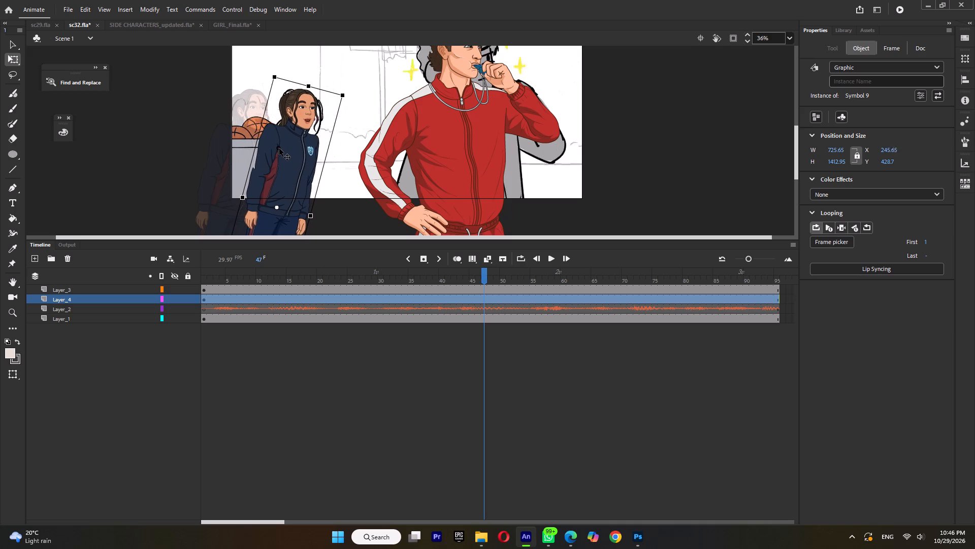
drag(279, 148, 273, 148)
Rotate the whole girl rig slightly clockwise so she leans further toward the red-tracksuit character.
drag(341, 94, 347, 100)
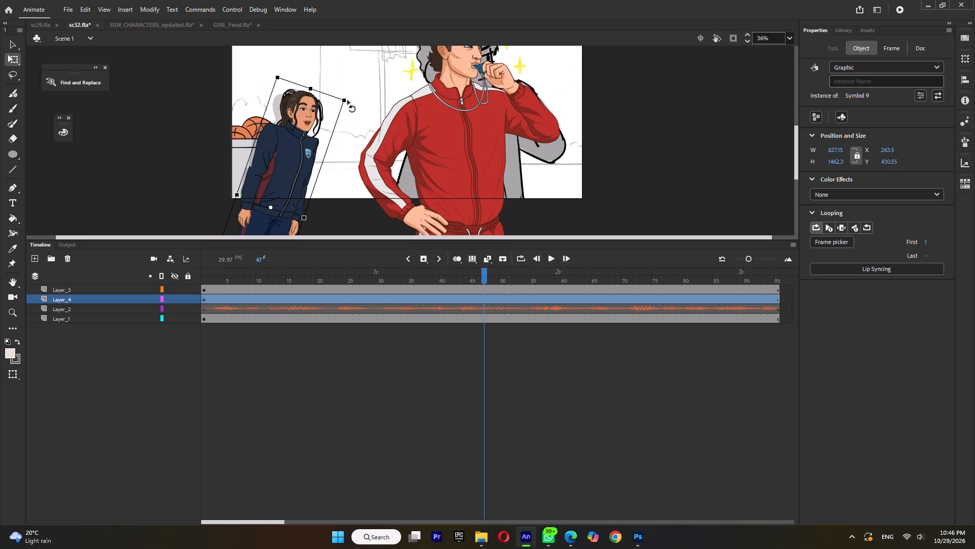
drag(347, 100, 348, 107)
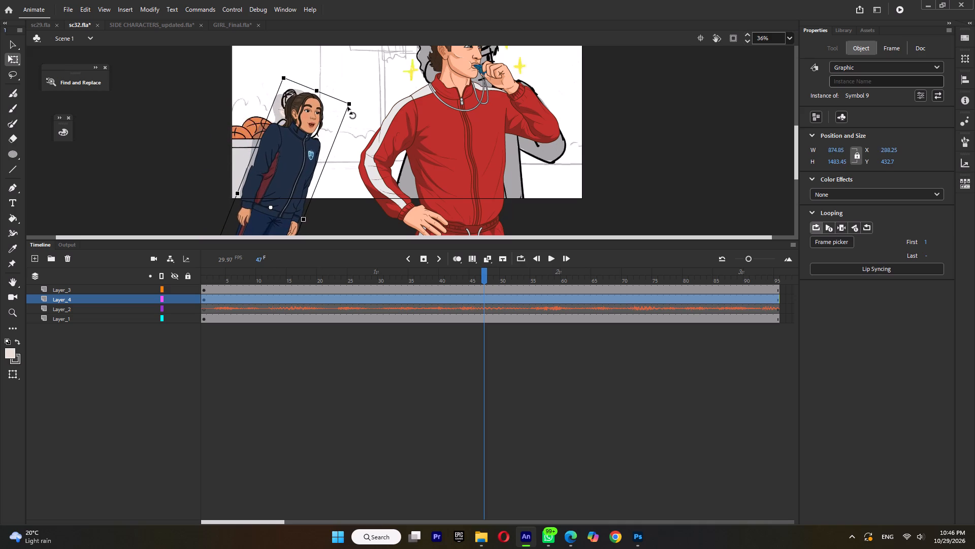
drag(348, 107, 348, 107)
In Symbol 9, rotate the head together with Layer_7 slightly counterclockwise about a pivot moved to the neck base.
double_click(306, 118)
ctrl+scroll(307, 118, up, 5)
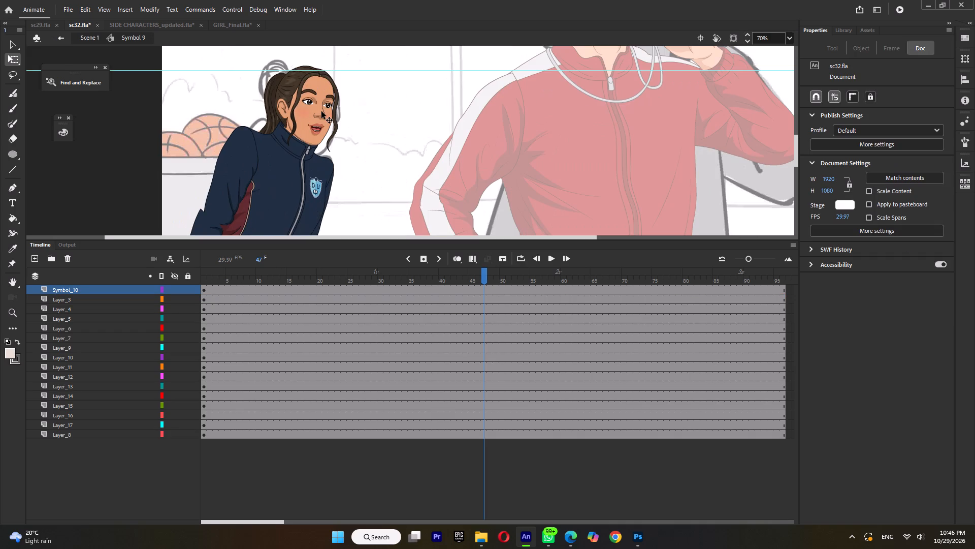
click(321, 111)
drag(244, 82, 298, 99)
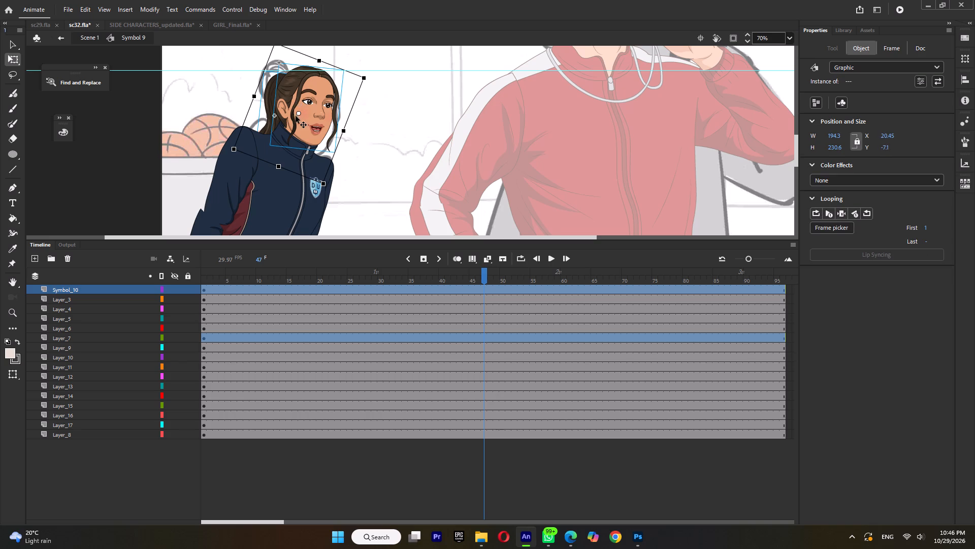
drag(299, 113, 287, 127)
drag(367, 82, 362, 76)
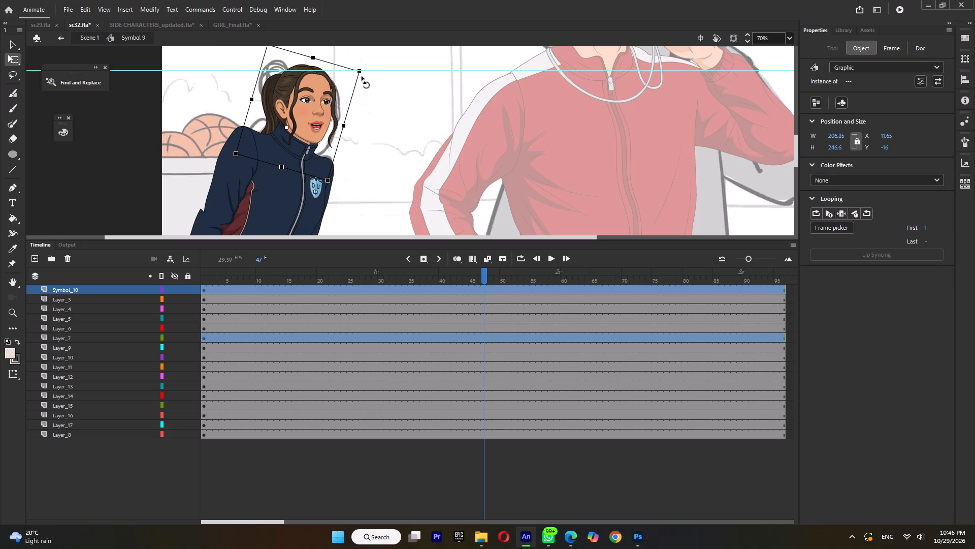
drag(362, 76, 364, 77)
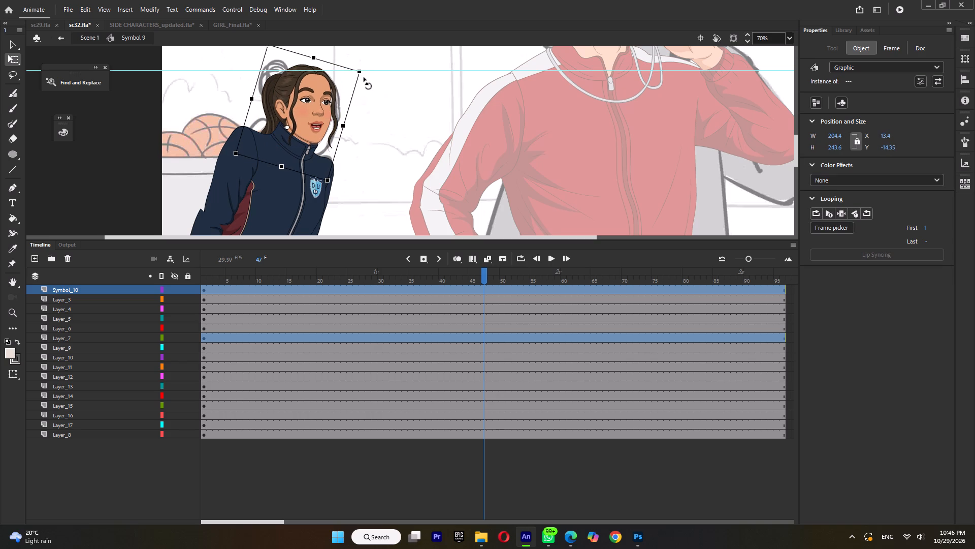
drag(364, 77, 363, 77)
Skew the torso on Layer_6 vertically so the far shoulder rises slightly, making its height 459.45.
click(282, 192)
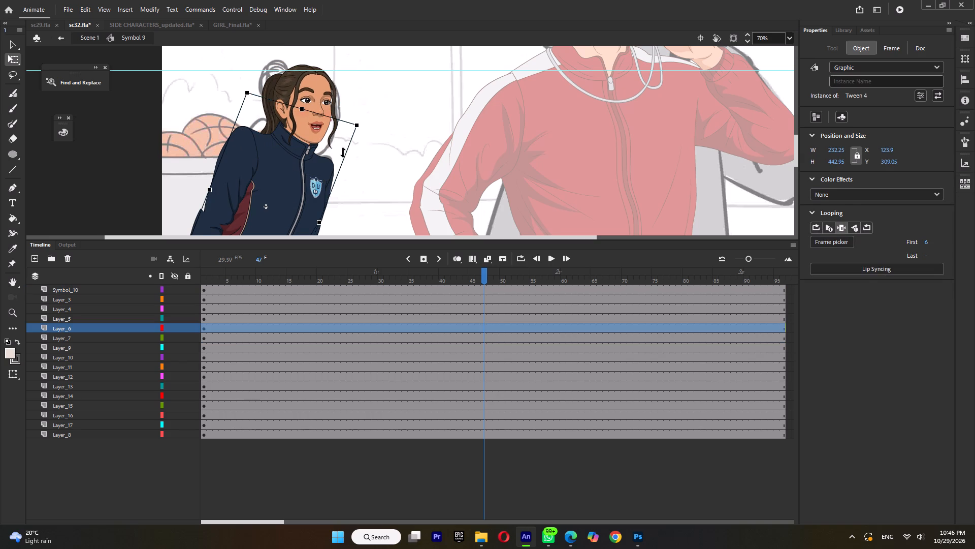
click(348, 150)
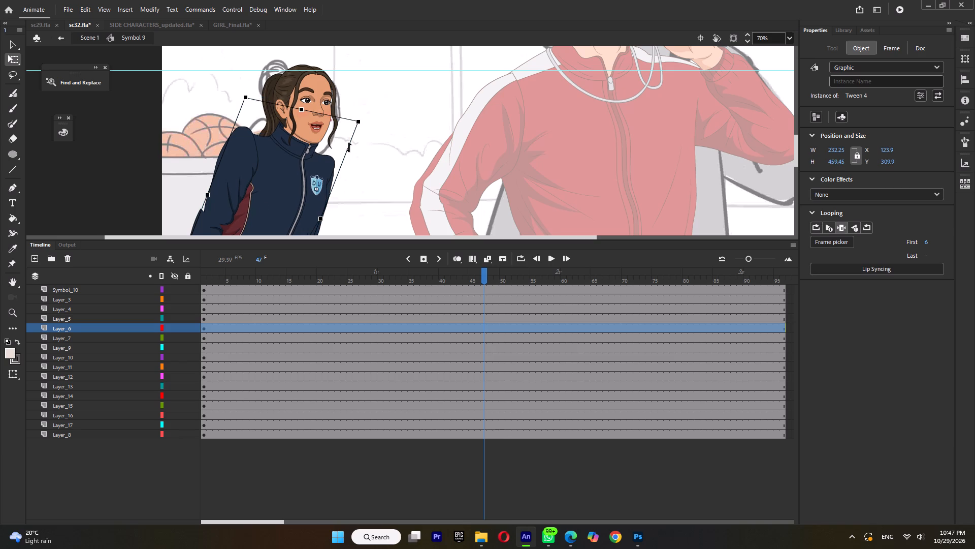
Move the near upper arm on Layer_5 up to fit the skewed shoulder, at X 40.65, Y 281.45.
click(237, 165)
ctrl+scroll(237, 158, up, 4)
drag(244, 142, 232, 164)
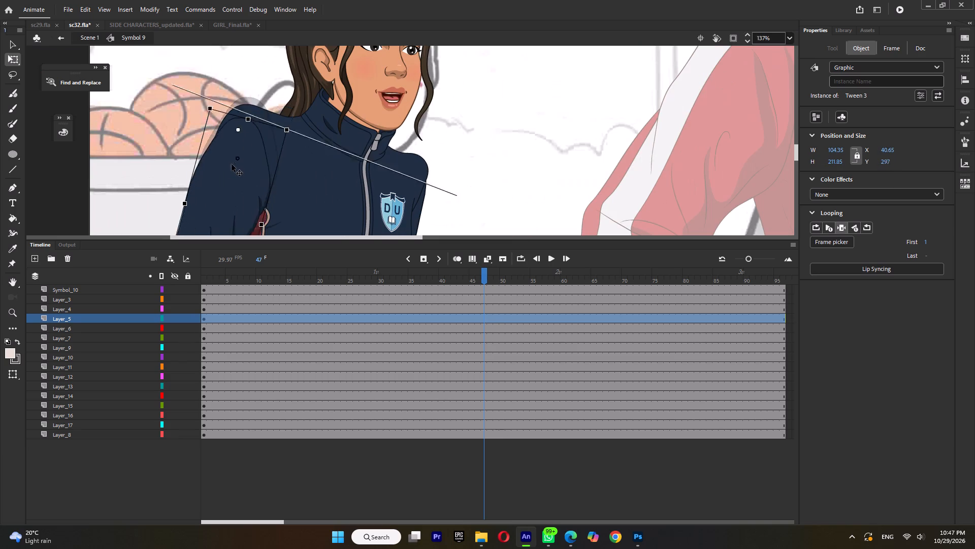
drag(232, 164, 237, 149)
ctrl+scroll(238, 131, up, 5)
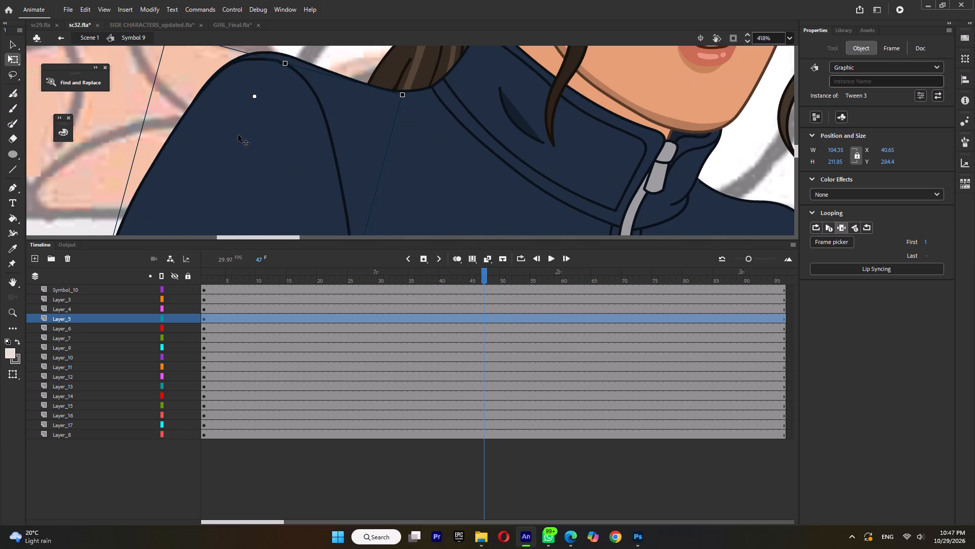
drag(238, 135, 243, 127)
ctrl+scroll(243, 127, down, 9)
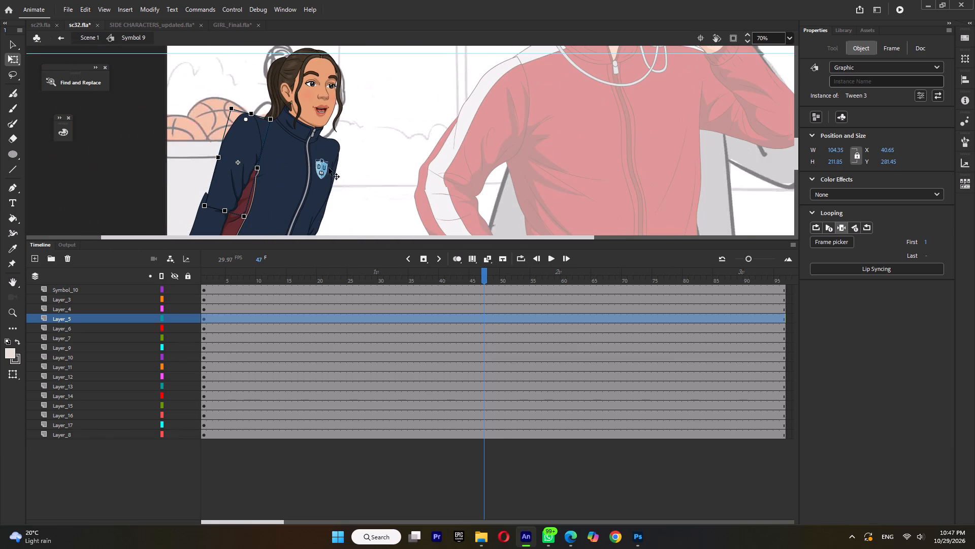
Move the far upper arm on Layer_8 up and outward to meet the torso, at X 208.8, Y 264.8.
click(338, 176)
click(336, 174)
ctrl+scroll(336, 174, up, 8)
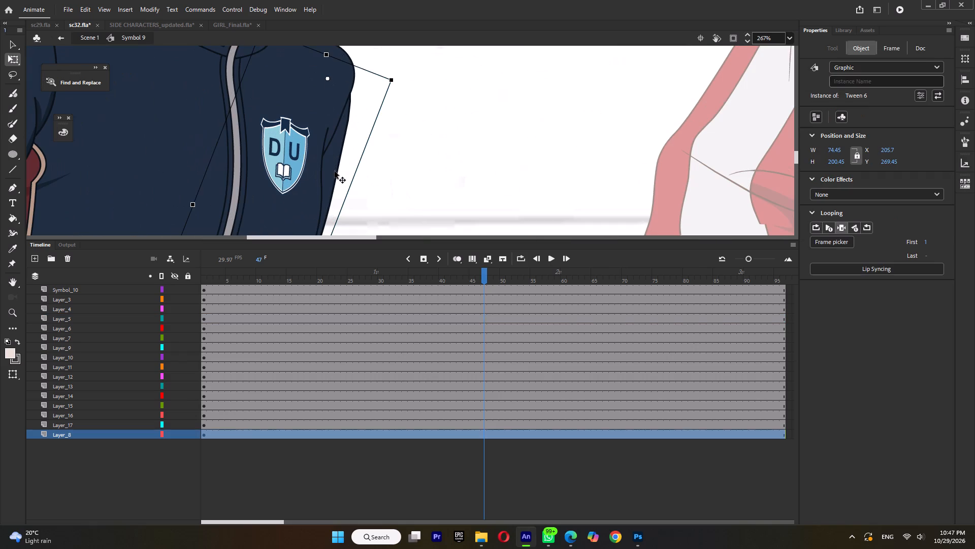
drag(335, 171, 343, 165)
ctrl+scroll(348, 152, down, 7)
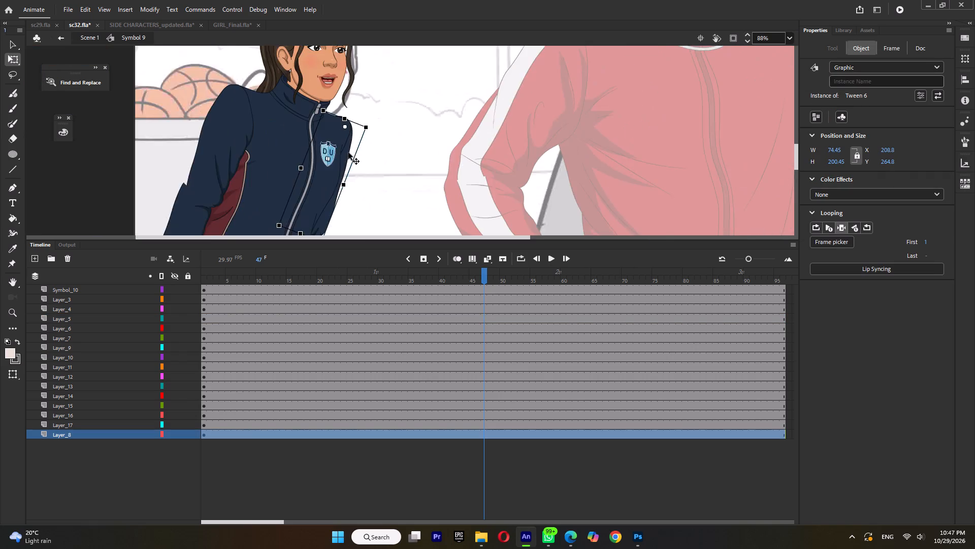
ctrl+scroll(348, 152, down, 1)
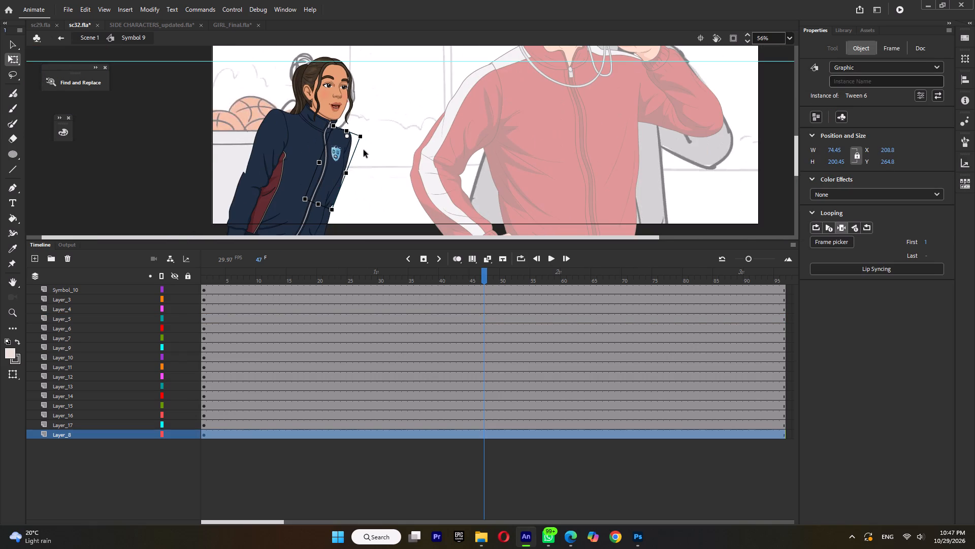
Move the near forearm on Layer_3 of Symbol 9 up to the elbow, at X 43.85, Y 431.15.
click(329, 216)
double_click(383, 185)
double_click(268, 159)
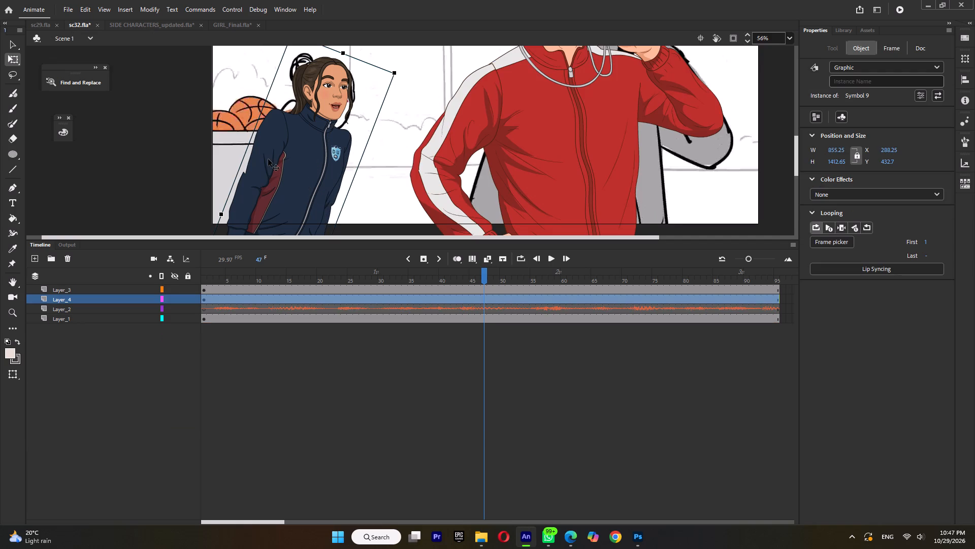
click(244, 196)
ctrl+scroll(247, 189, up, 5)
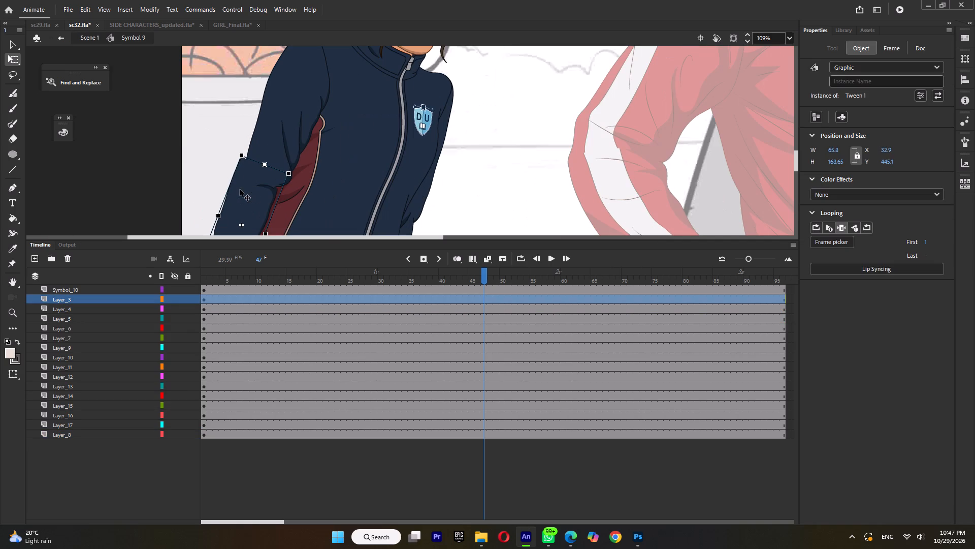
drag(240, 189, 249, 190)
drag(249, 192, 251, 181)
ctrl+scroll(255, 154, down, 4)
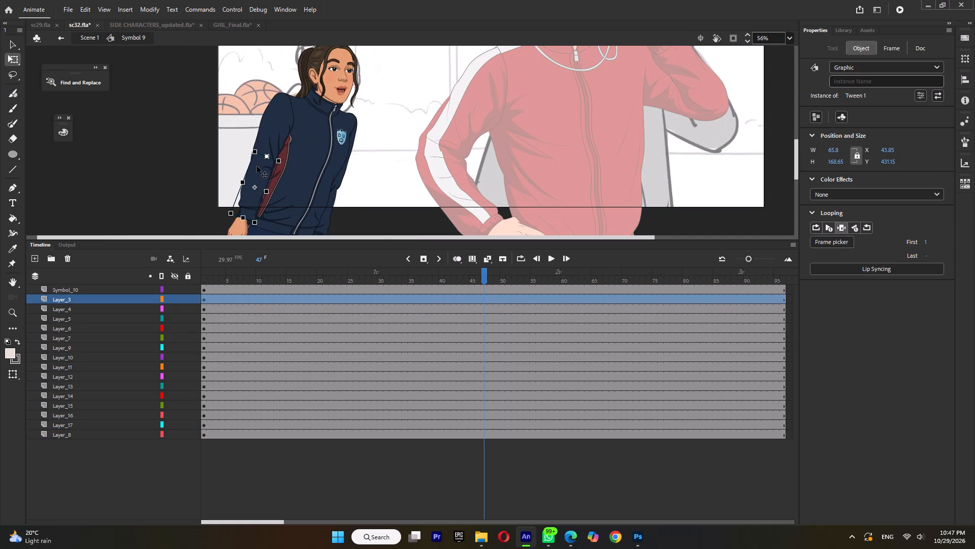
Rotate the near forearm on Layer_3 clockwise away from the body and refit it to the elbow at X 19.7, Y 425.5.
drag(256, 230, 238, 220)
ctrl+scroll(250, 151, up, 10)
drag(294, 192, 294, 193)
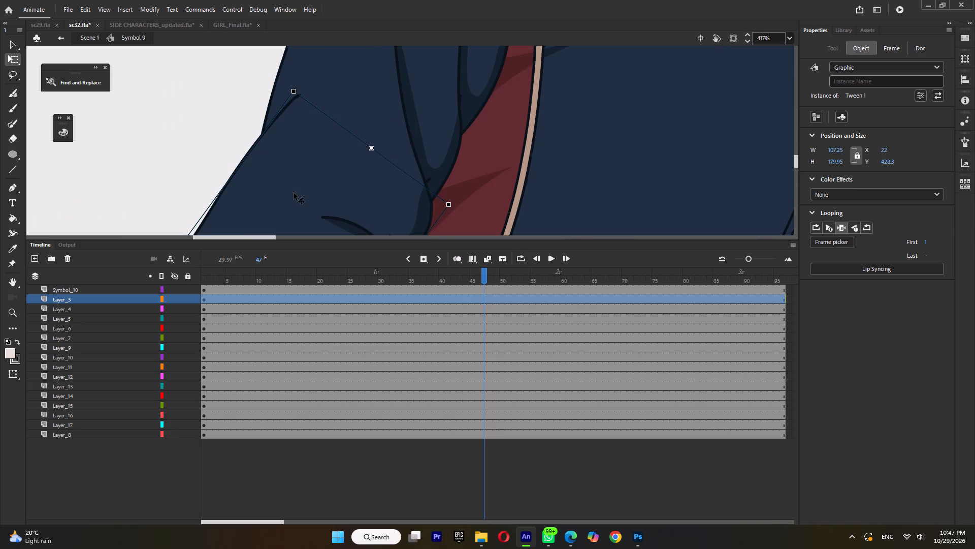
drag(294, 193, 269, 192)
ctrl+scroll(315, 119, down, 4)
drag(307, 187, 317, 189)
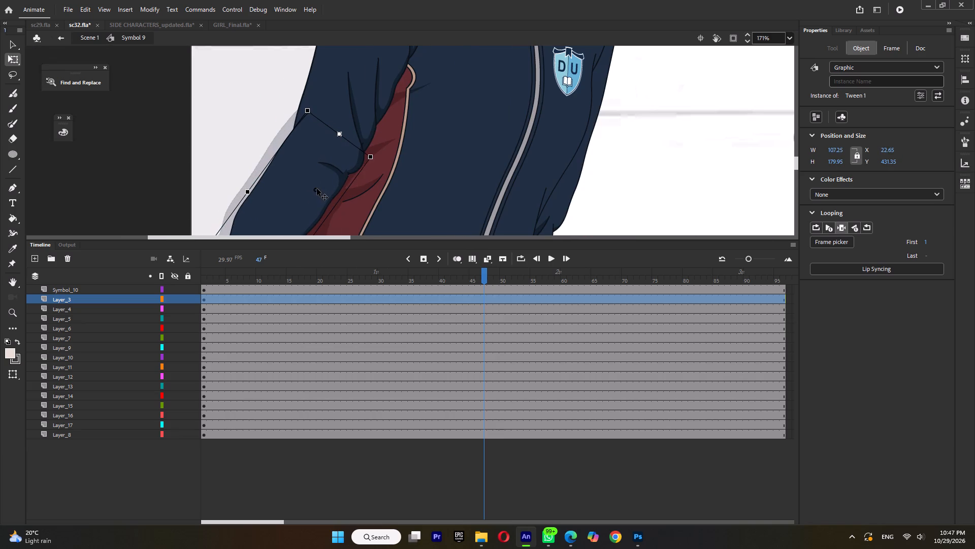
drag(317, 189, 316, 185)
ctrl+scroll(330, 154, down, 6)
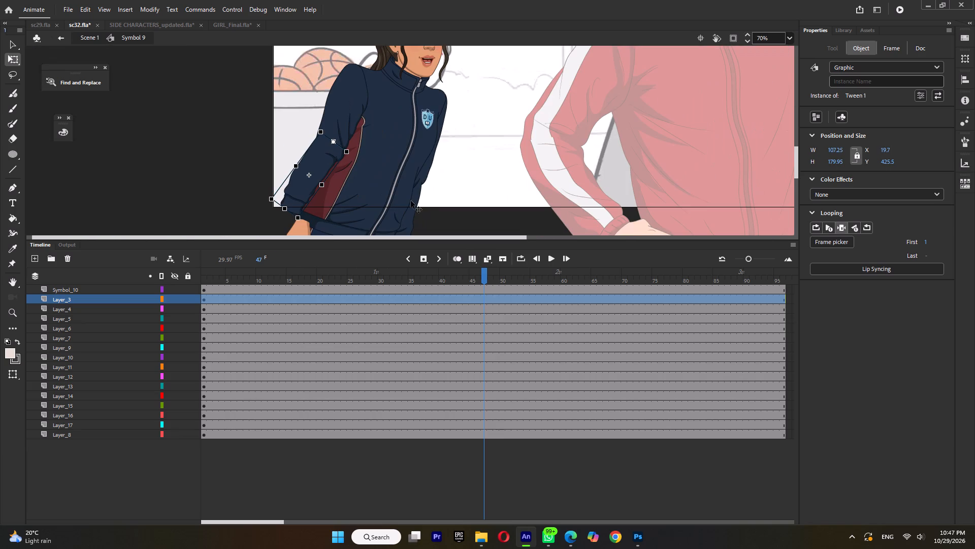
Rotate the far forearm on Layer_13 slightly counterclockwise away from the body about its elbow.
click(417, 205)
click(415, 211)
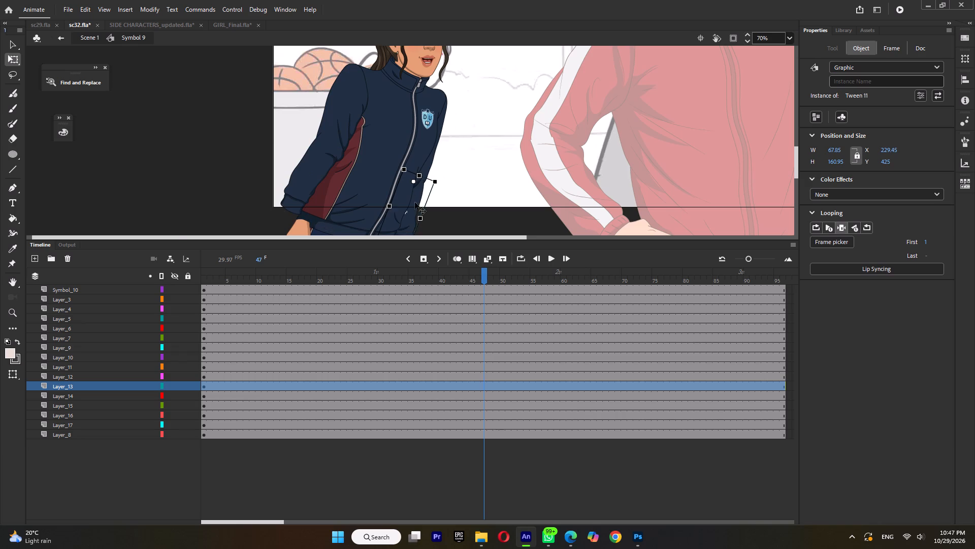
ctrl+scroll(415, 195, up, 4)
ctrl+scroll(438, 156, down, 6)
drag(420, 232, 432, 234)
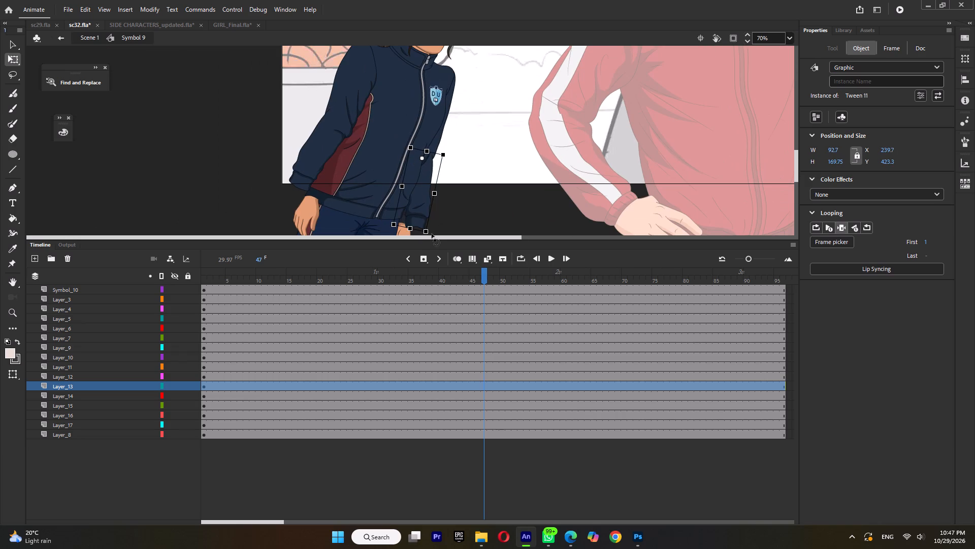
drag(432, 234, 429, 234)
ctrl+scroll(443, 179, down, 2)
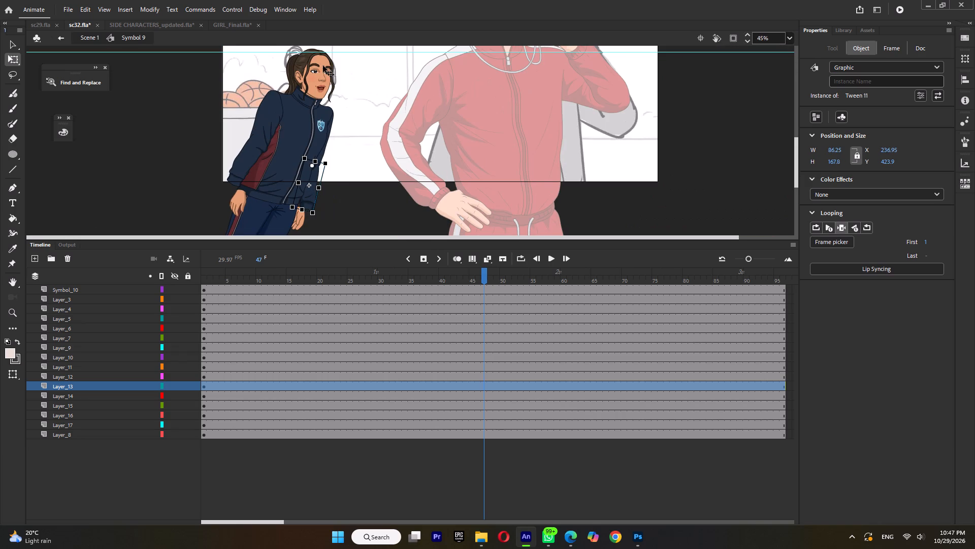
In Tween 4 of Symbol 9, move the neck group's pivot down to the collar and rotate the neck slightly counterclockwise.
ctrl+scroll(304, 59, up, 7)
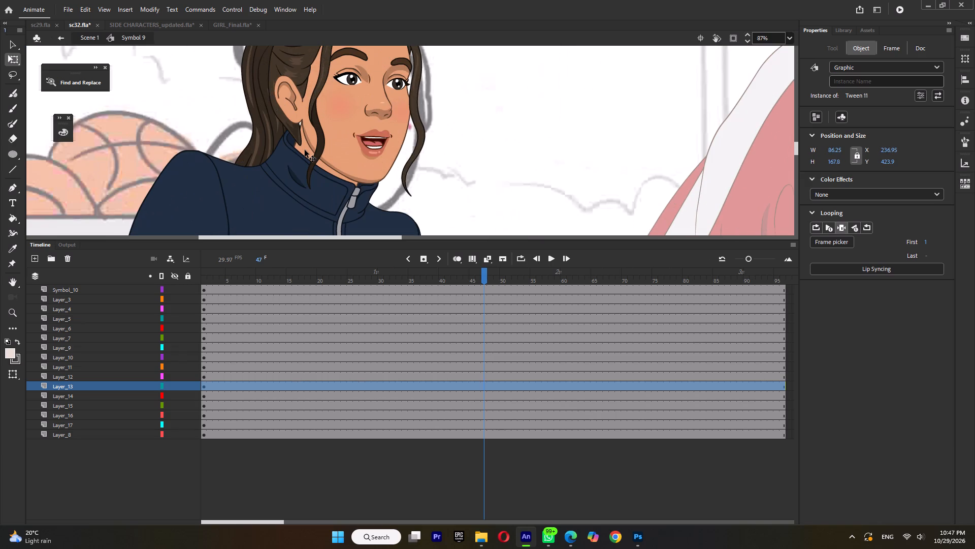
click(305, 150)
double_click(305, 150)
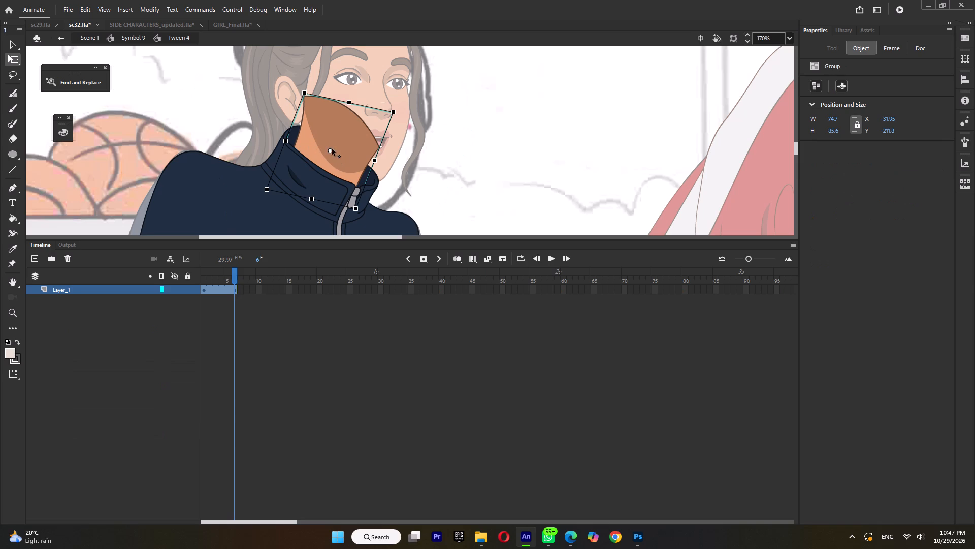
drag(331, 150, 319, 177)
drag(309, 89, 302, 87)
Insert keyframes at frames 6 and 7 on Layer_1 of Tween 4, and return to Symbol 9.
click(235, 288)
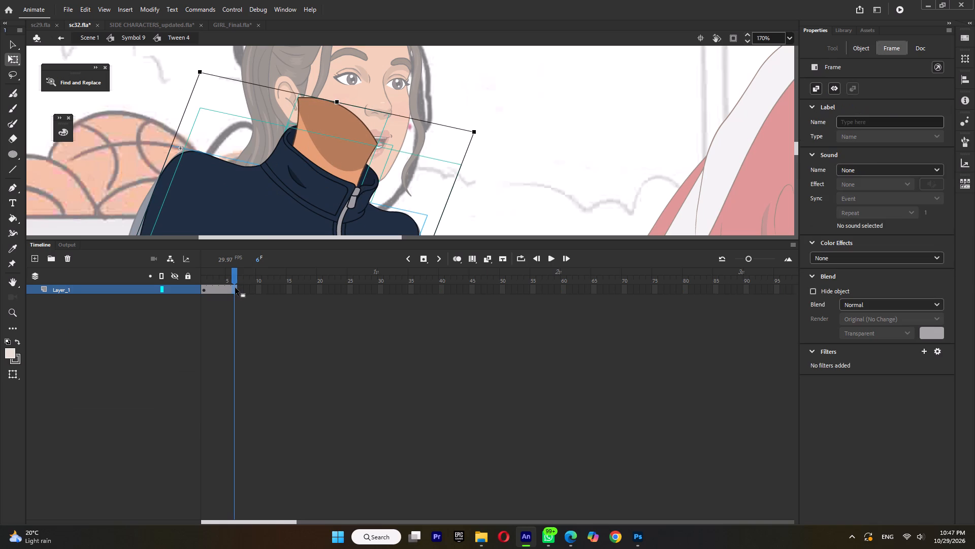
key(F6)
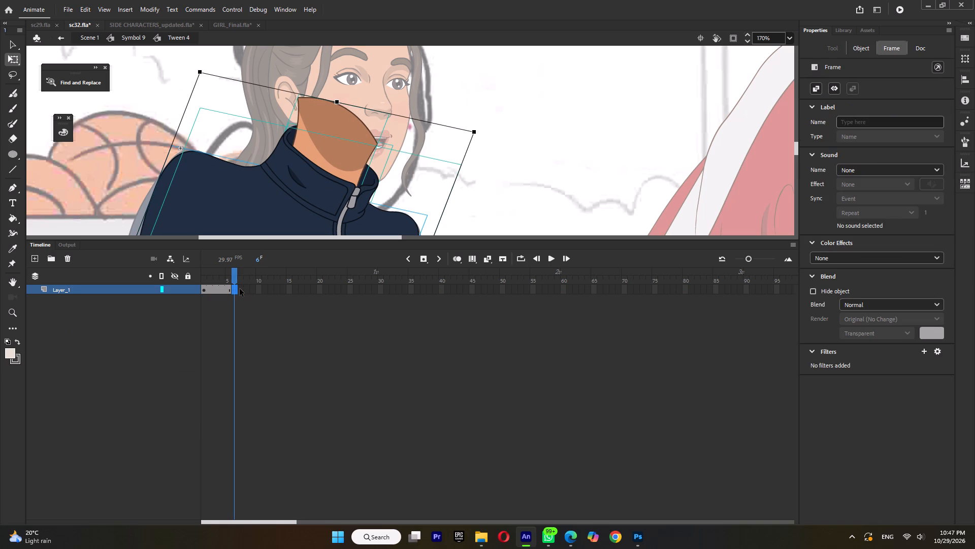
click(240, 289)
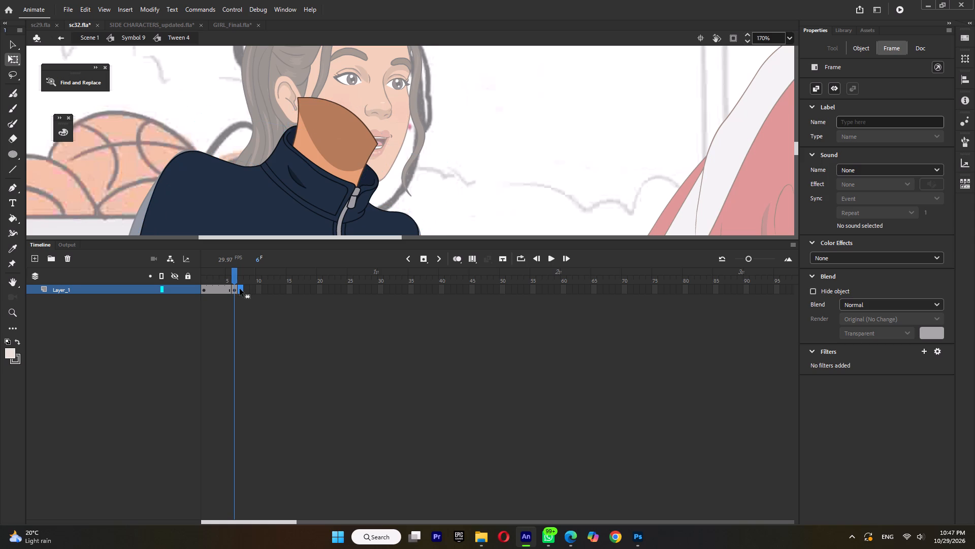
key(F6)
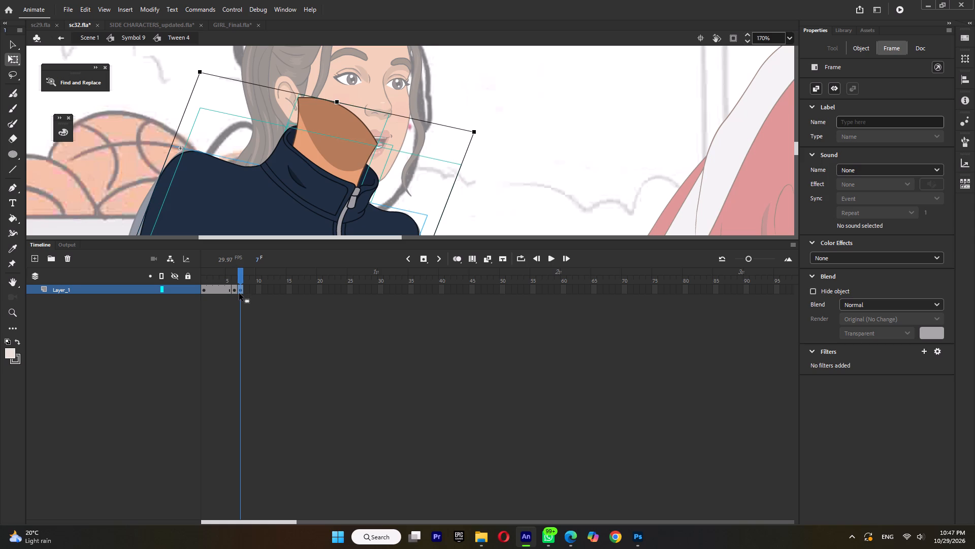
click(862, 49)
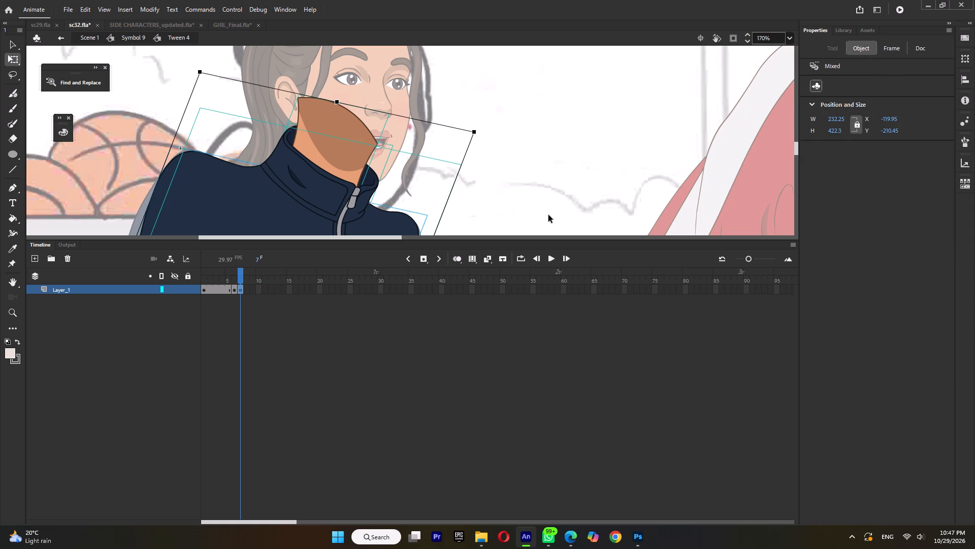
click(359, 291)
click(539, 189)
click(191, 156)
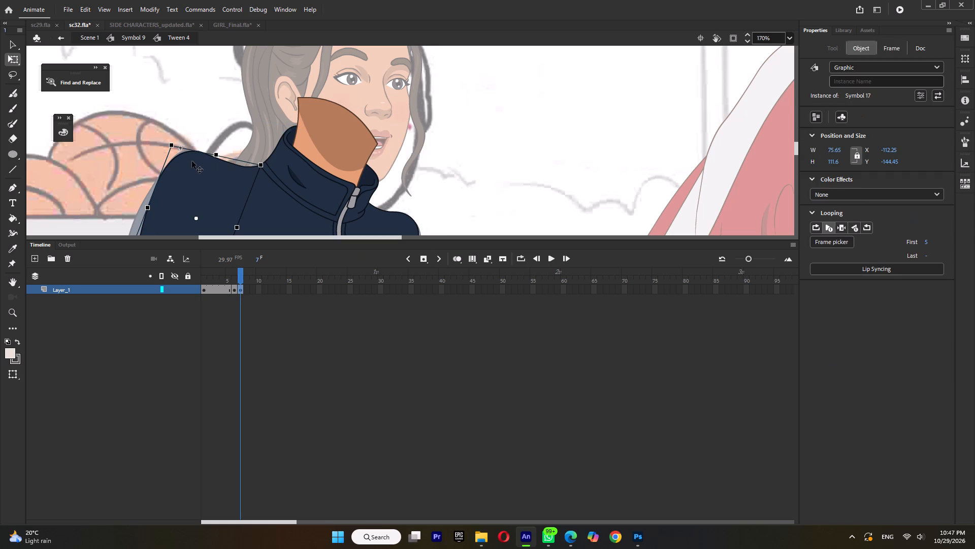
double_click(464, 182)
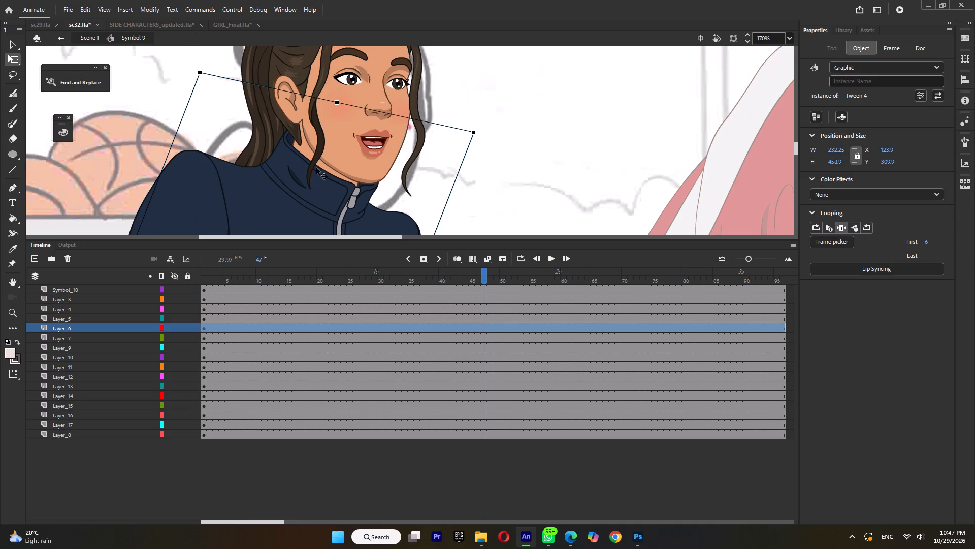
Within the nested groups of Tween 19 in the head symbol, reshape the hair below the ear by pulling its tip up and back.
double_click(295, 137)
click(295, 137)
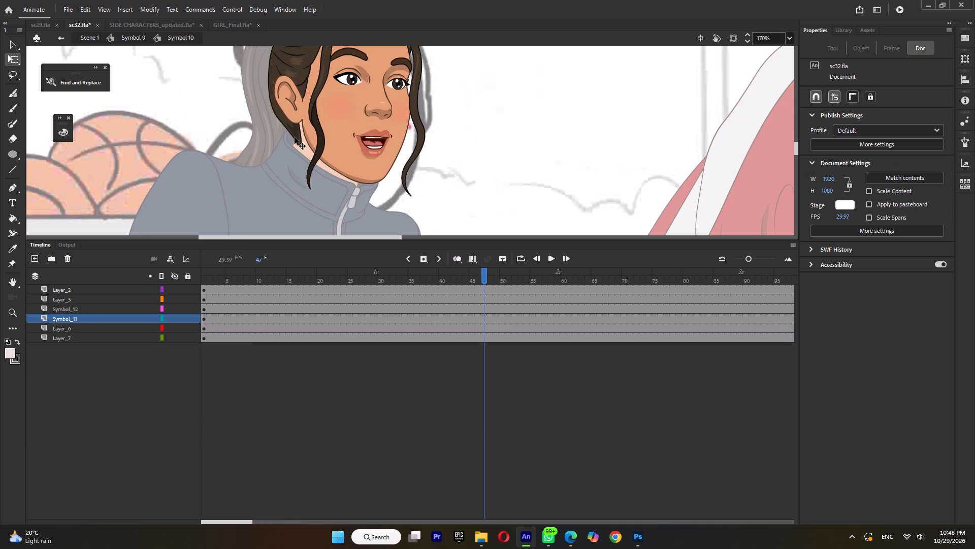
double_click(295, 137)
ctrl+scroll(299, 141, up, 3)
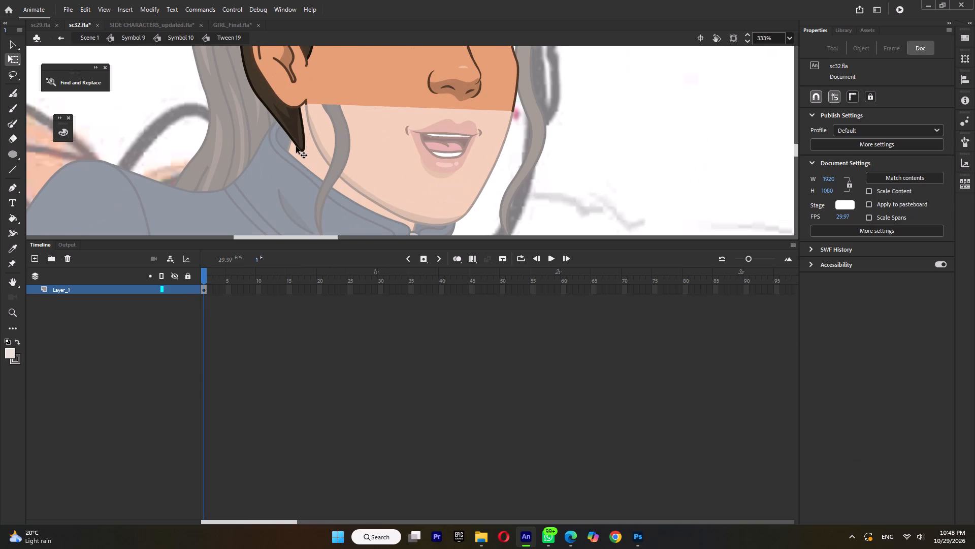
double_click(296, 146)
double_click(302, 149)
ctrl+click(290, 168)
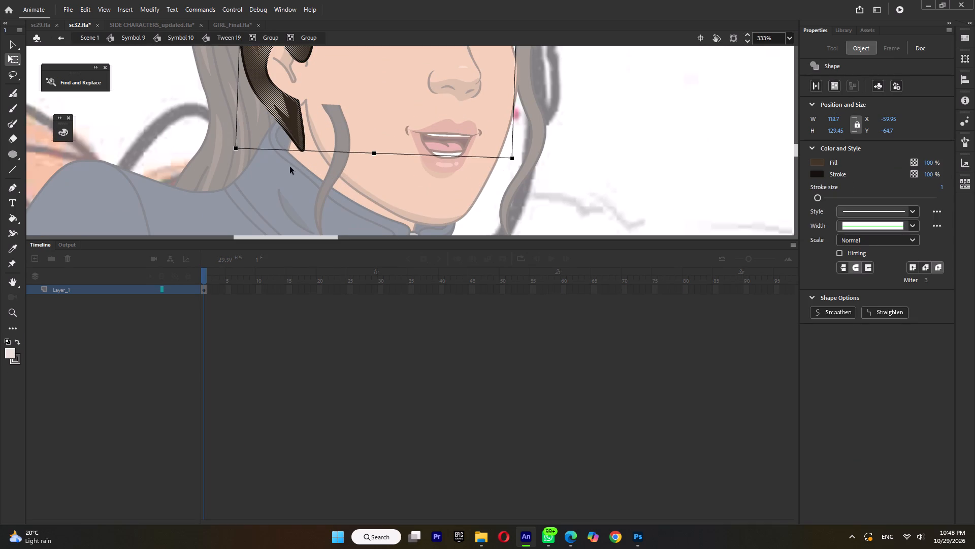
click(291, 123)
click(290, 156)
ctrl+scroll(306, 155, up, 4)
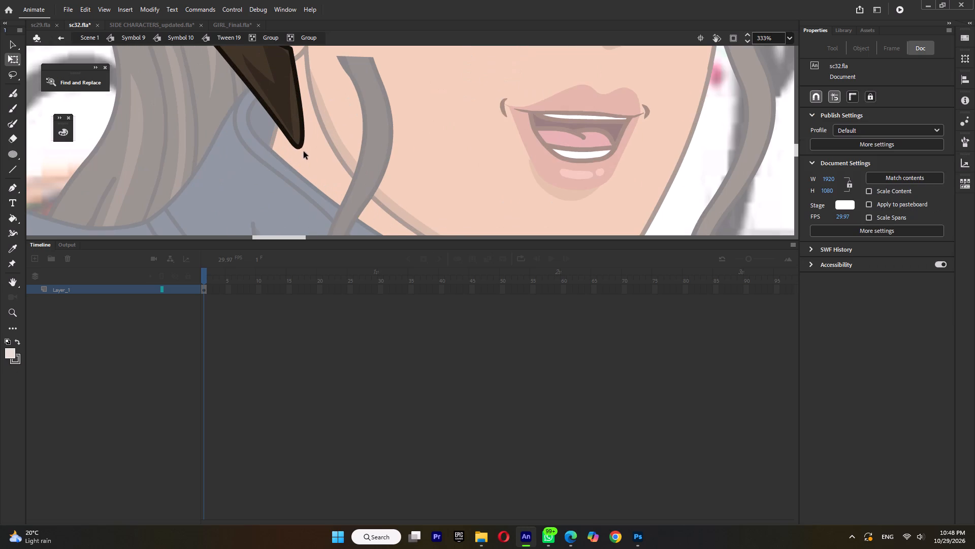
drag(298, 145, 275, 133)
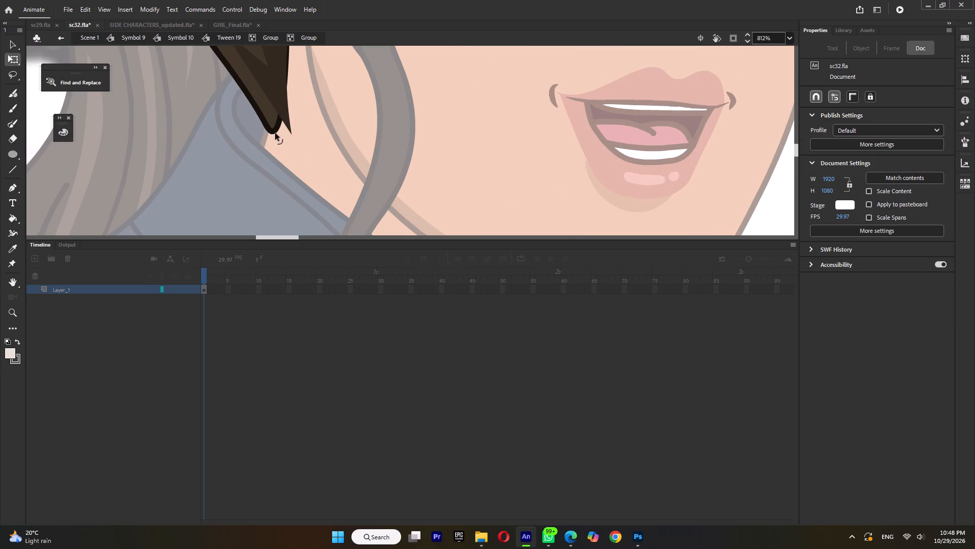
ctrl+scroll(275, 137, down, 11)
triple_click(459, 136)
click(459, 136)
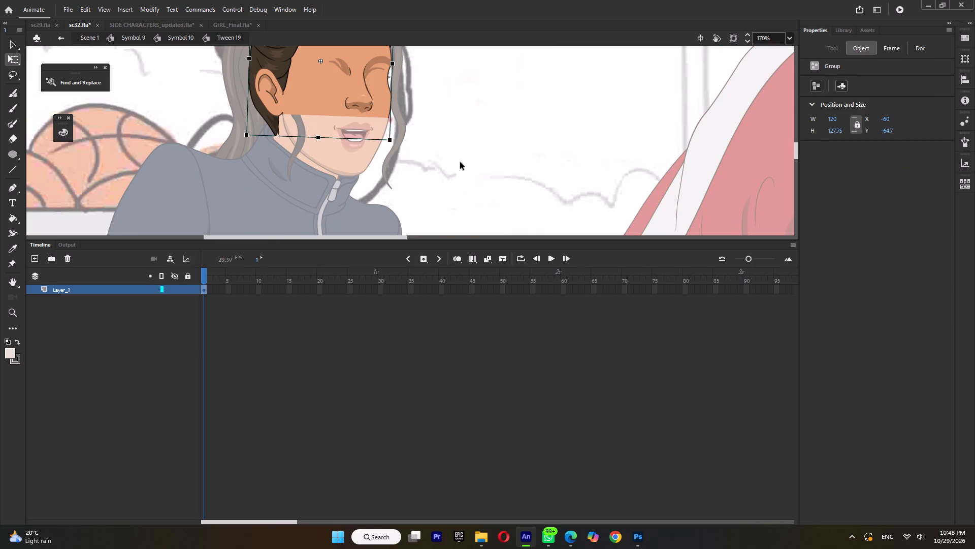
double_click(460, 162)
Rotate the face-framing hair strands on Layer_2 and Layer_3 of Symbol 10 slightly counterclockwise.
ctrl+scroll(461, 162, down, 3)
click(422, 169)
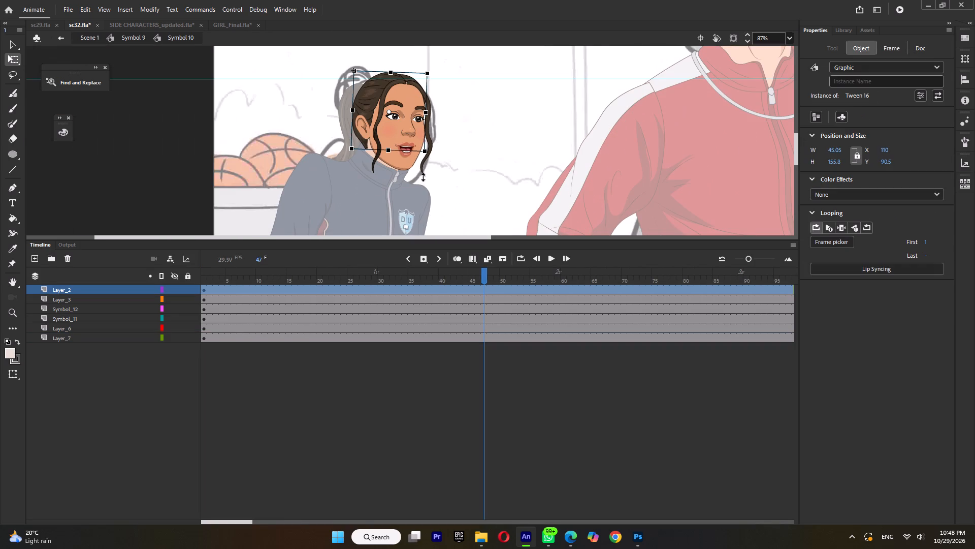
drag(431, 181, 438, 183)
click(377, 157)
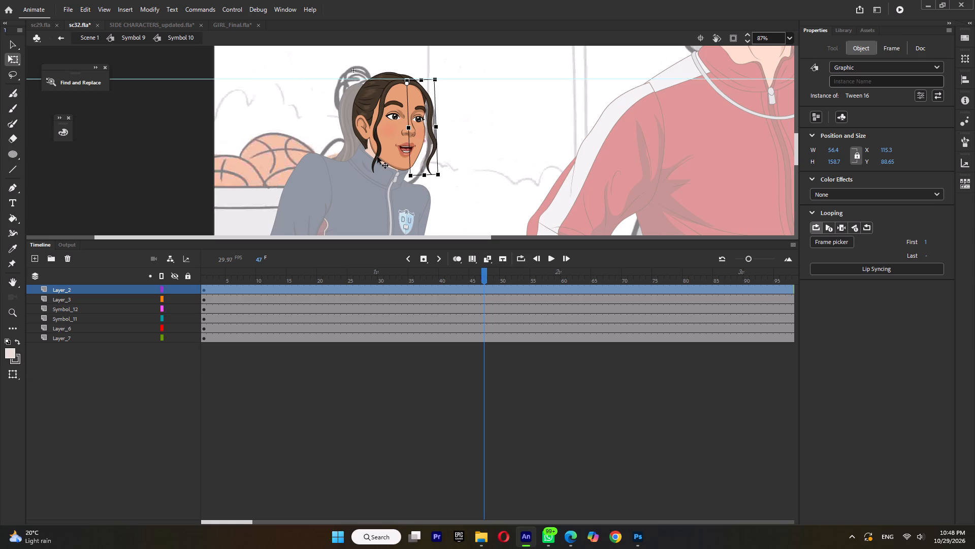
drag(371, 178, 376, 182)
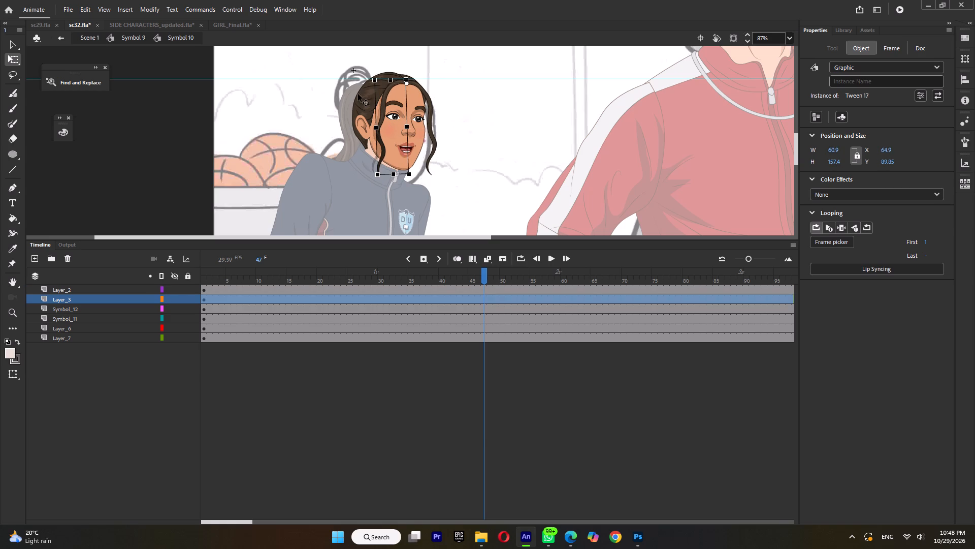
Rotate the ponytail on Layer_7 of Symbol 9 slightly clockwise about its top, away from the neck.
double_click(335, 120)
click(341, 116)
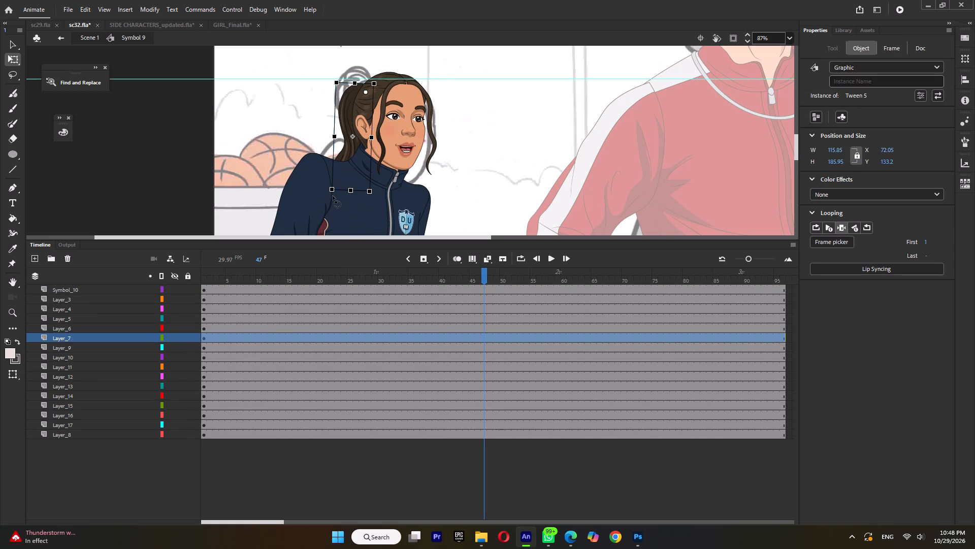
drag(333, 196, 323, 197)
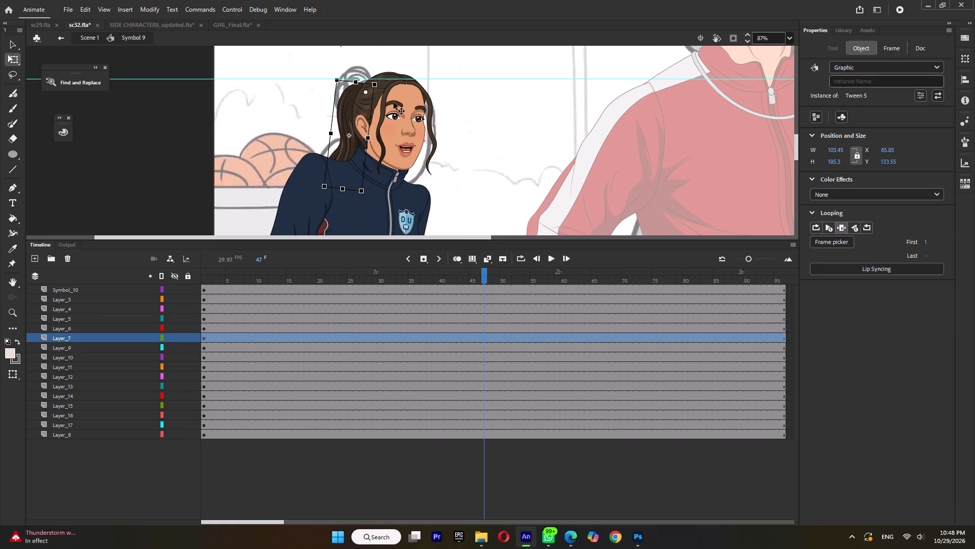
Move the head on Symbol_10 and the ponytail on Layer_7 together slightly up and back over the neck.
shift+click(396, 101)
ctrl+scroll(392, 141, up, 4)
drag(393, 138, 393, 130)
ctrl+scroll(401, 134, up, 2)
drag(406, 134, 397, 134)
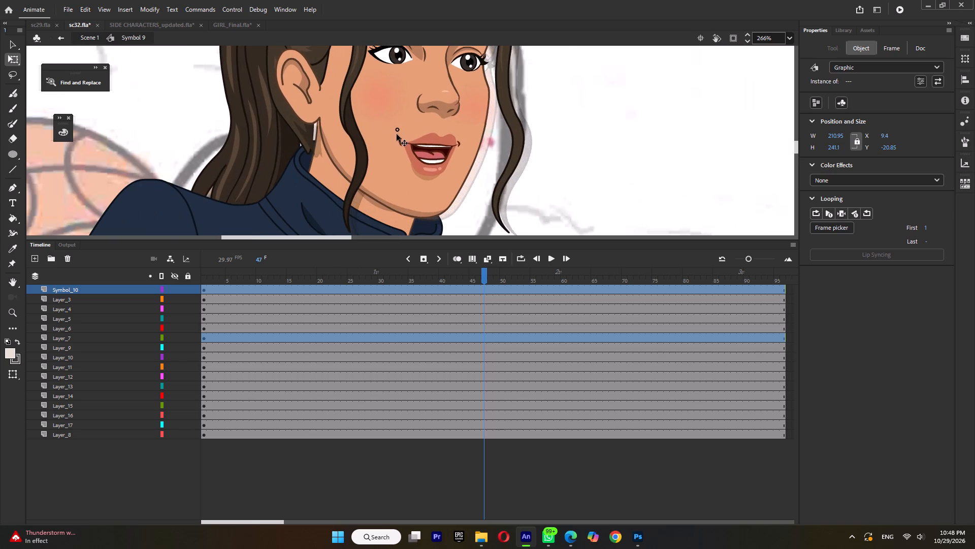
drag(397, 134, 401, 135)
ctrl+scroll(401, 135, down, 5)
click(524, 146)
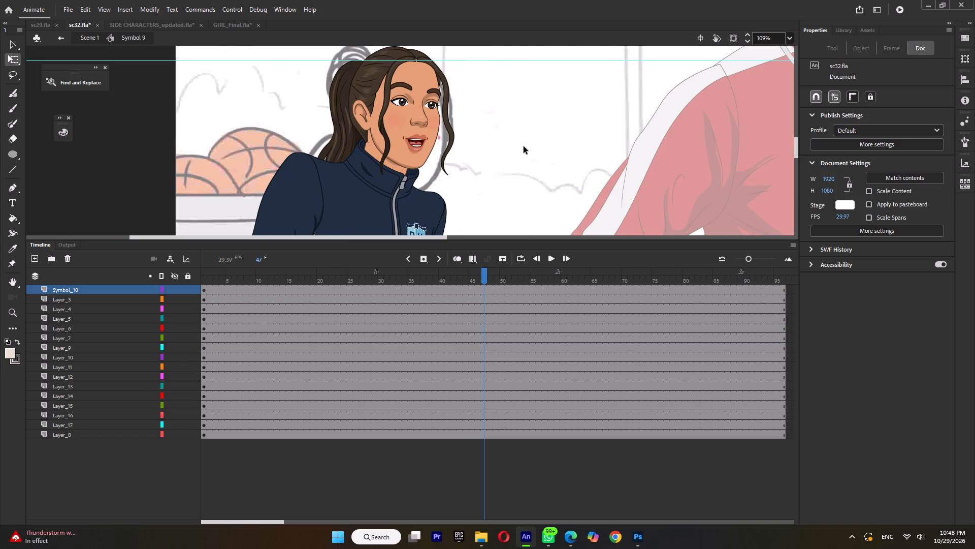
Move the dark hair-shading group below the ear in Tween 19 up and back inside the hair outline, at X -46.8, Y 37.55.
ctrl+scroll(371, 127, up, 4)
triple_click(361, 142)
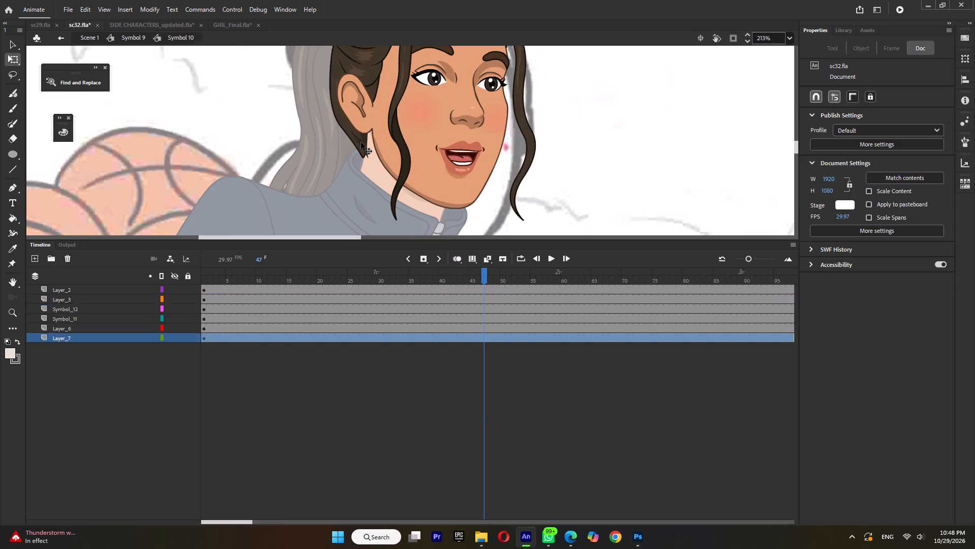
double_click(361, 142)
ctrl+scroll(361, 142, up, 5)
double_click(361, 142)
click(367, 146)
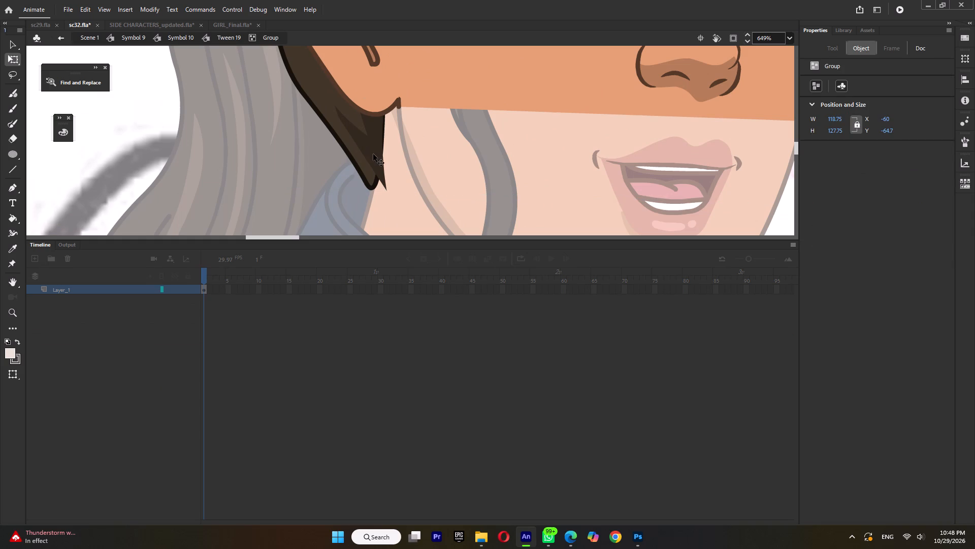
triple_click(373, 155)
drag(375, 158, 365, 146)
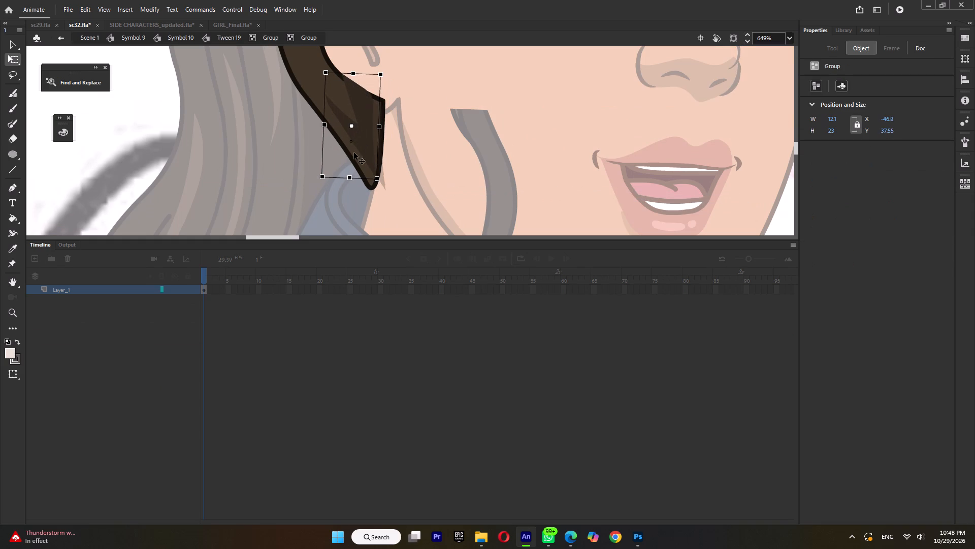
triple_click(282, 167)
ctrl+scroll(283, 162, down, 5)
double_click(263, 164)
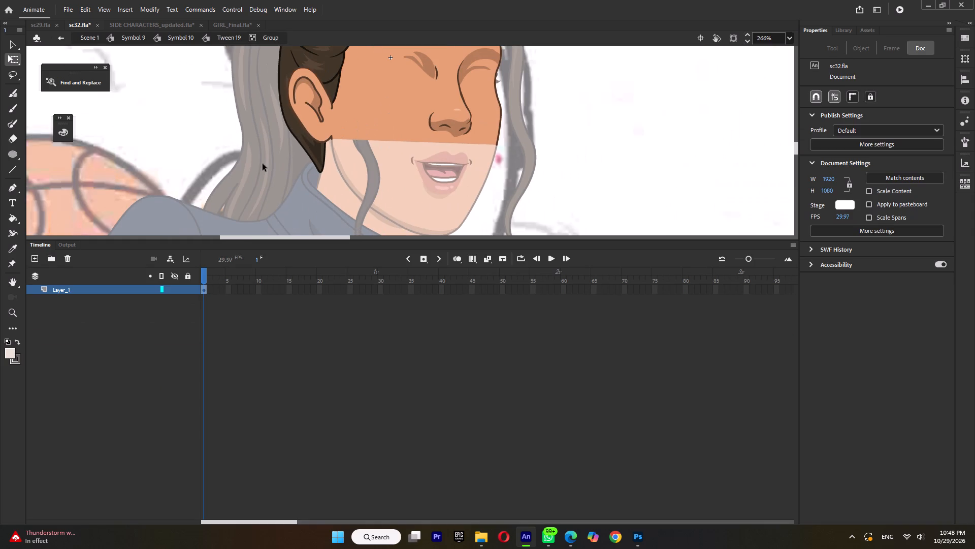
click(561, 154)
click(561, 154)
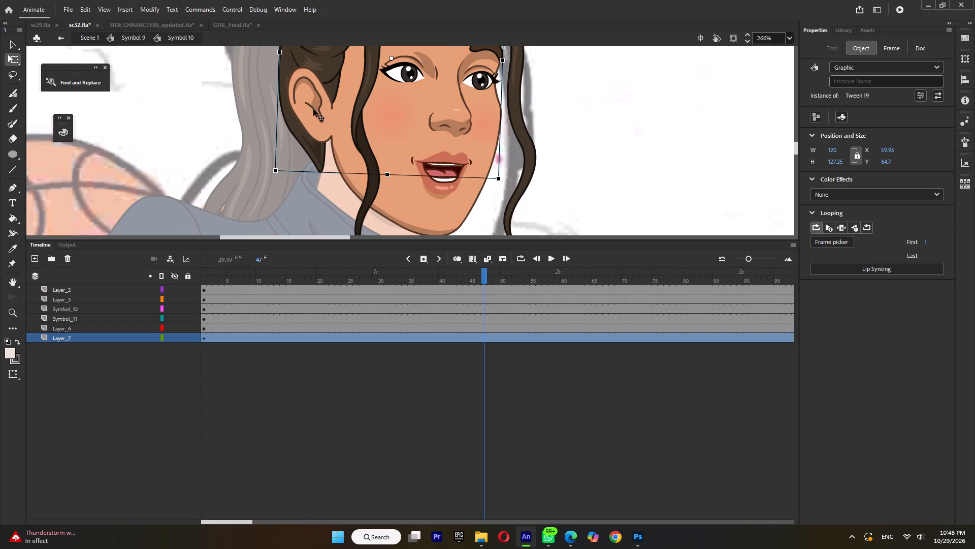
Break apart the Tween 19 instance on Layer_7 of Symbol 10 and return to Symbol 9.
key(ctrl+b)
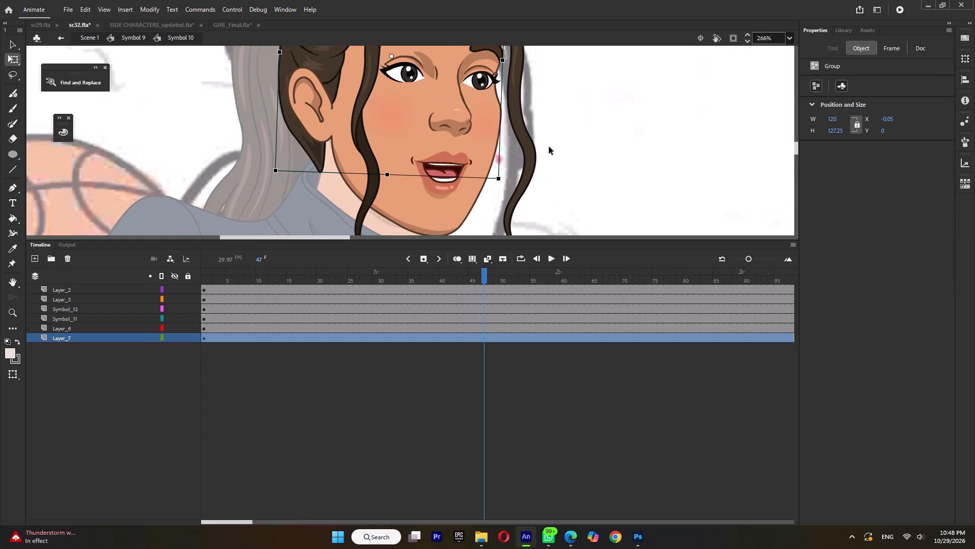
double_click(314, 105)
triple_click(604, 160)
click(604, 160)
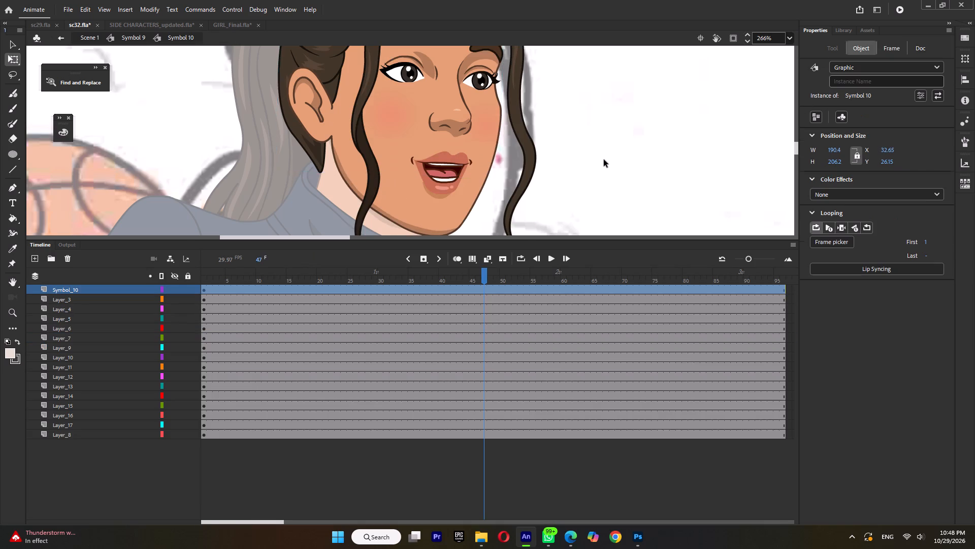
Save the sc32 file.
ctrl+scroll(604, 160, down, 5)
ctrl+click(623, 153)
ctrl+scroll(623, 152, down, 2)
key(ctrl+s)
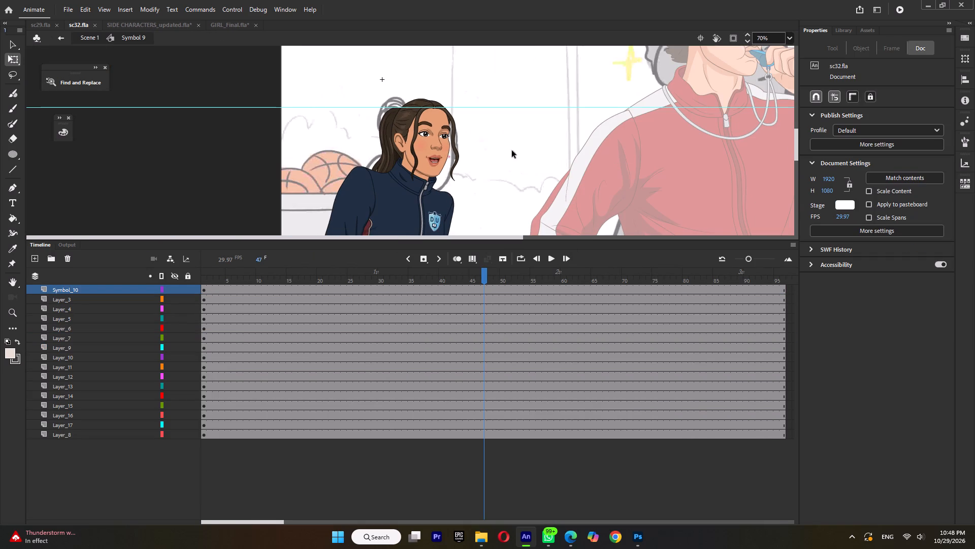
Move both irises on Layer_3 of Symbol 11 slightly up inside the girl's eyes and return to Symbol 9.
click(508, 148)
ctrl+scroll(410, 123, down, 2)
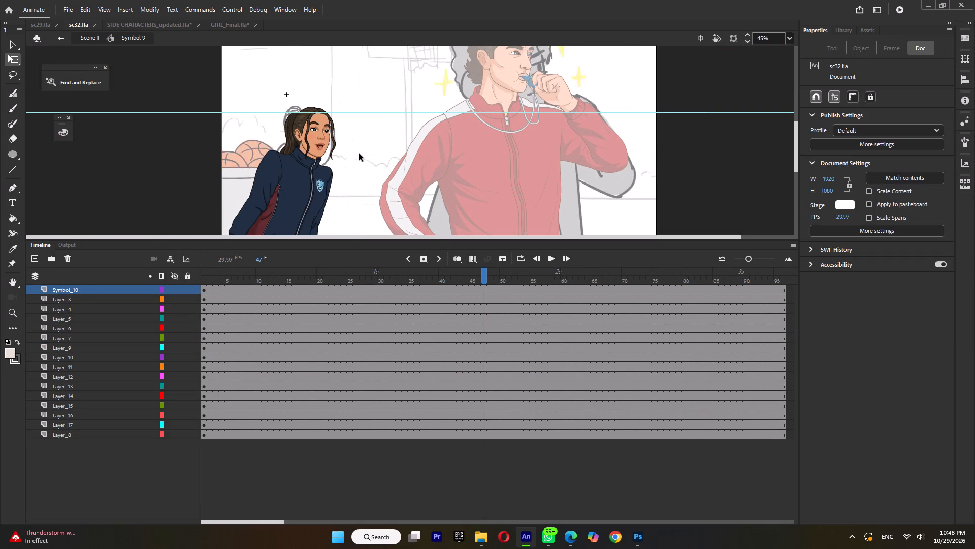
click(359, 154)
ctrl+scroll(335, 140, up, 4)
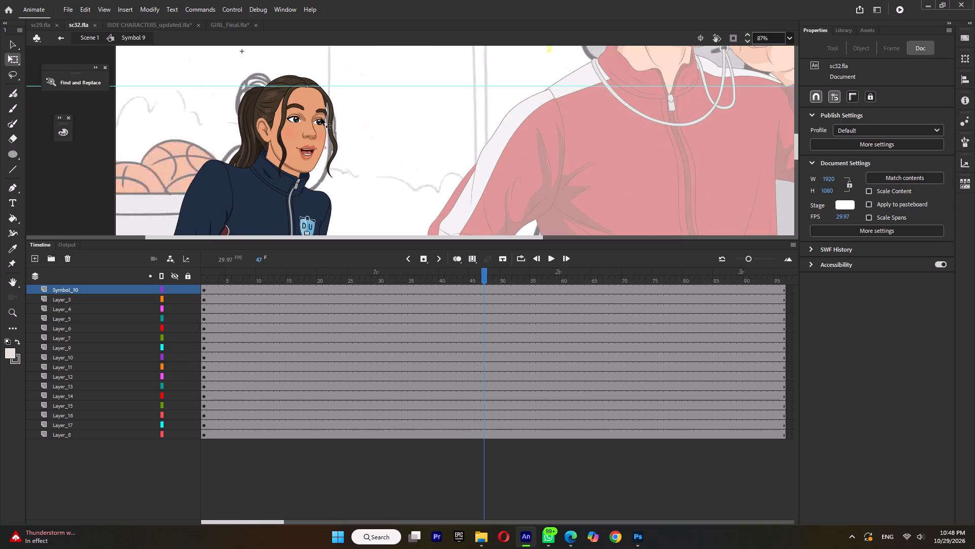
ctrl+scroll(304, 117, up, 3)
triple_click(336, 127)
click(336, 127)
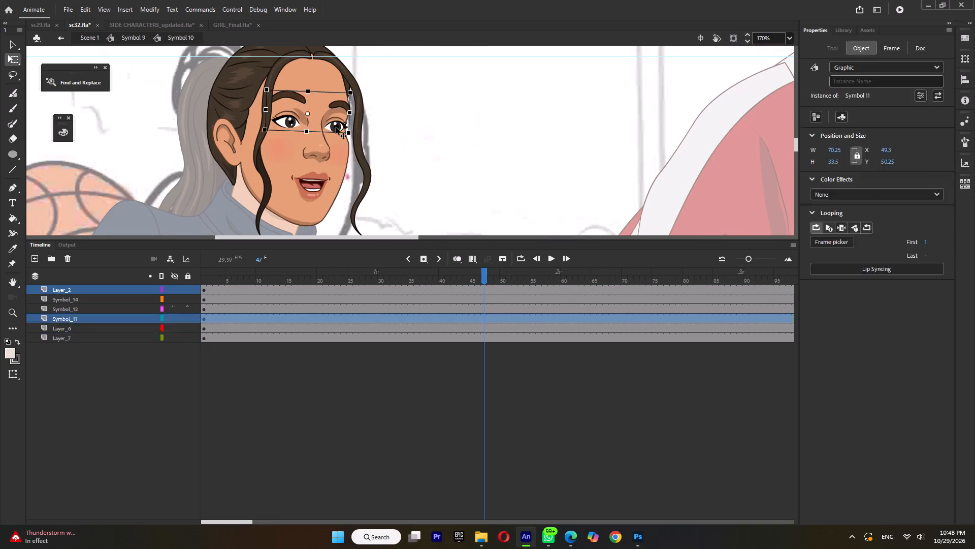
click(336, 127)
ctrl+scroll(336, 127, up, 8)
shift+click(135, 101)
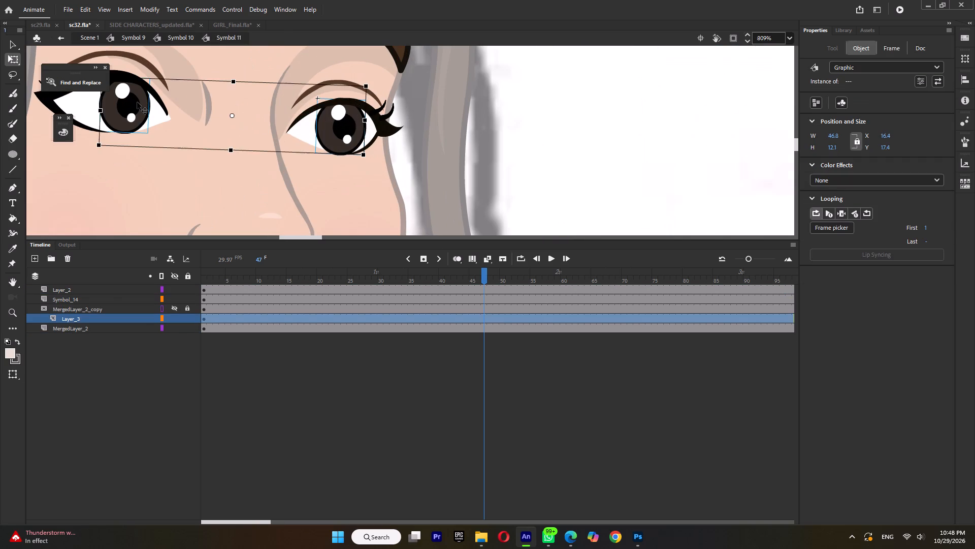
drag(138, 104, 138, 99)
click(428, 85)
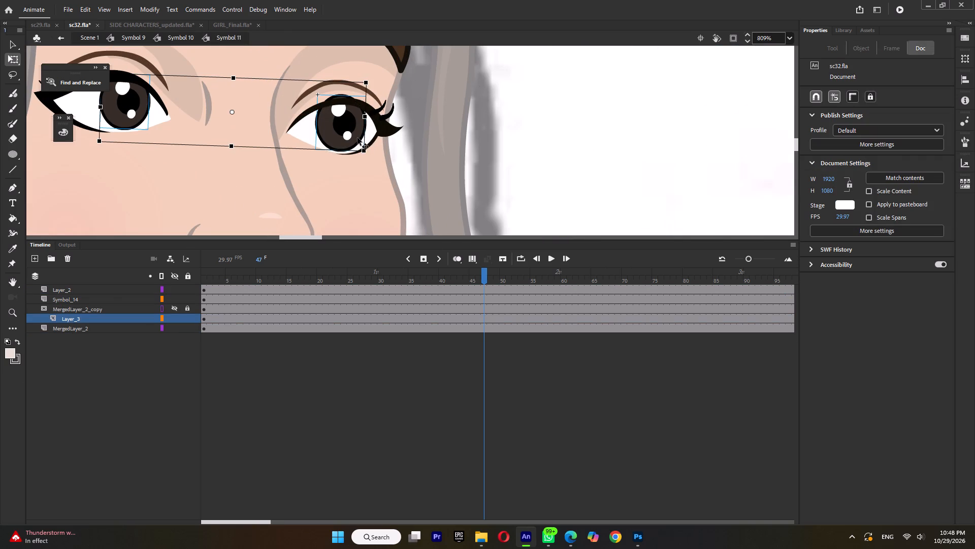
ctrl+triple_click(477, 121)
ctrl+click(478, 121)
Save the sc32 file and return to Scene 1.
ctrl+scroll(478, 123, down, 10)
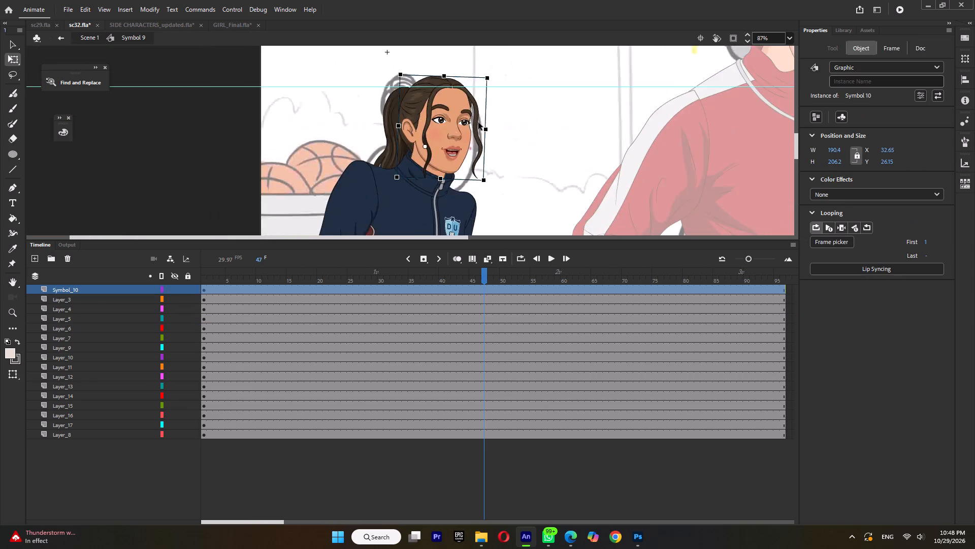
ctrl+scroll(478, 123, down, 5)
key(ctrl+s)
ctrl+click(82, 40)
Play Scene 1 from the start and scrub through the frames to compare the girl's pose with the storyboard.
ctrl+scroll(366, 124, down, 5)
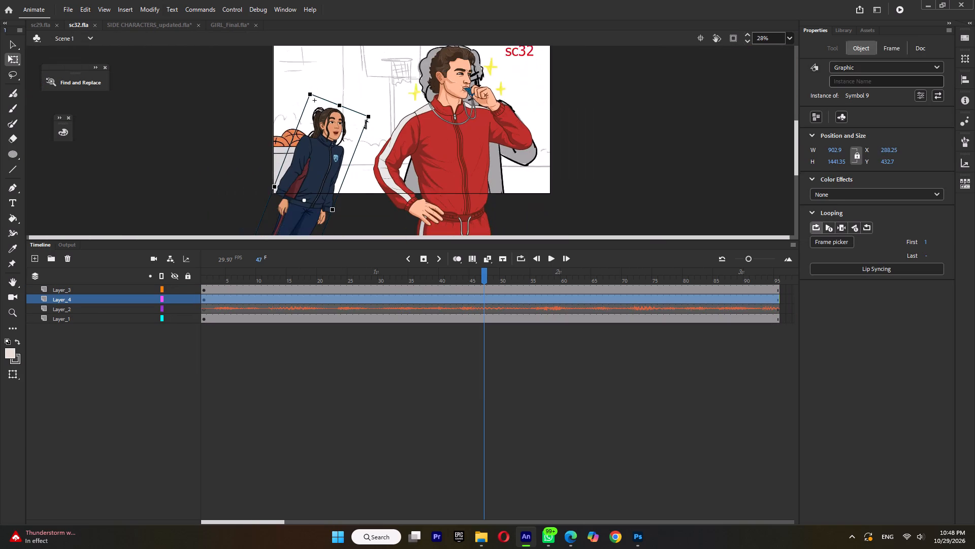
ctrl+scroll(366, 124, down, 2)
drag(211, 276, 183, 284)
key(Return)
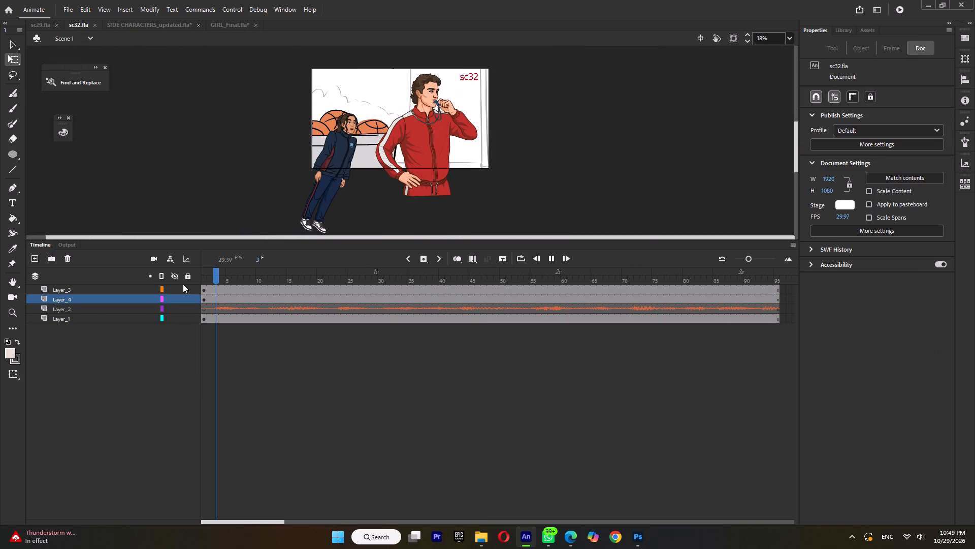
key(Return)
drag(368, 279, 369, 280)
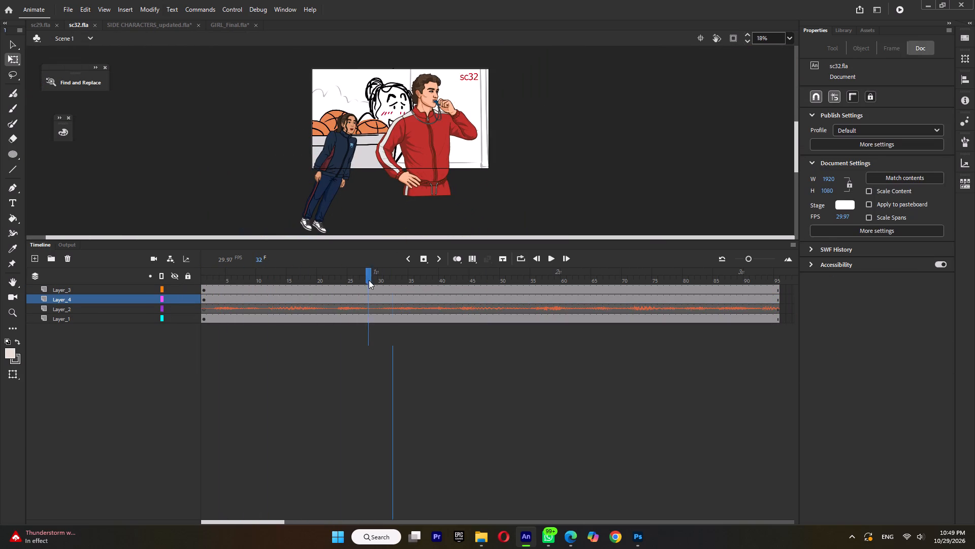
drag(369, 280, 532, 315)
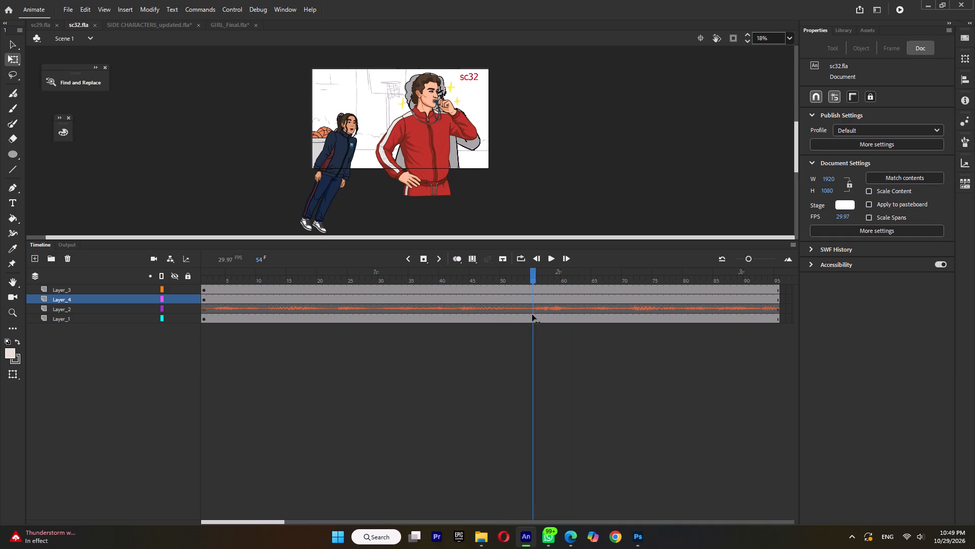
Insert keyframes at frame 58 on all layers of Symbol 9 and save the file.
drag(532, 315, 551, 322)
double_click(334, 154)
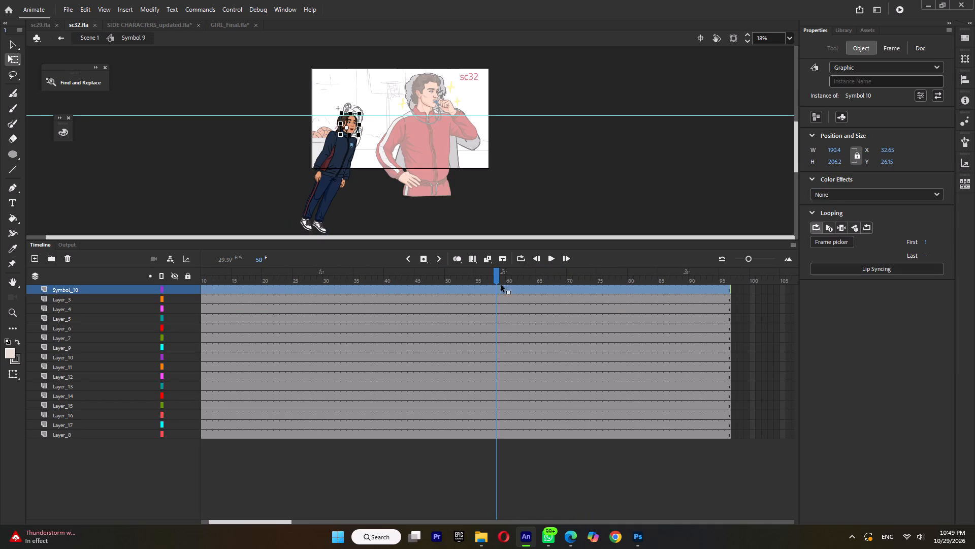
double_click(497, 279)
key(F6)
click(586, 161)
key(ctrl+s)
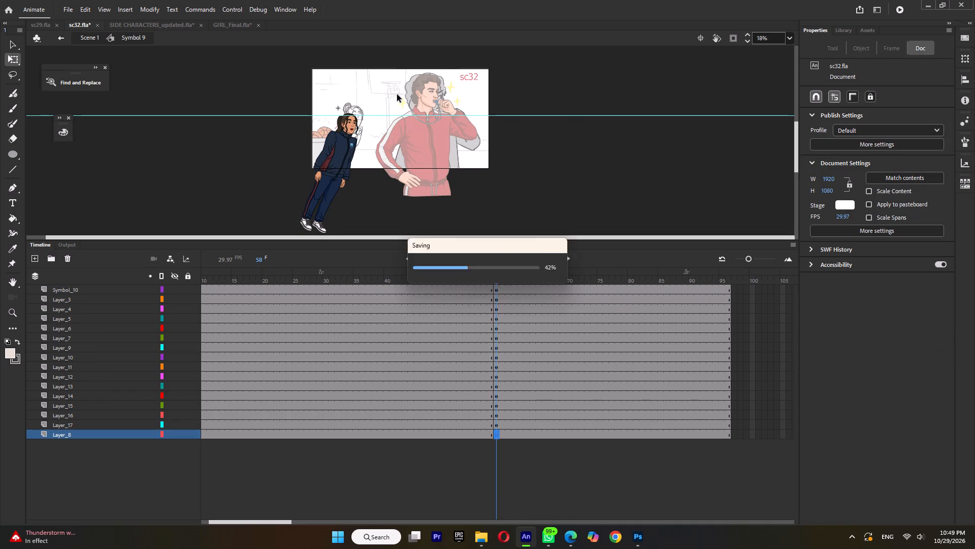
Shift the storyboard on Layer_1 of Scene 1 left to X -550.7, keeping Y at 0, and save the file.
double_click(397, 95)
click(385, 96)
drag(389, 100, 343, 100)
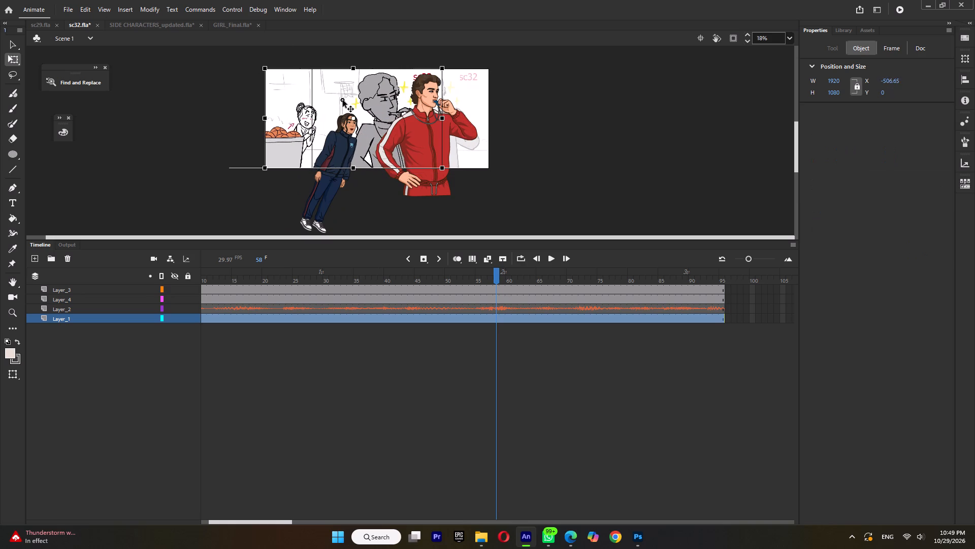
drag(343, 100, 339, 100)
key(ctrl+s)
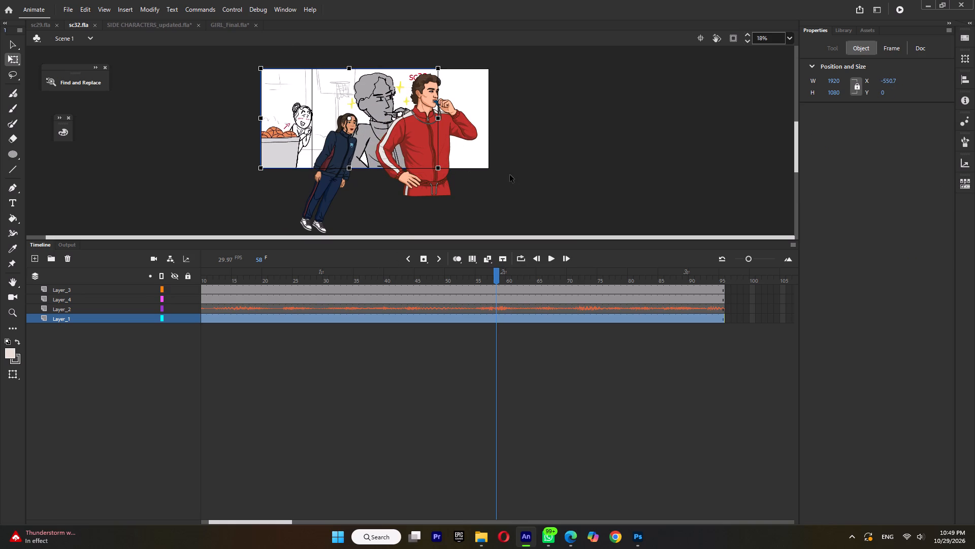
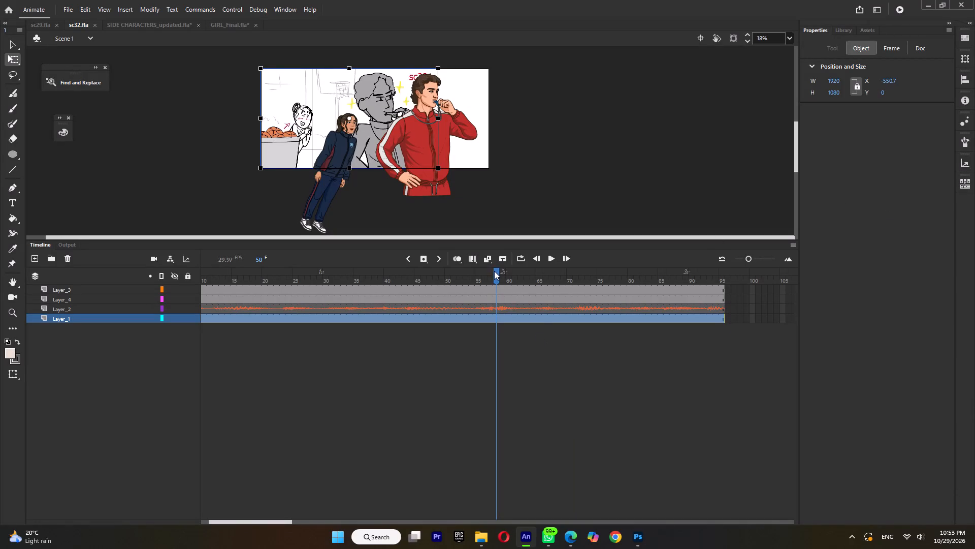
Scrub between frames 57 and 58 of sc32 to compare the storyboard drawing with the girl's pose.
drag(495, 273, 485, 292)
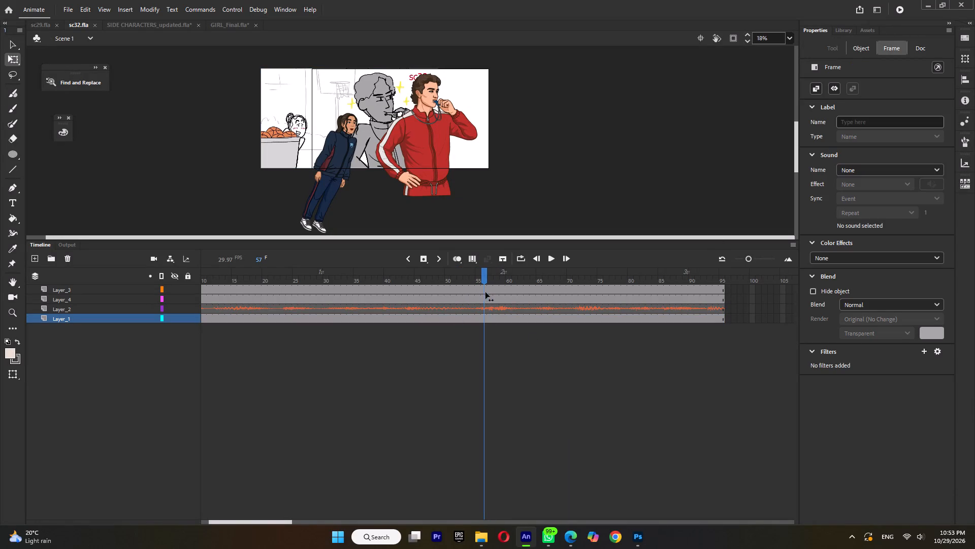
drag(485, 292, 498, 294)
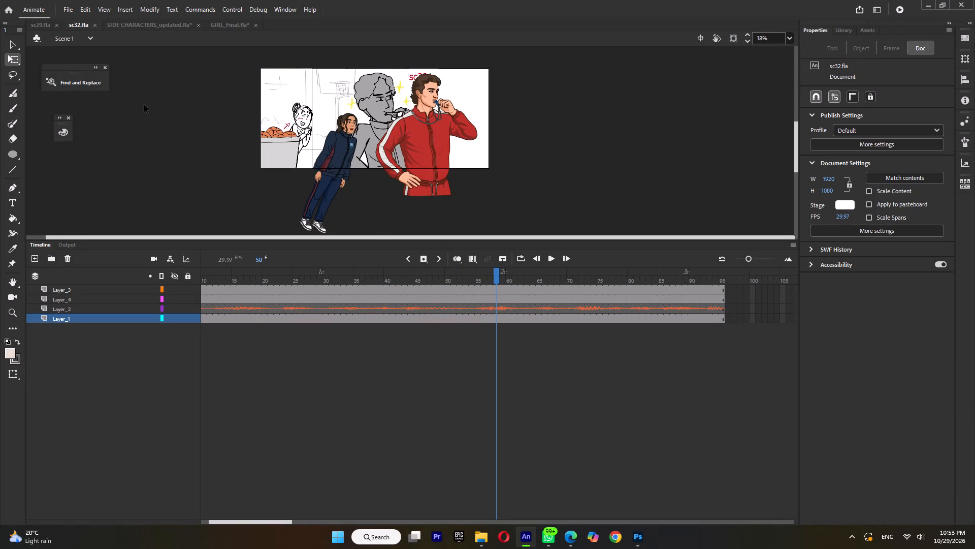
Close the sc29.fla document.
click(56, 25)
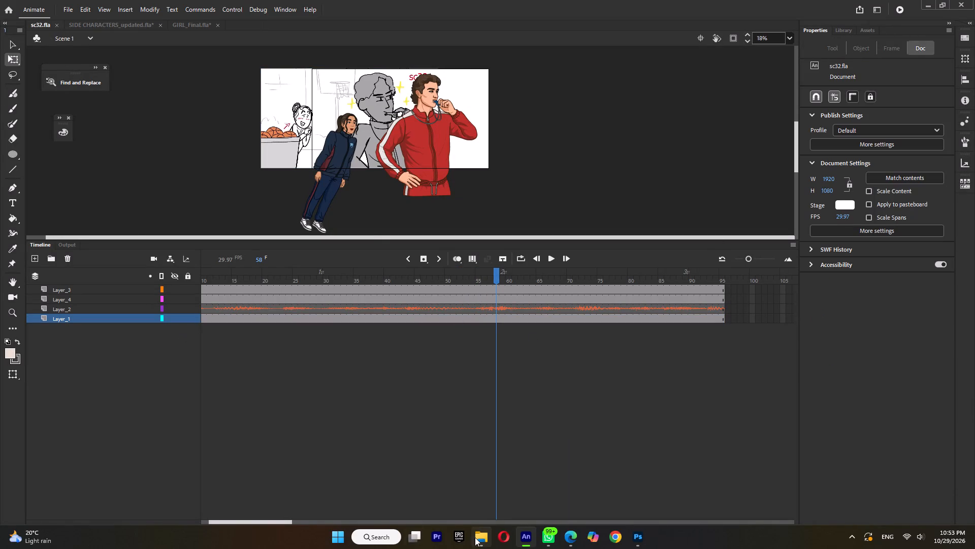
Open sc36.fla from the shots folder inside ep06 and scrub its timeline to review the storyboard.
click(478, 539)
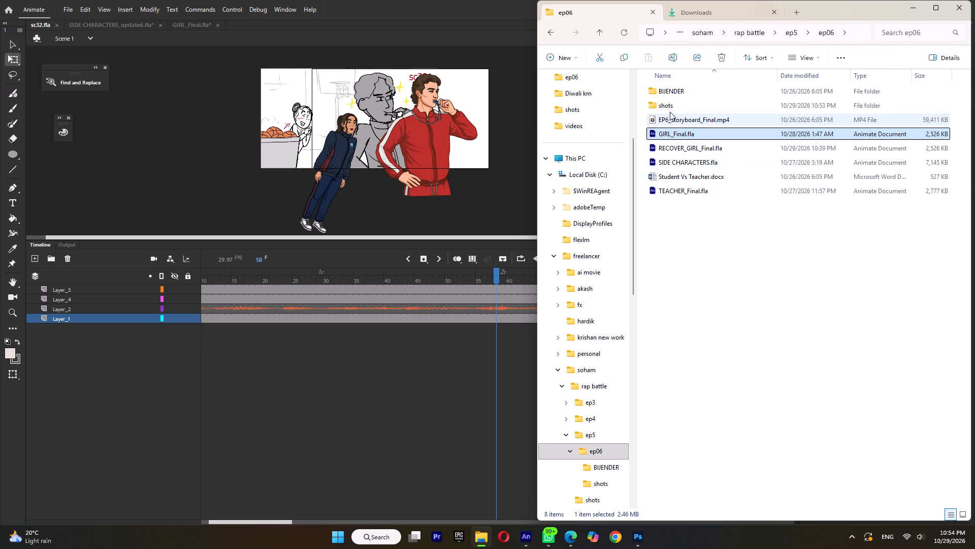
double_click(671, 109)
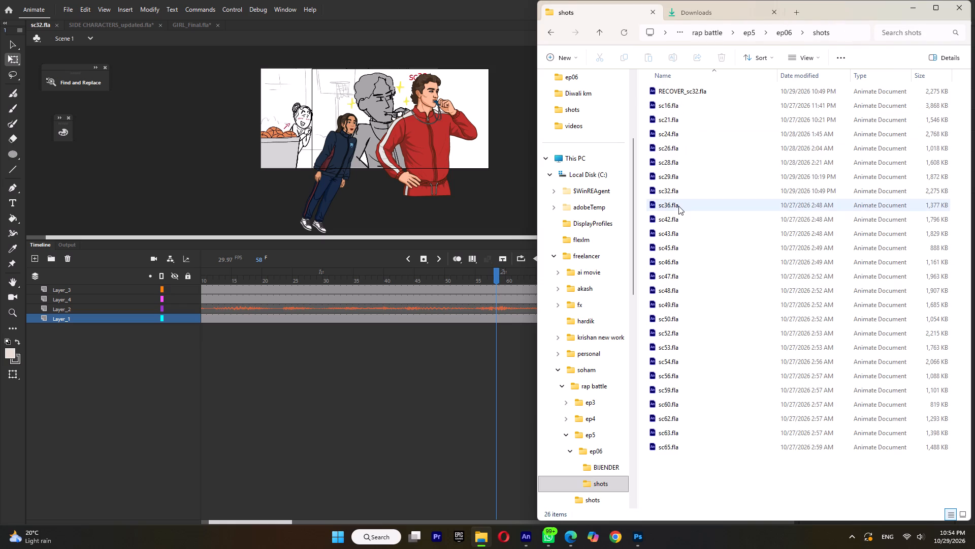
double_click(678, 206)
ctrl+scroll(534, 167, down, 5)
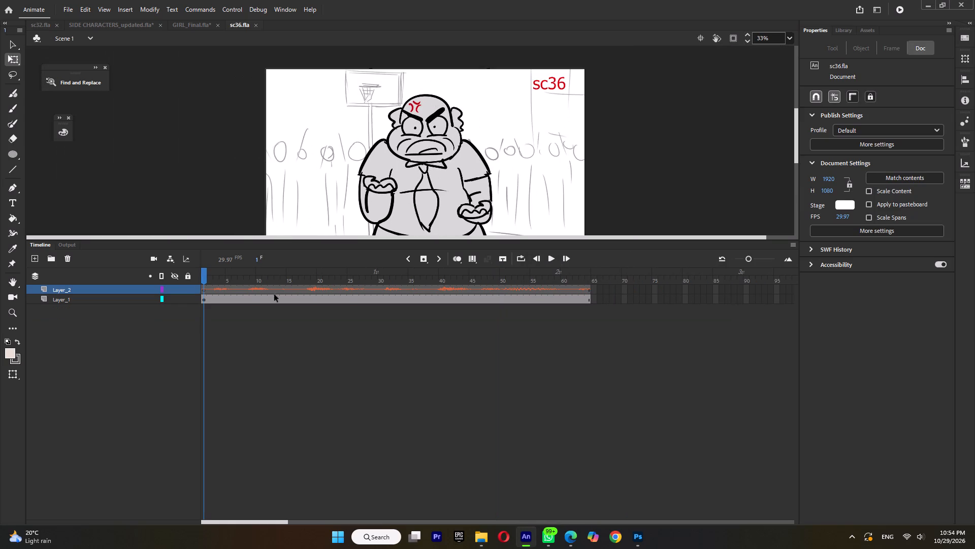
drag(218, 278, 521, 302)
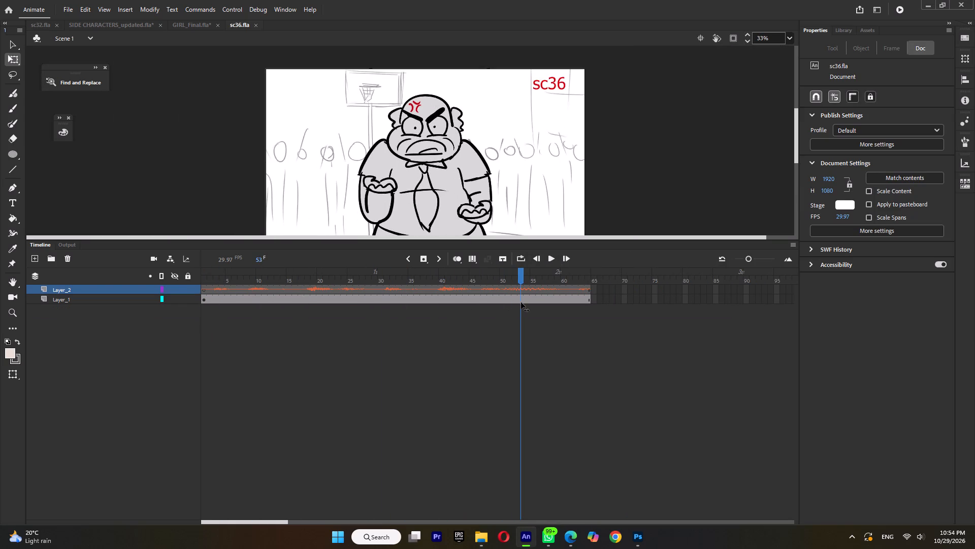
drag(521, 302, 452, 303)
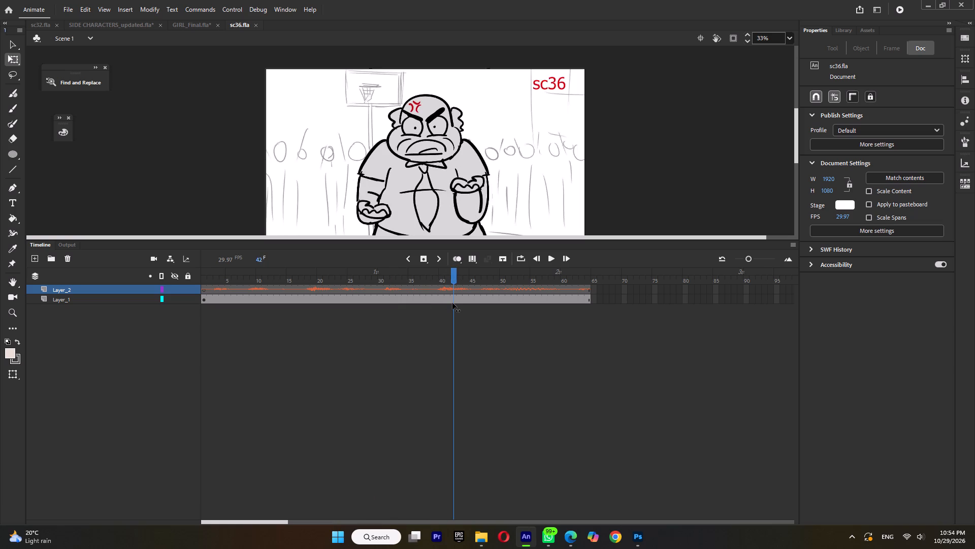
drag(452, 303, 491, 313)
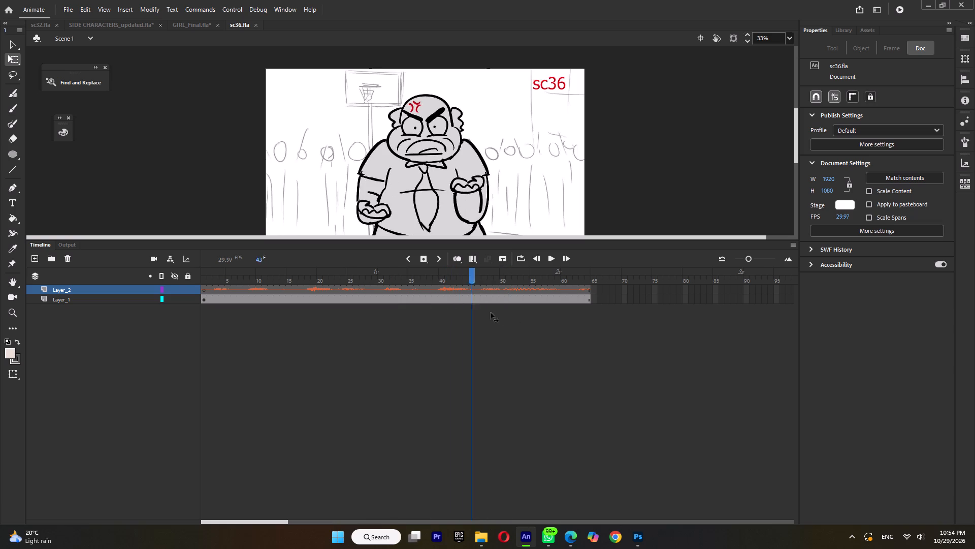
drag(491, 313, 501, 313)
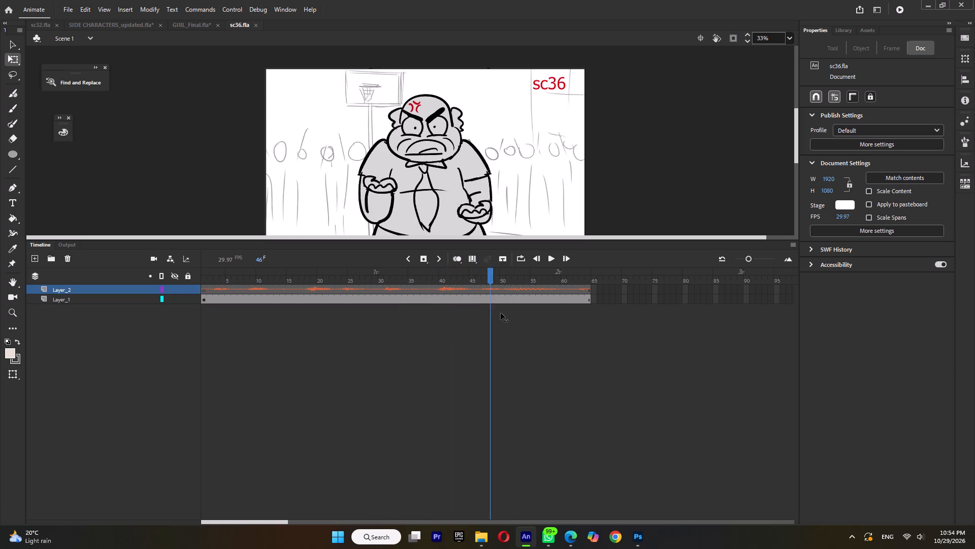
drag(501, 313, 402, 308)
Open sc42.fla from the shots folder, then play and scrub its timeline to review the phone message storyboard.
click(479, 546)
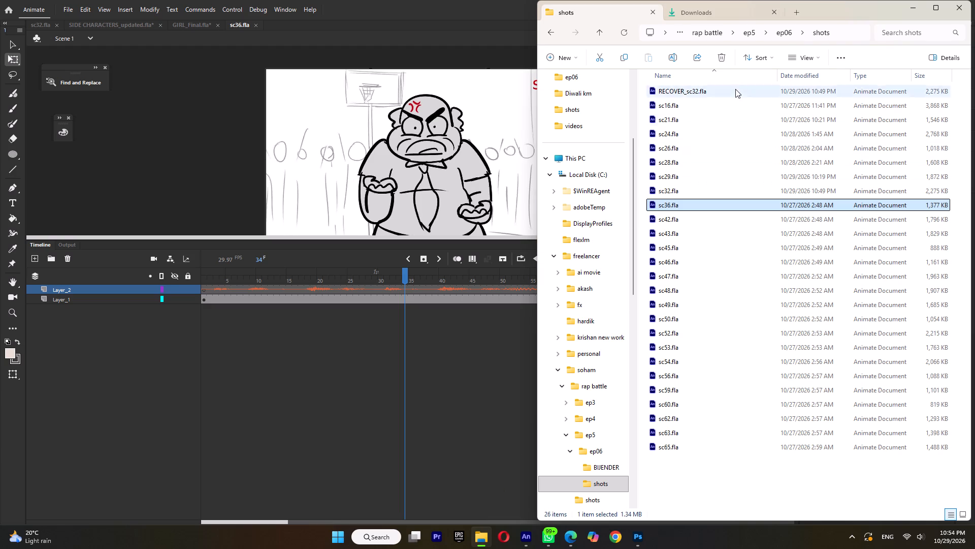
double_click(688, 221)
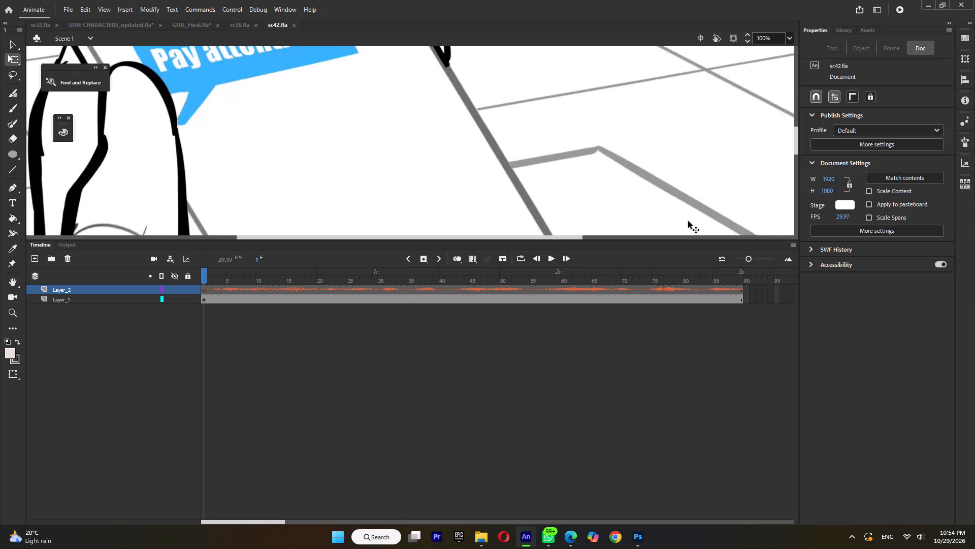
ctrl+scroll(485, 185, down, 4)
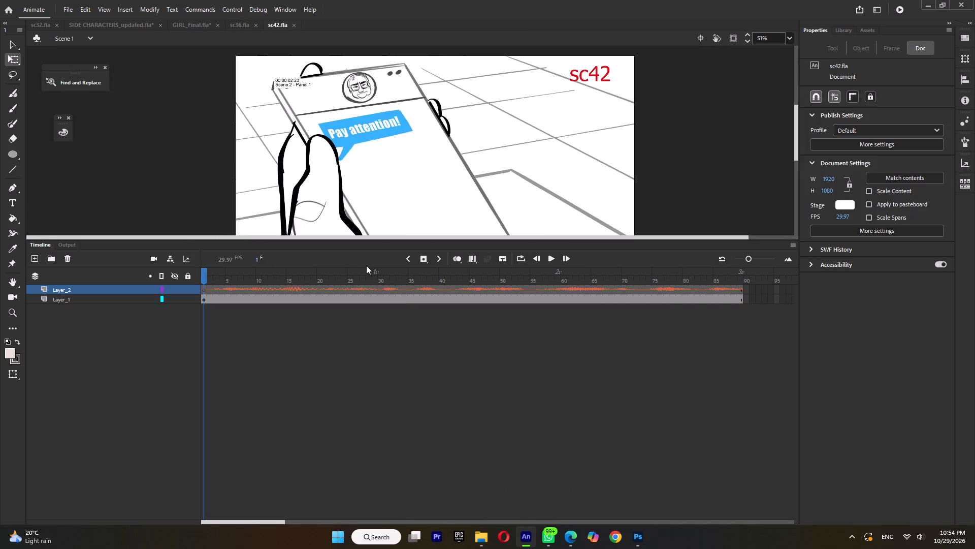
key(Return)
key(Return)
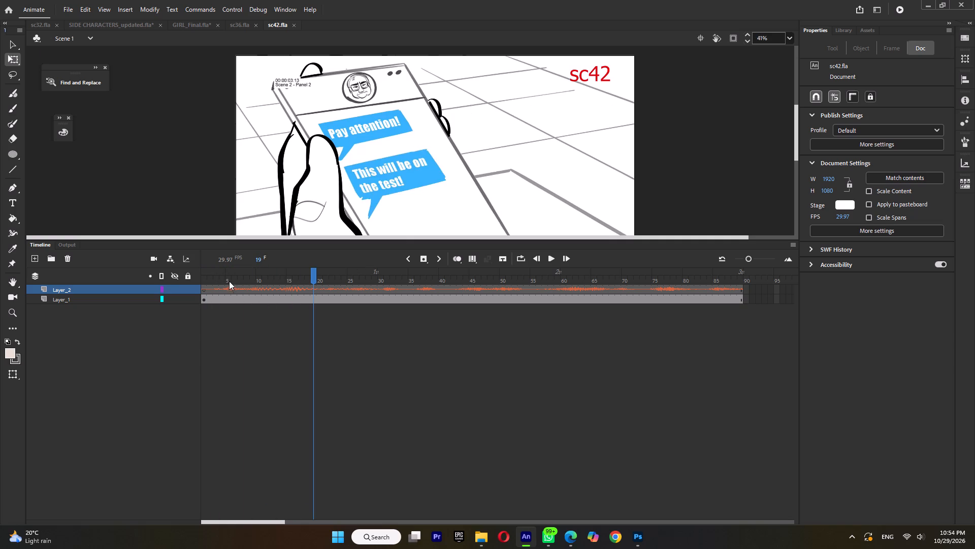
drag(229, 280, 370, 301)
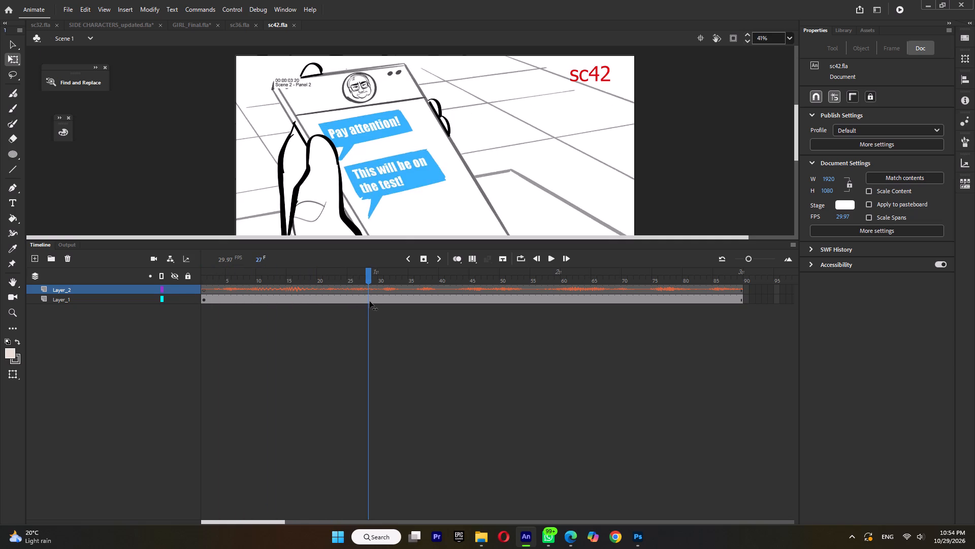
drag(370, 301, 585, 307)
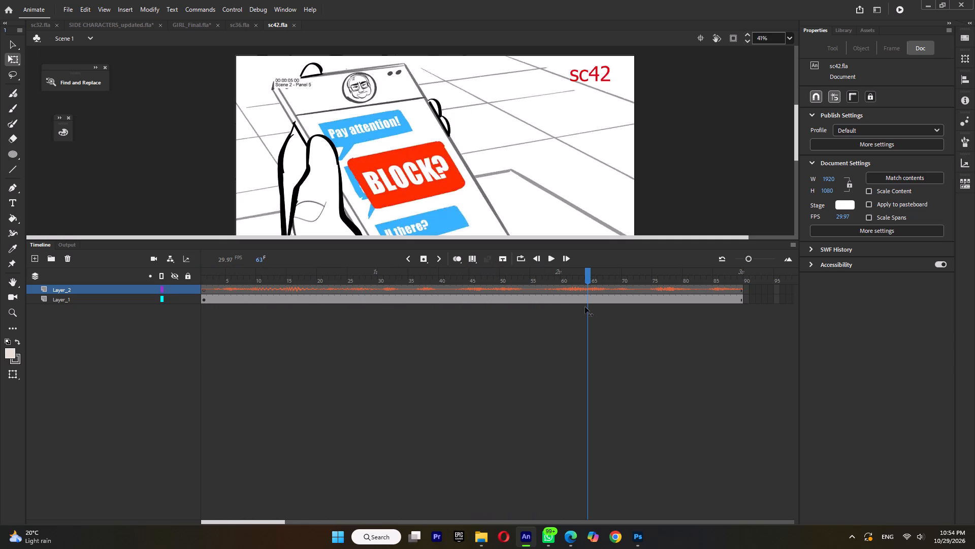
drag(585, 307, 668, 308)
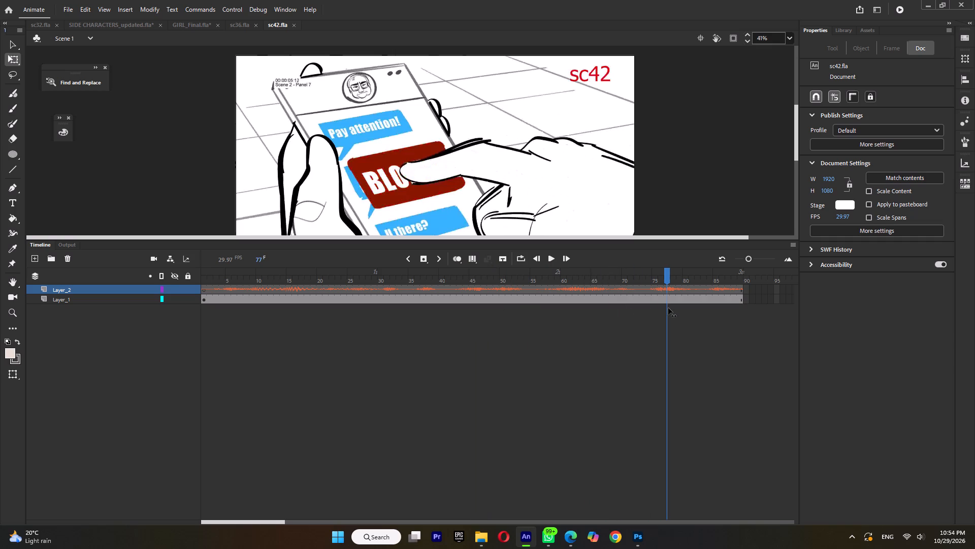
drag(668, 308, 677, 313)
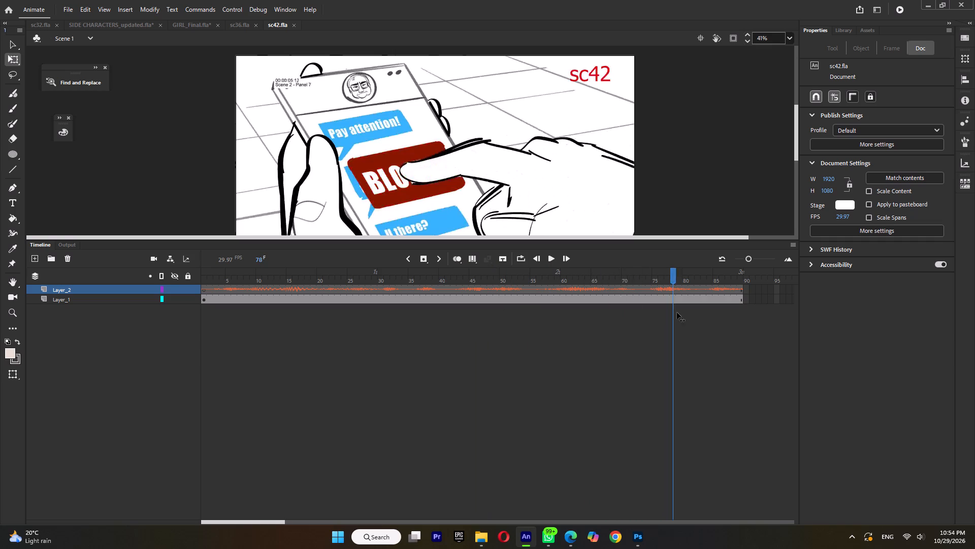
drag(677, 313, 684, 313)
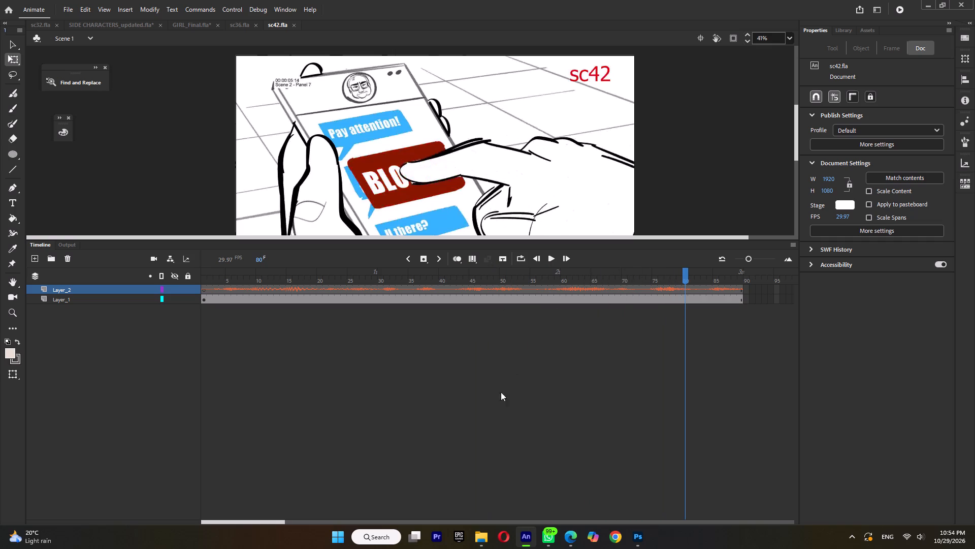
Open sc43.fla from the shots folder and scrub back and forth to review the reclining girl storyboard.
click(484, 533)
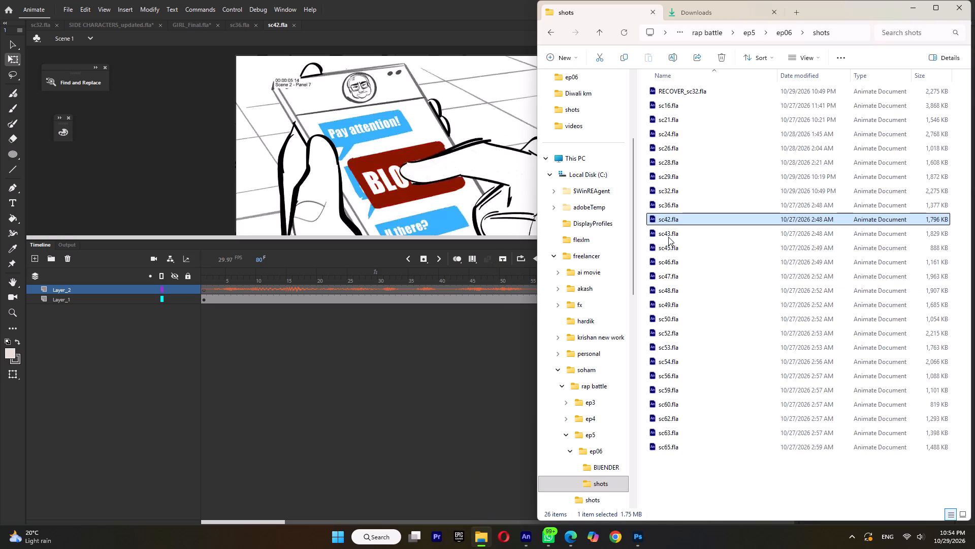
double_click(668, 237)
ctrl+scroll(381, 143, down, 4)
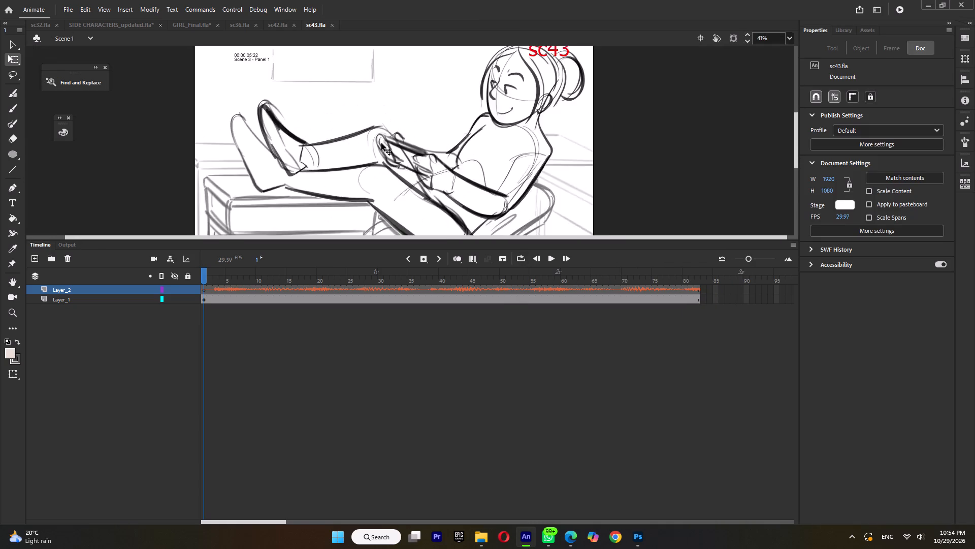
ctrl+scroll(382, 143, down, 1)
drag(214, 279, 459, 315)
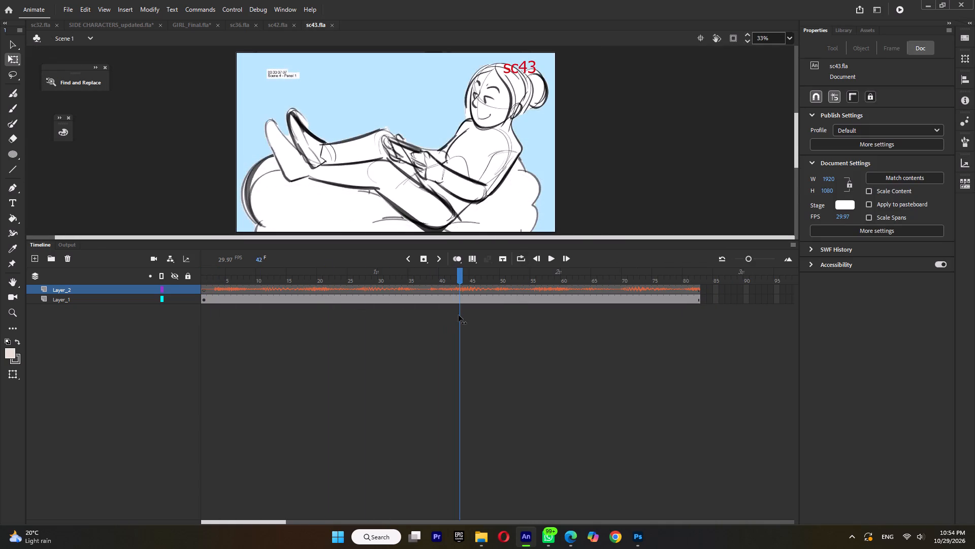
drag(459, 315, 643, 338)
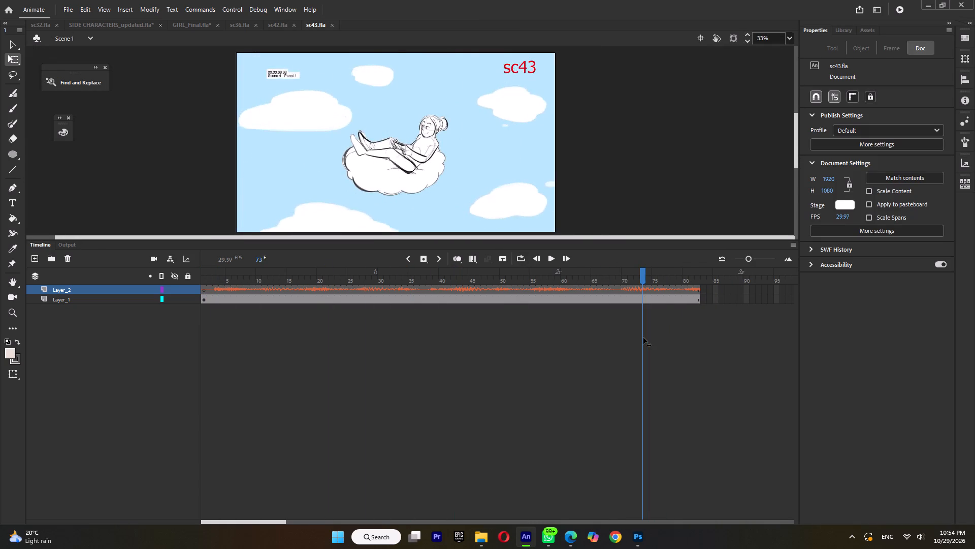
drag(643, 338, 295, 344)
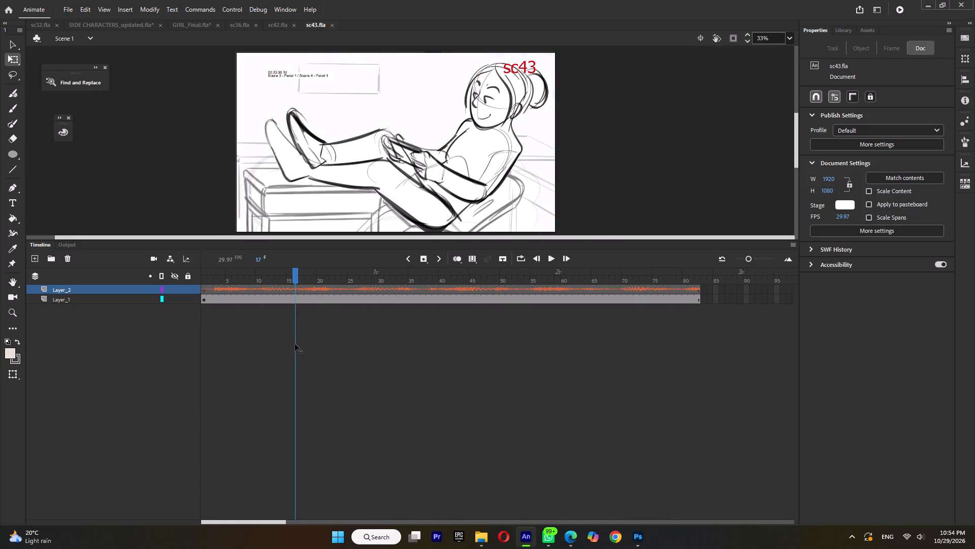
drag(295, 344, 625, 358)
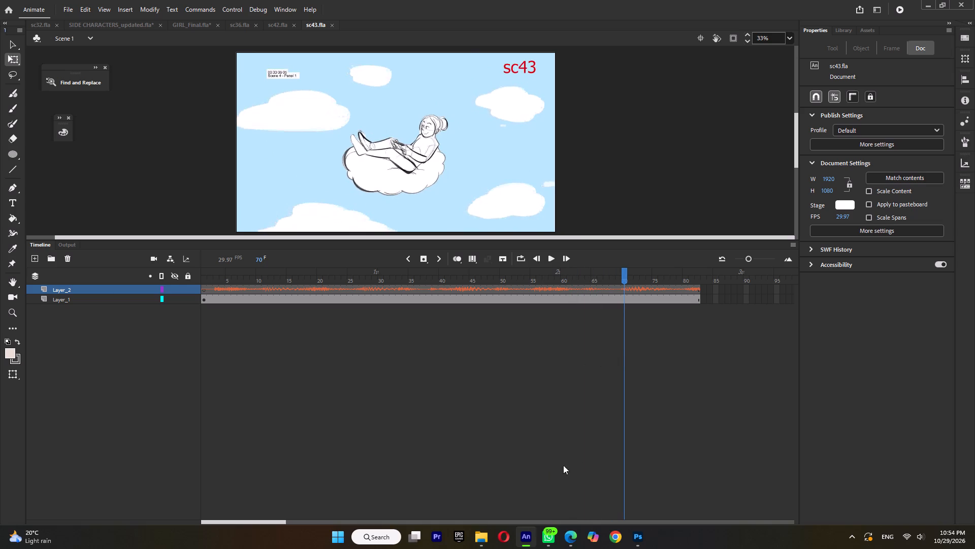
Open sc45.fla from the shots folder and scrub between its first frame and frame 21 to examine the storyboard poses.
click(481, 544)
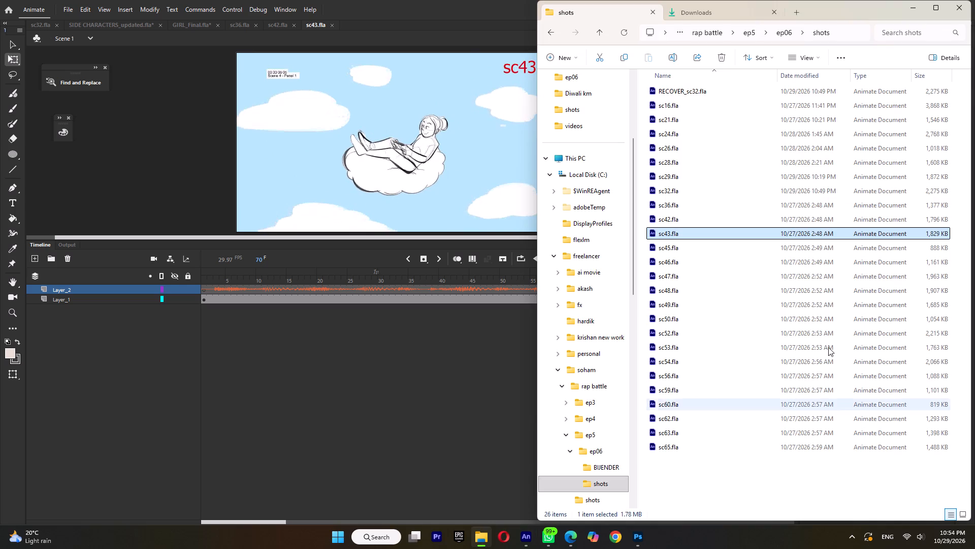
double_click(745, 244)
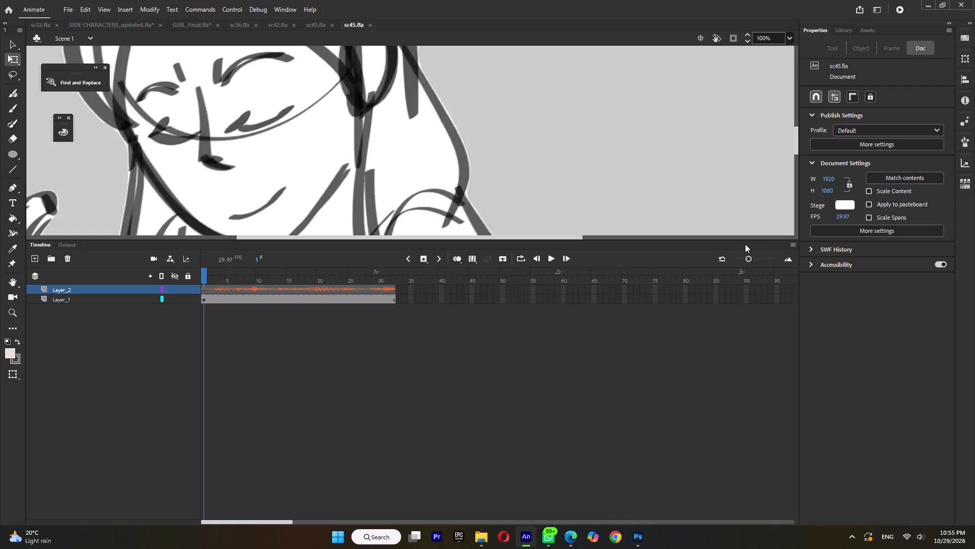
ctrl+scroll(445, 139, down, 9)
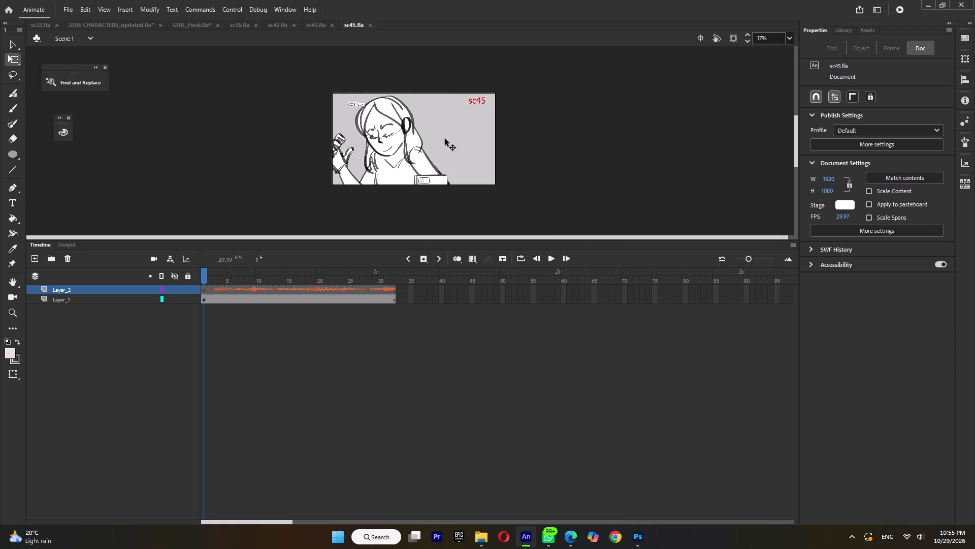
drag(214, 274, 323, 288)
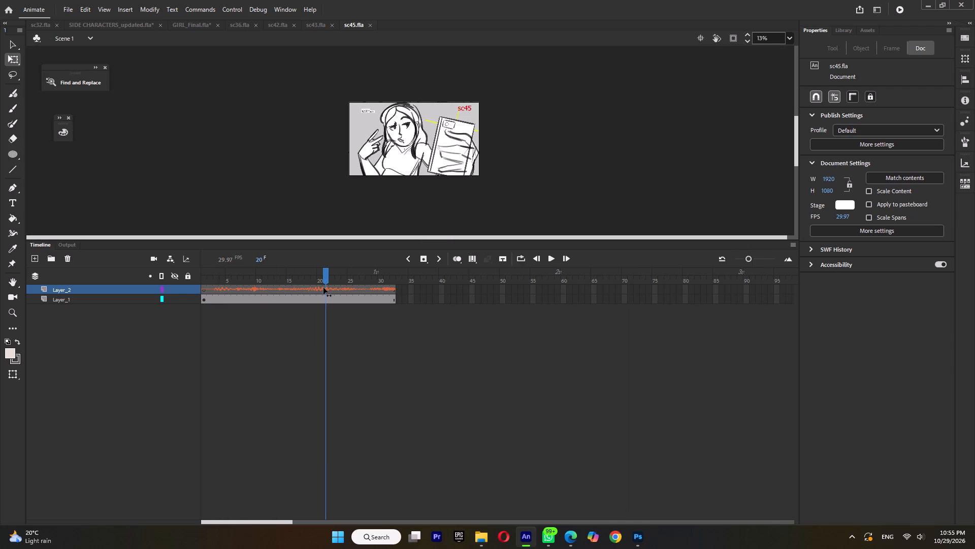
drag(323, 288, 126, 292)
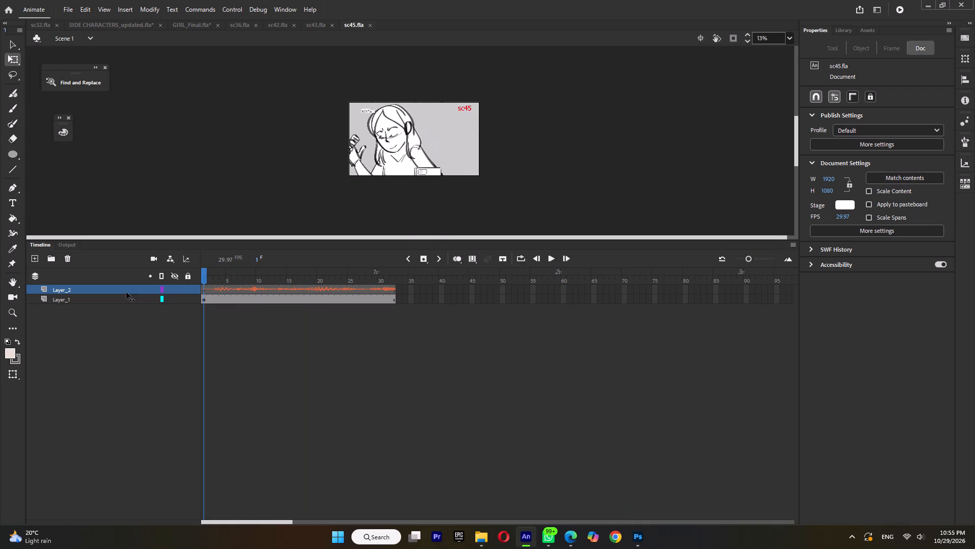
drag(126, 292, 323, 289)
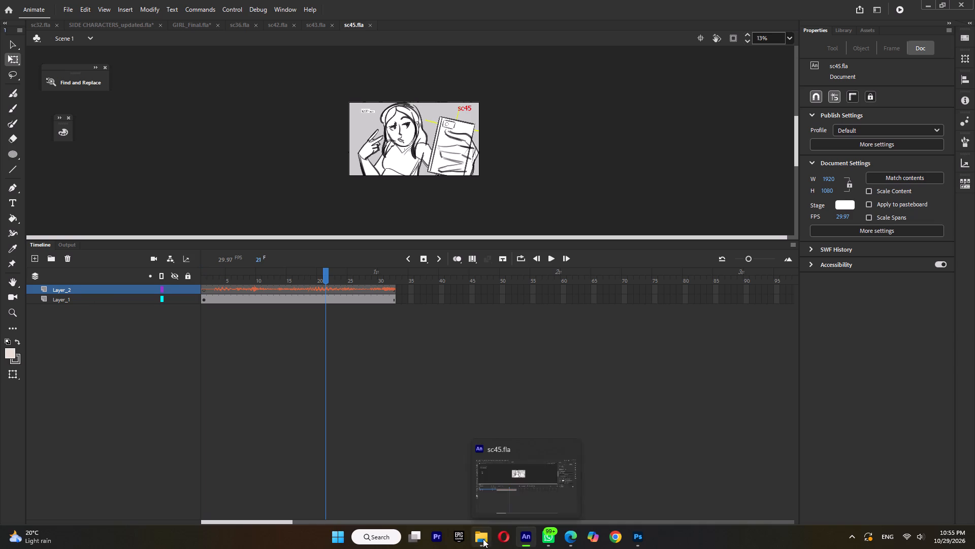
Open sc46.fla from the shots folder, scrub its storyboard to frame 29, and close the file.
click(478, 539)
double_click(693, 264)
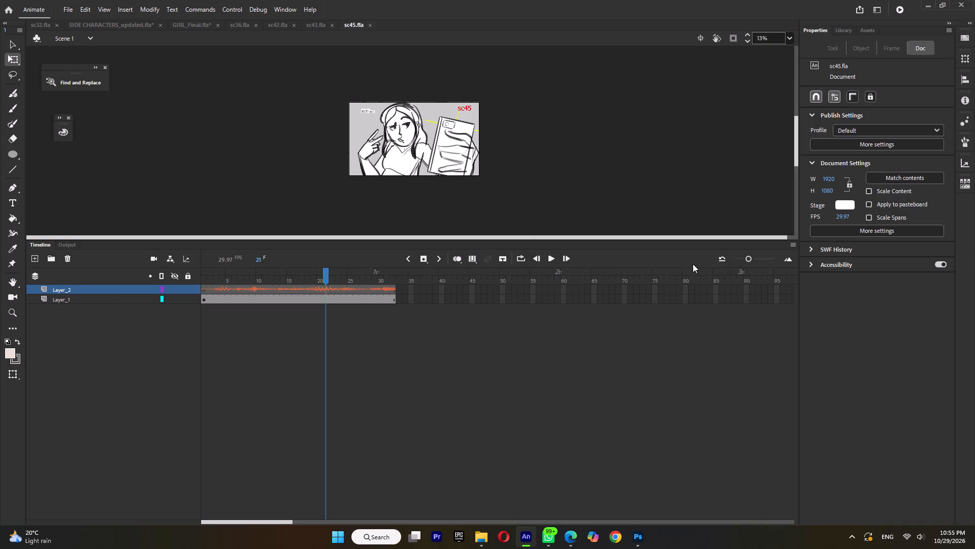
ctrl+scroll(338, 161, down, 6)
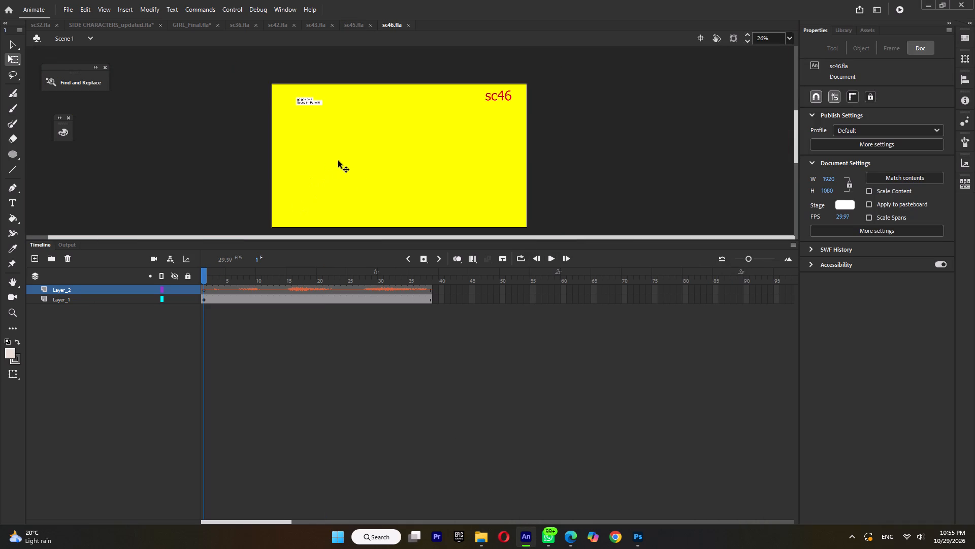
drag(213, 275, 376, 308)
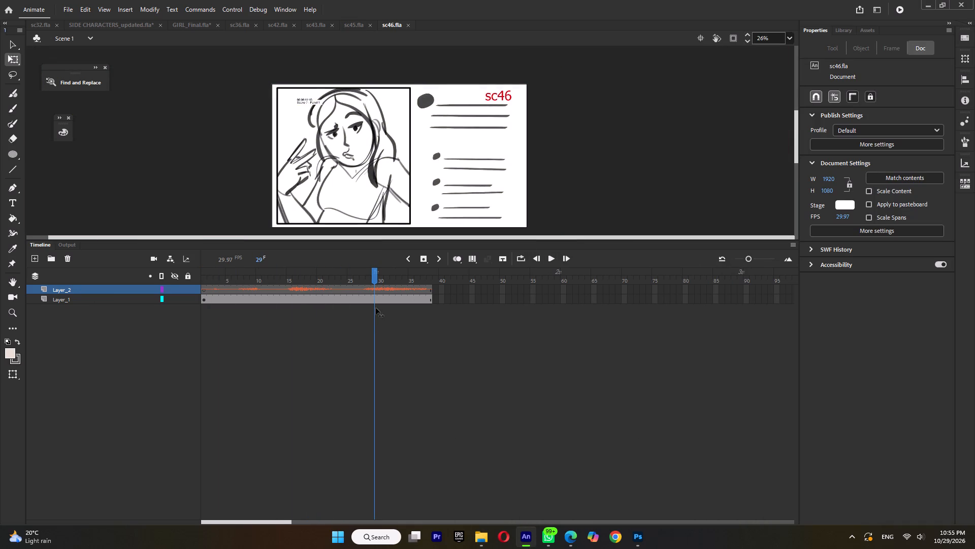
drag(376, 308, 376, 305)
click(408, 23)
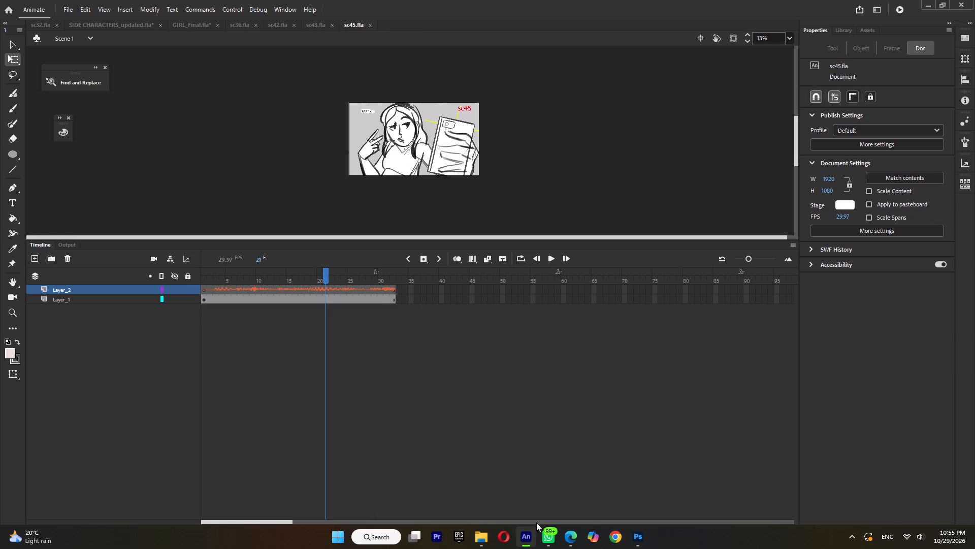
Open sc47.fla from the shots folder and scrub its timeline to frame 74 to review the storyboard.
click(475, 540)
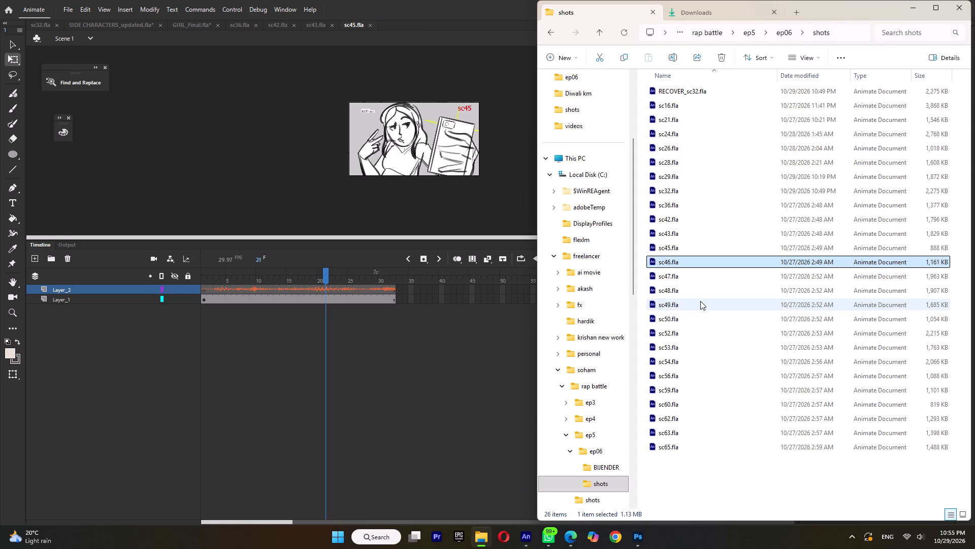
double_click(684, 274)
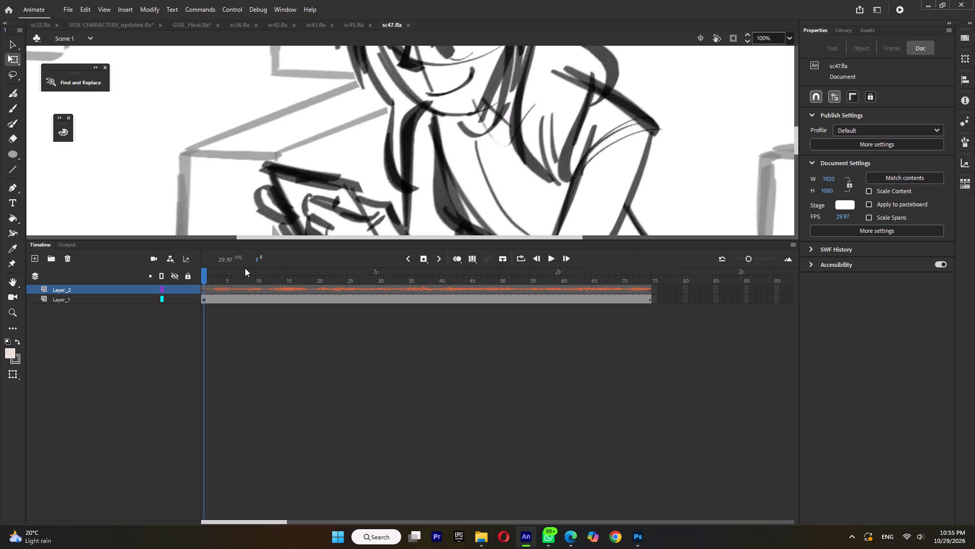
drag(223, 275, 498, 309)
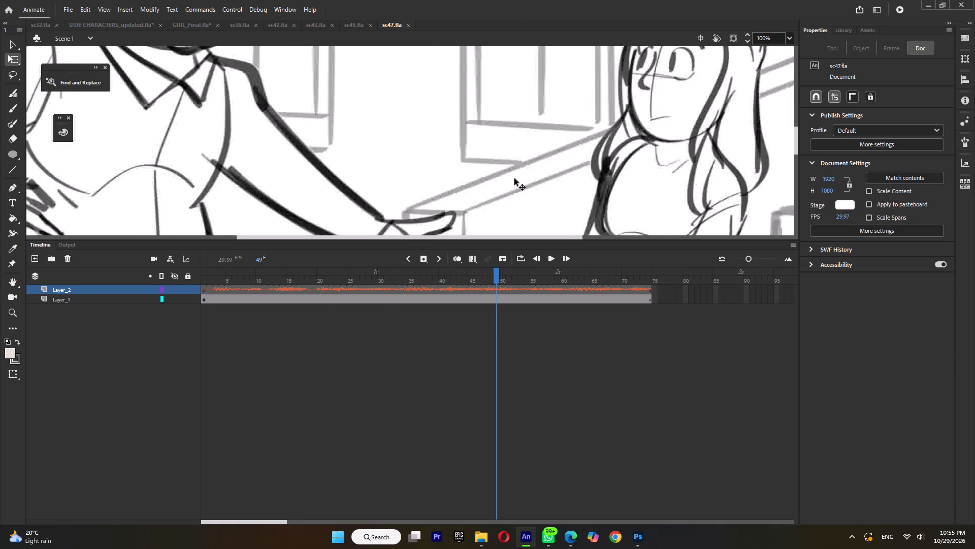
ctrl+scroll(514, 178, down, 7)
drag(231, 275, 191, 293)
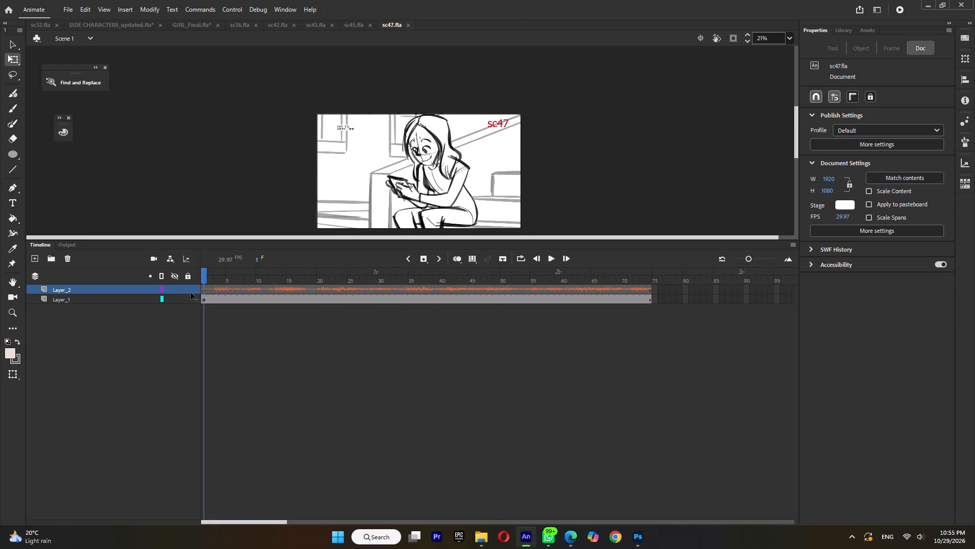
drag(191, 293, 259, 353)
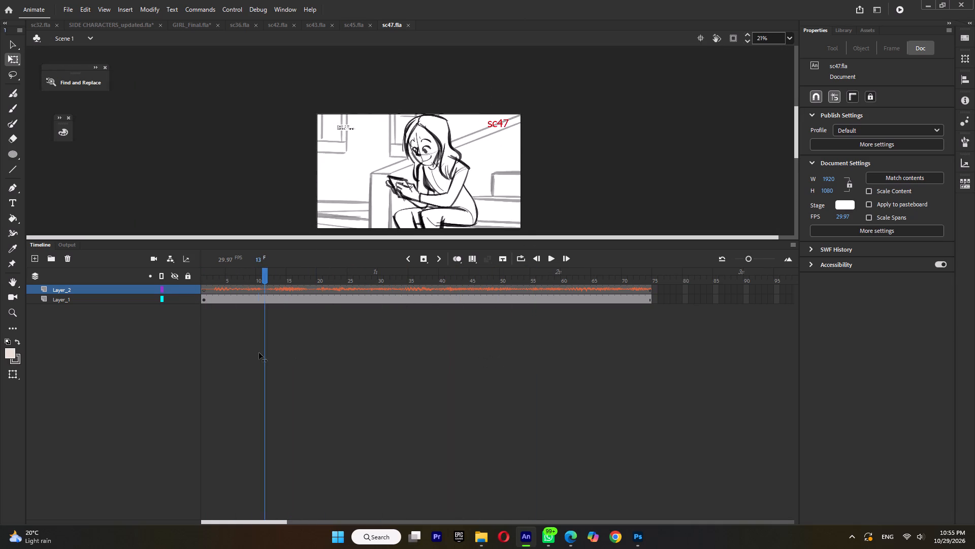
drag(259, 353, 532, 384)
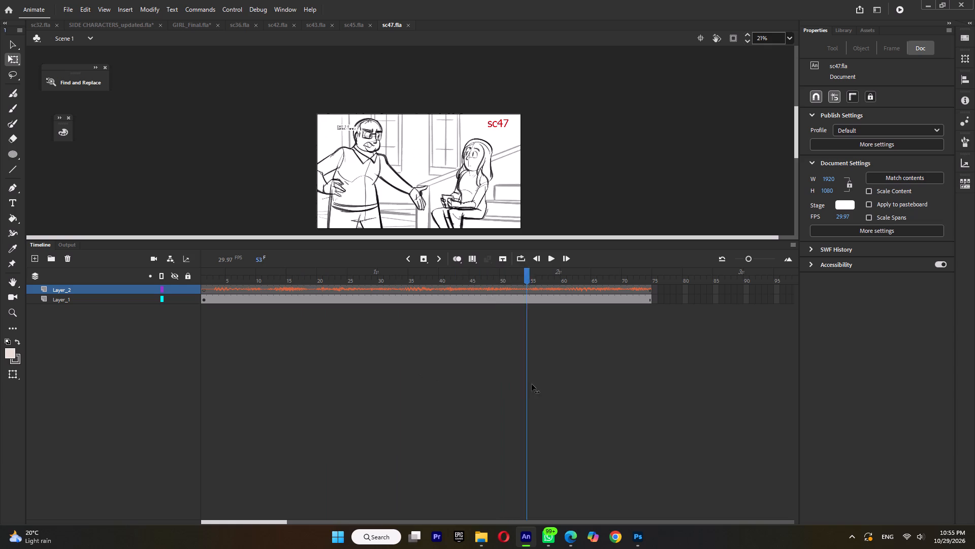
drag(532, 384, 687, 393)
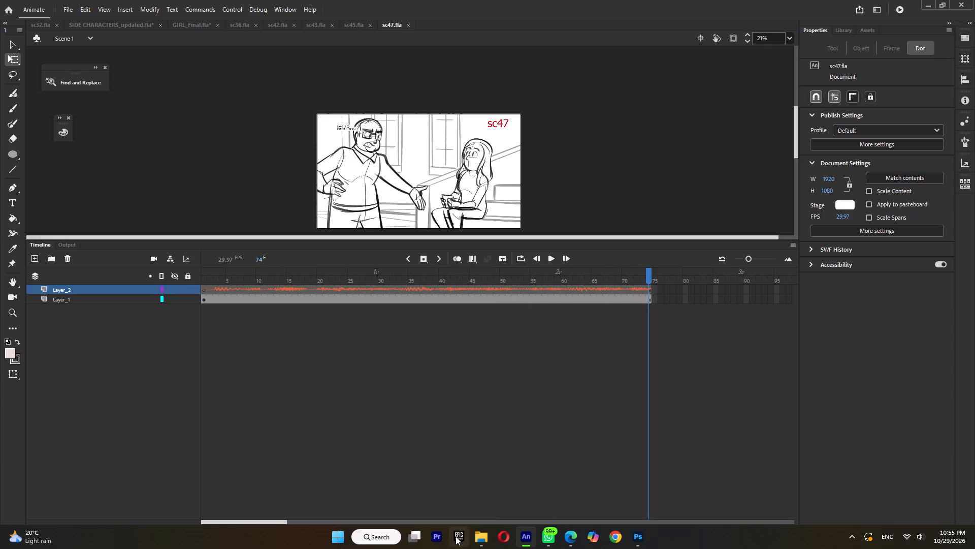
Open sc48.fla from the shots folder and scrub forward and back to the start to review the girl's storyboard poses.
click(481, 536)
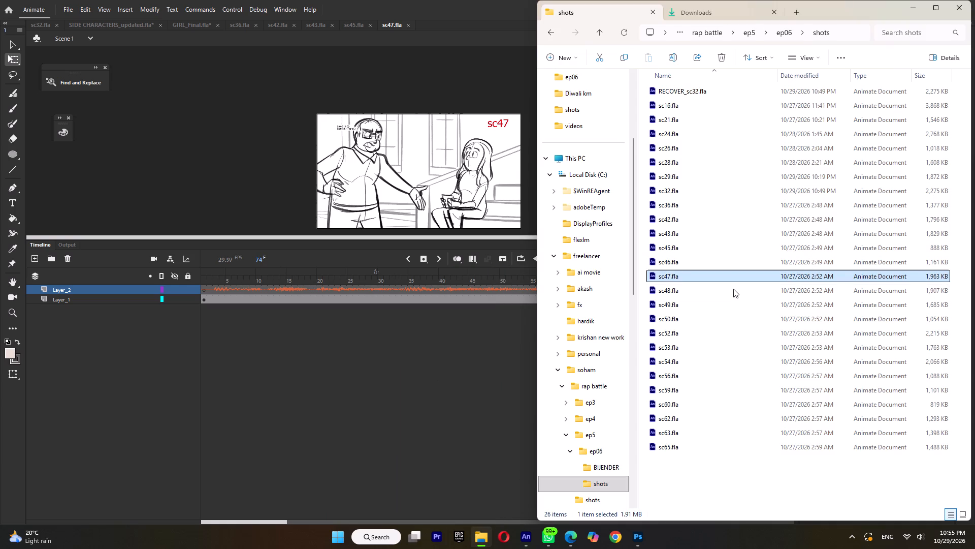
double_click(733, 289)
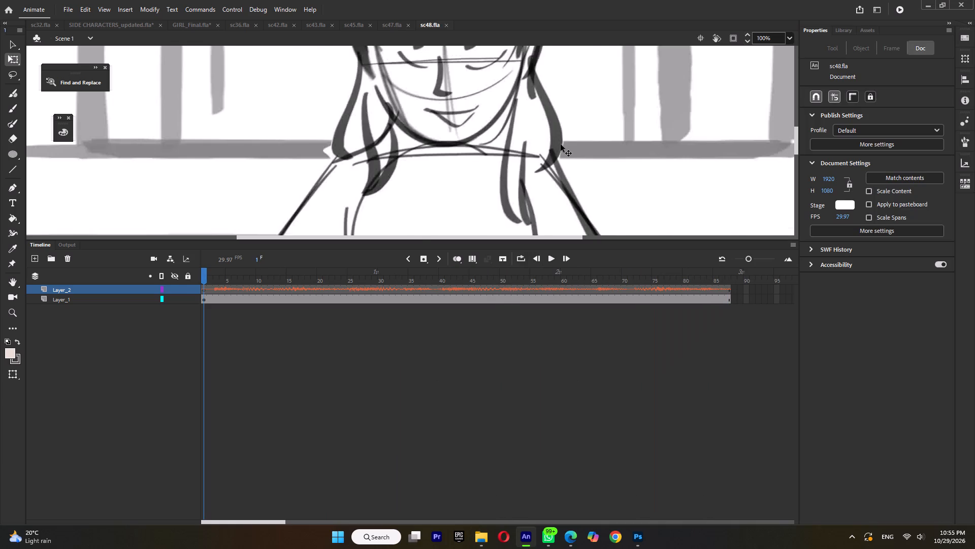
ctrl+scroll(561, 144, down, 8)
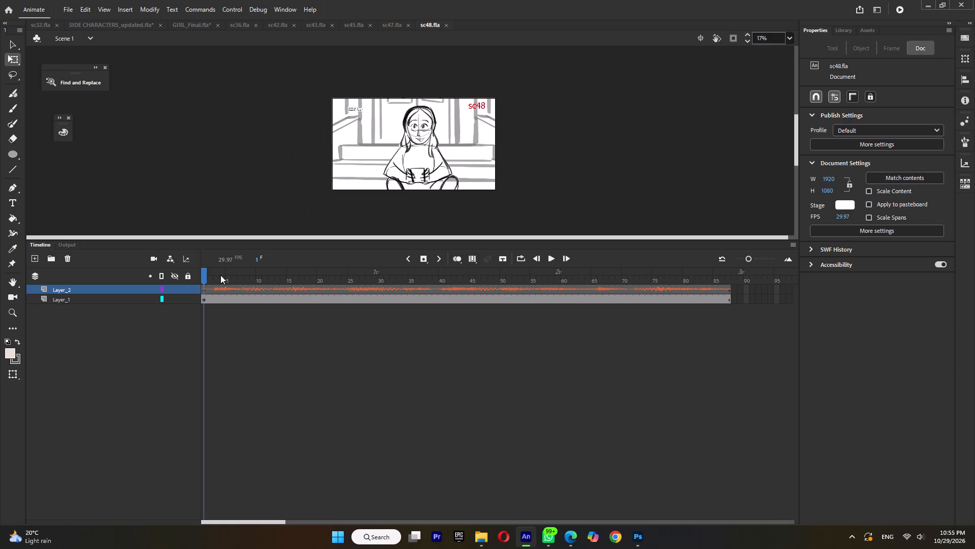
drag(213, 276, 467, 307)
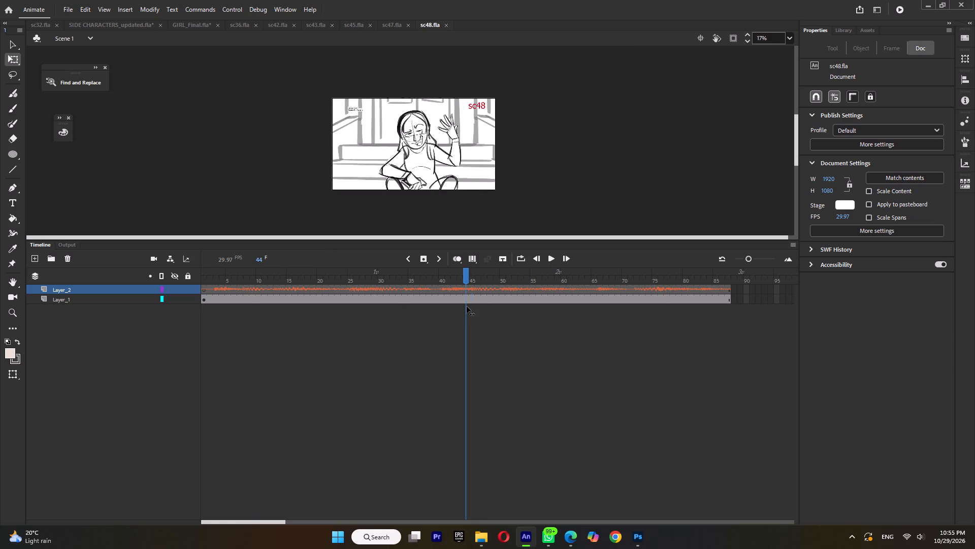
drag(467, 307, 514, 316)
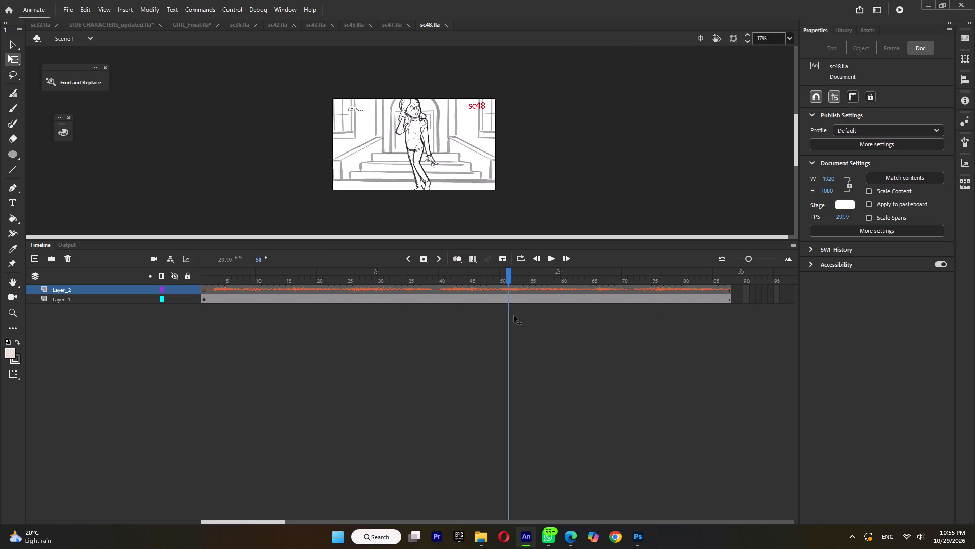
drag(514, 316, 561, 328)
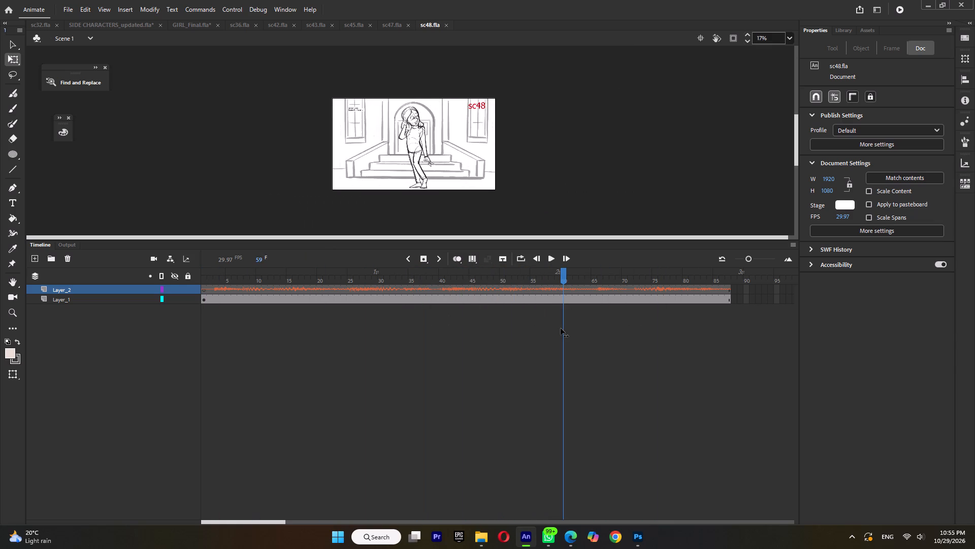
drag(561, 328, 312, 339)
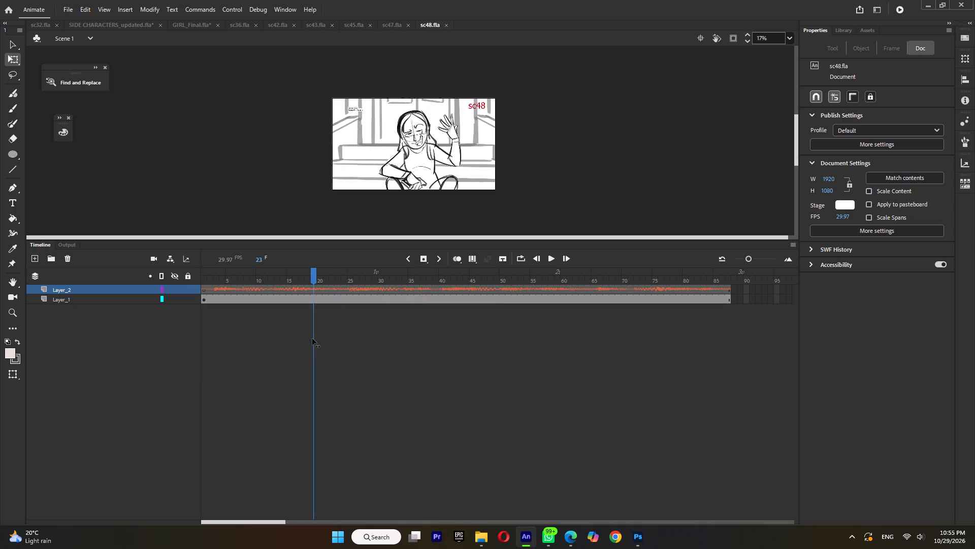
drag(312, 339, 205, 347)
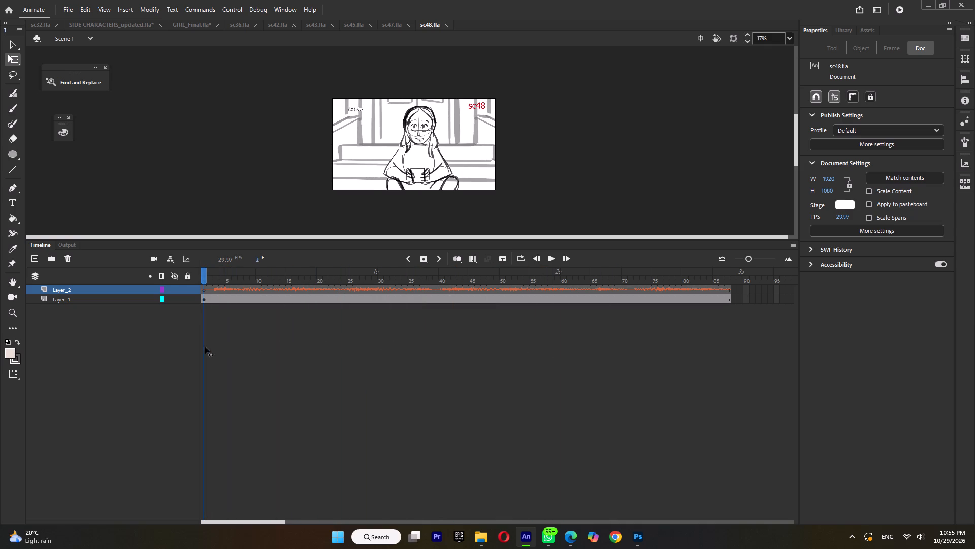
drag(205, 347, 205, 346)
Revisit the open sc47, sc45 and sc43 files and scrub their timelines to compare the storyboards.
click(394, 28)
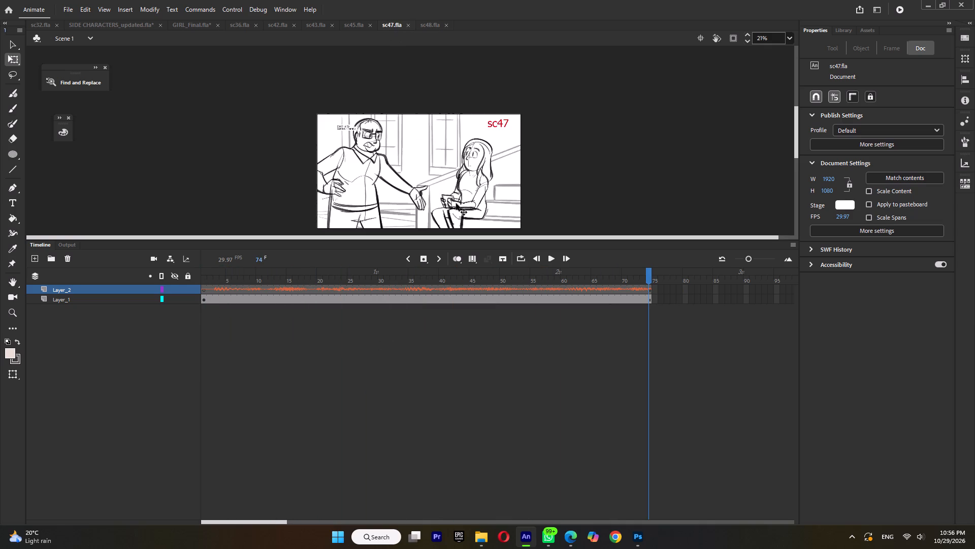
drag(227, 273, 471, 317)
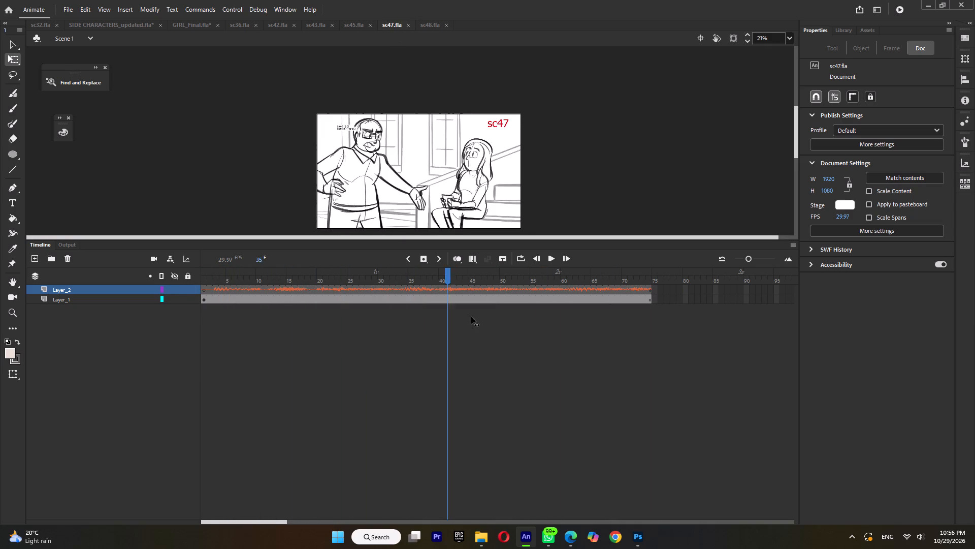
drag(471, 317, 106, 310)
click(356, 20)
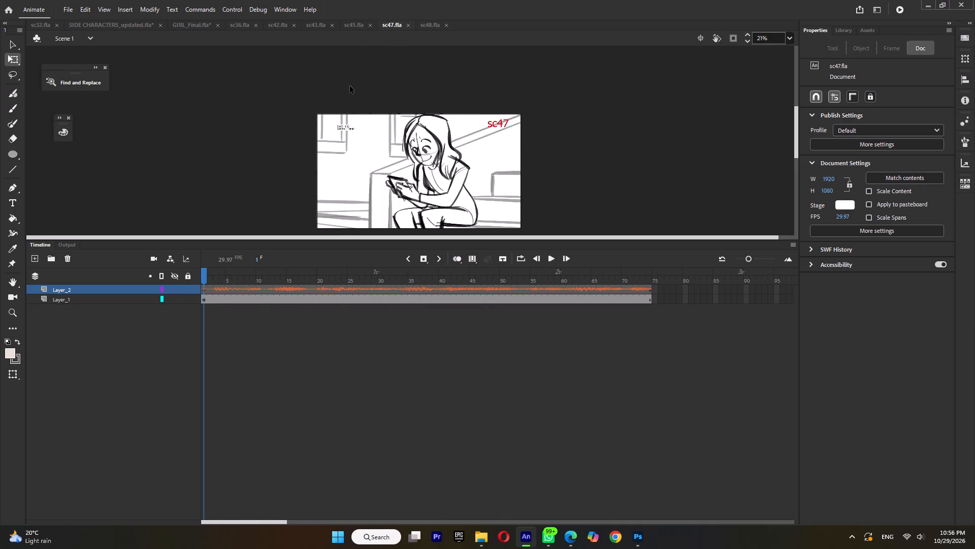
click(349, 22)
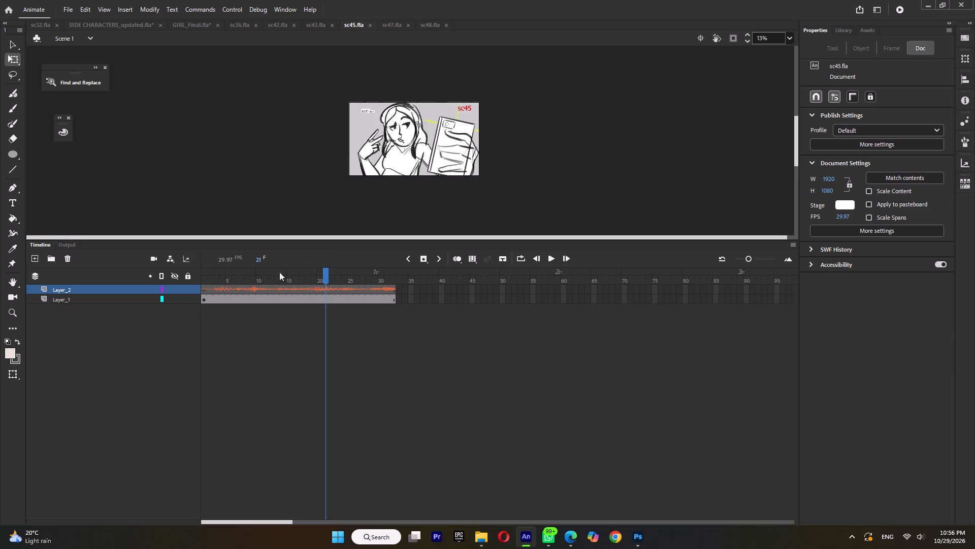
drag(265, 276, 179, 274)
click(317, 24)
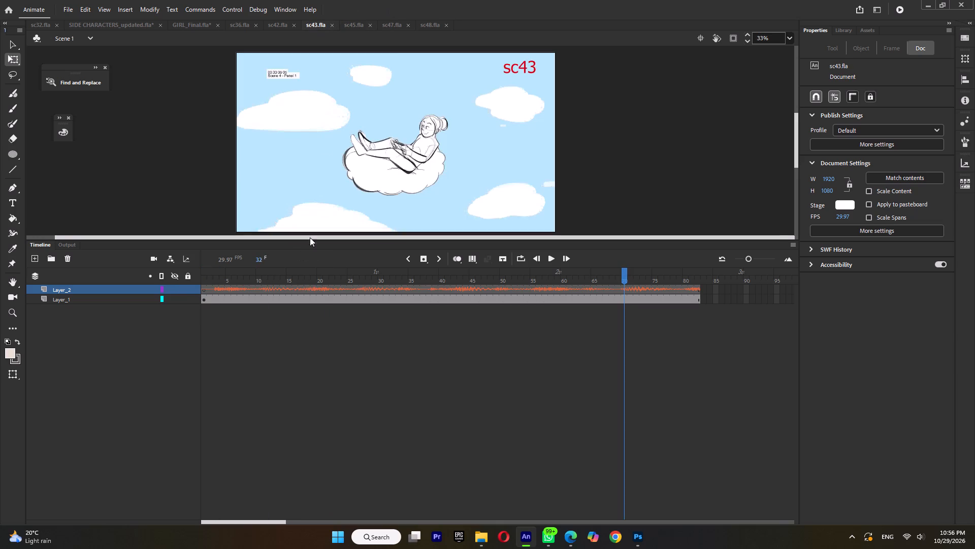
drag(266, 274, 706, 315)
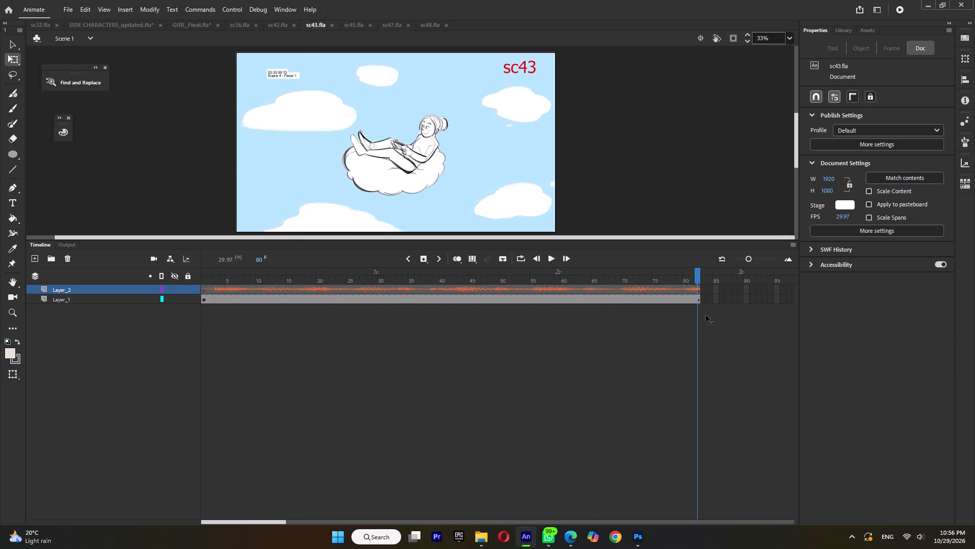
drag(706, 315, 771, 316)
Return to sc45.fla, move to frame 17, and capture a screen snip of the storyboard image.
click(346, 21)
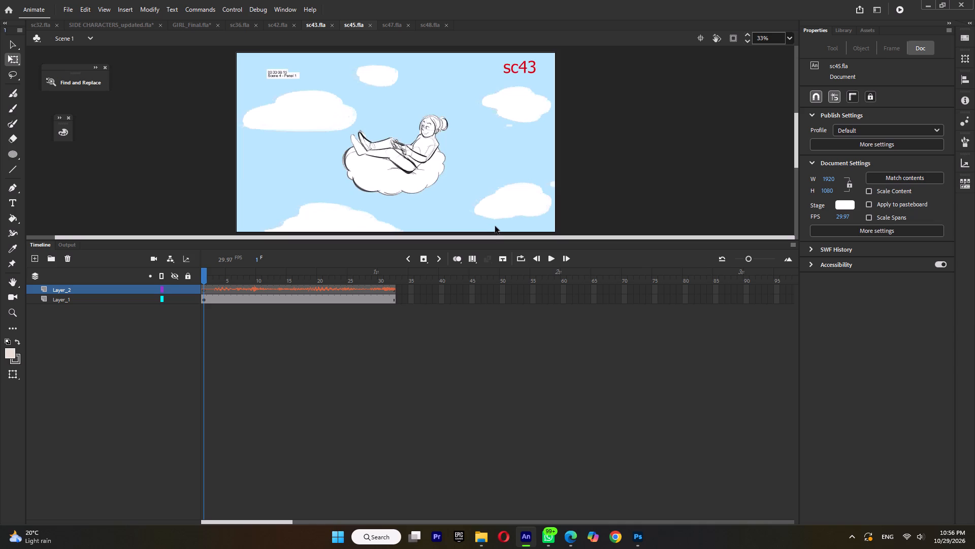
drag(280, 278, 328, 287)
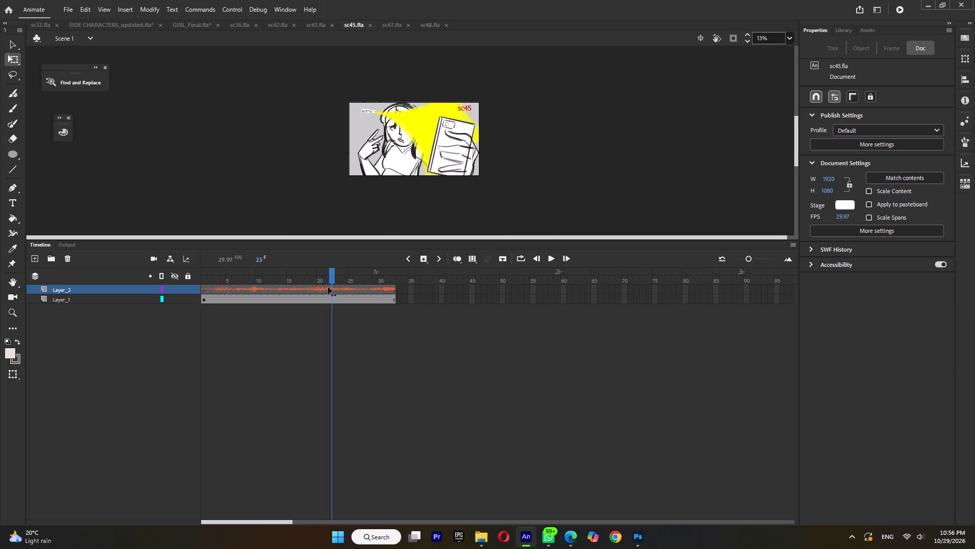
drag(328, 287, 299, 288)
key(shift+super+s)
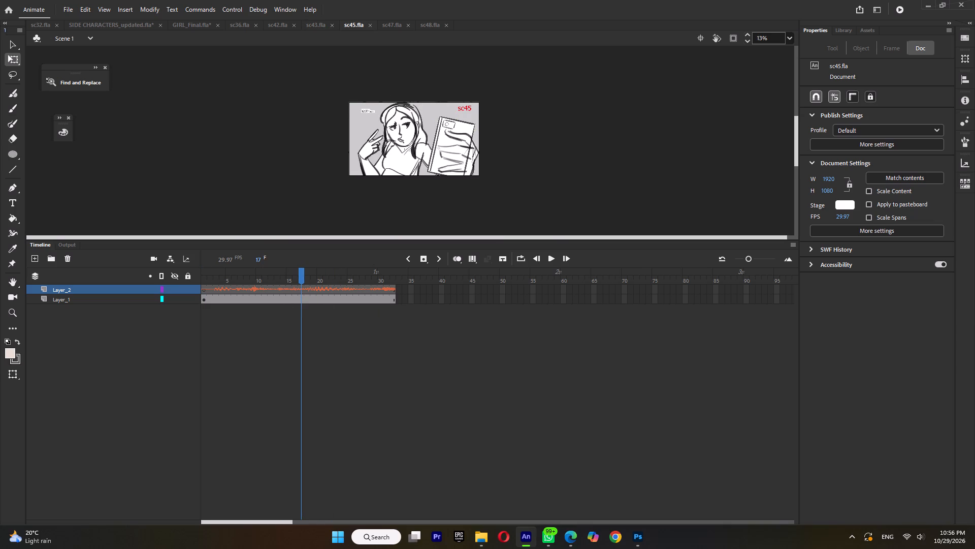
drag(339, 96, 481, 178)
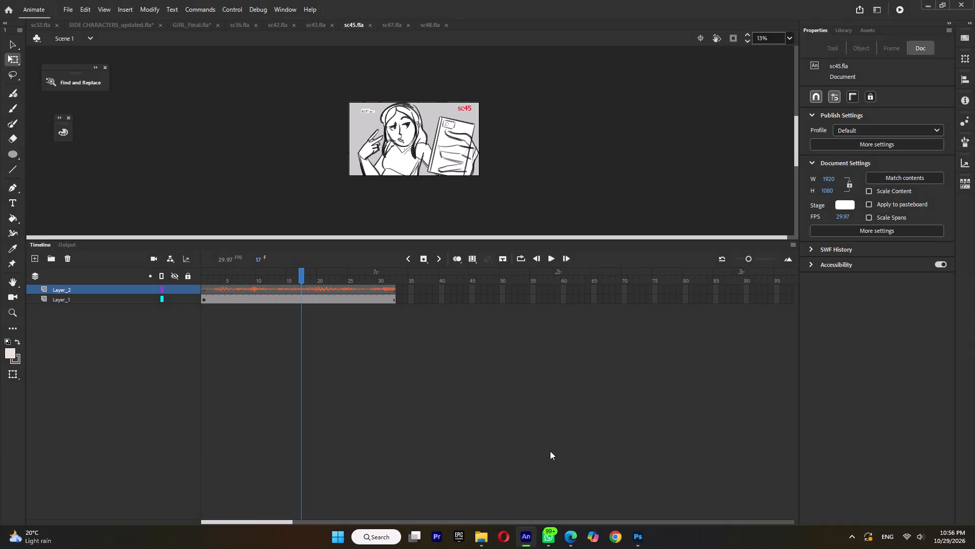
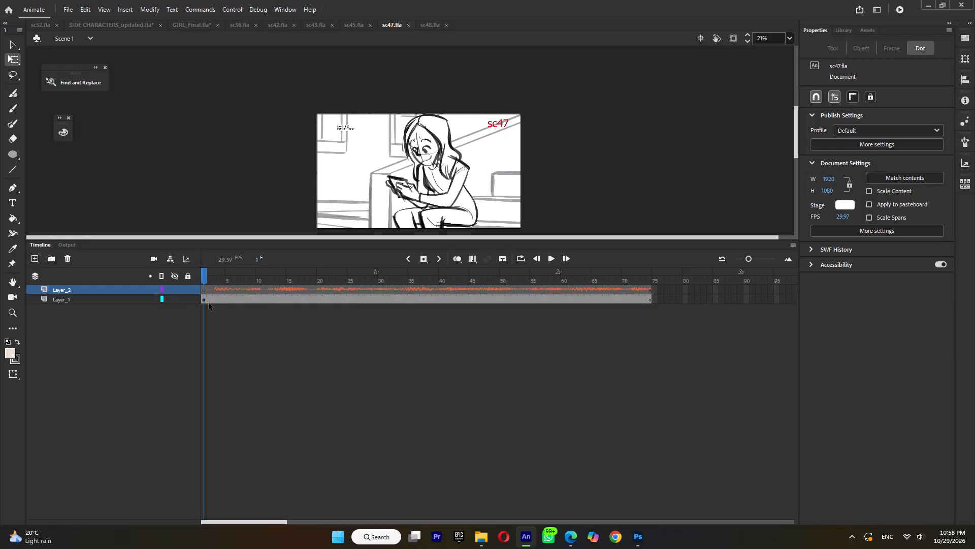
Scrub sc47.fla's timeline to frame 71, and switch to the open sc48.fla to compare their storyboards.
drag(222, 271, 632, 332)
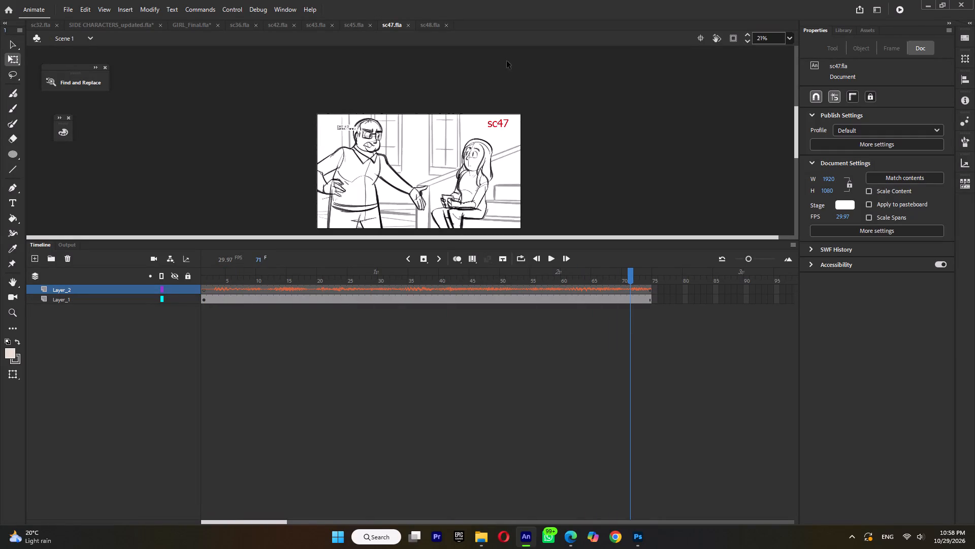
click(427, 26)
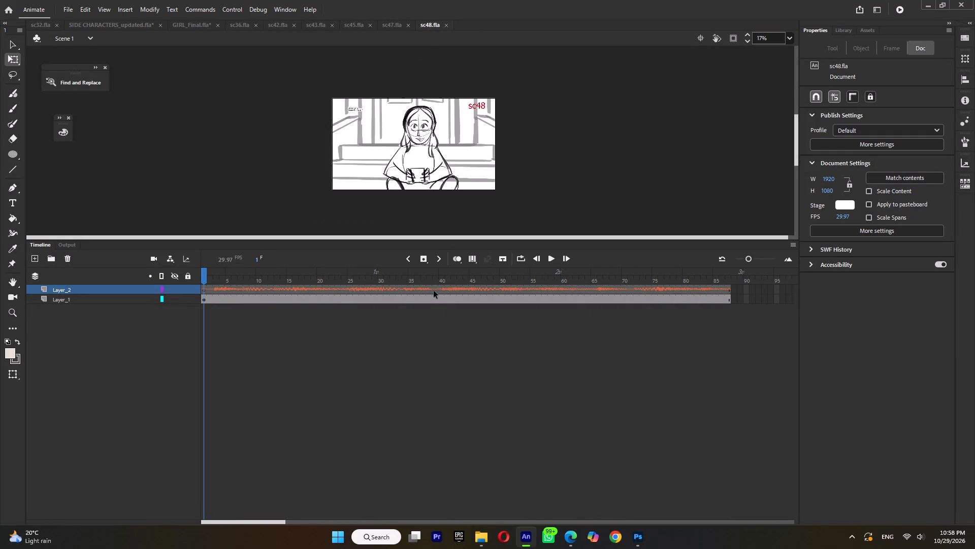
Open sc49.fla from the ep06 shots folder to review its storyboard.
click(479, 539)
double_click(664, 305)
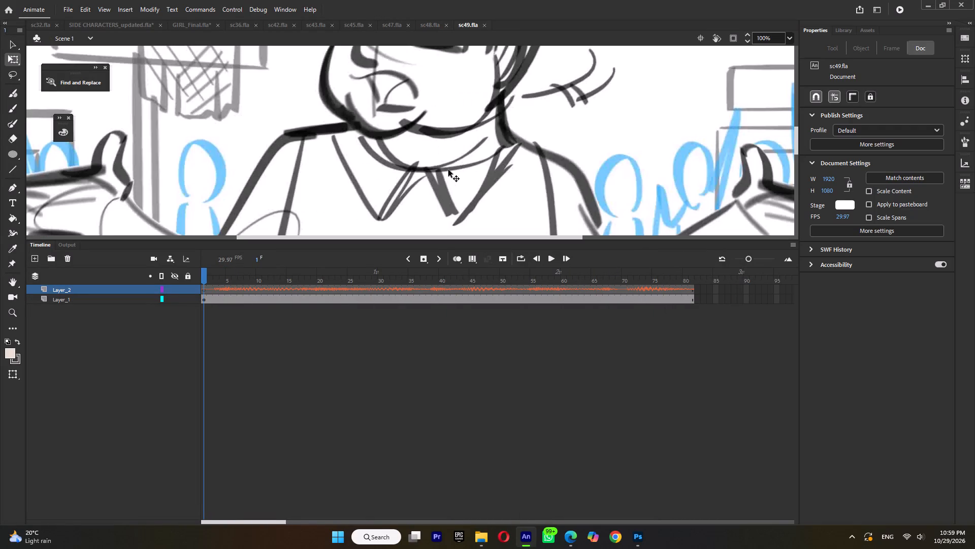
Play back the whole sc49.fla timeline with the full storyboard frame in view to review the man's poses.
shift+scroll(448, 170, down, 6)
ctrl+scroll(448, 170, down, 7)
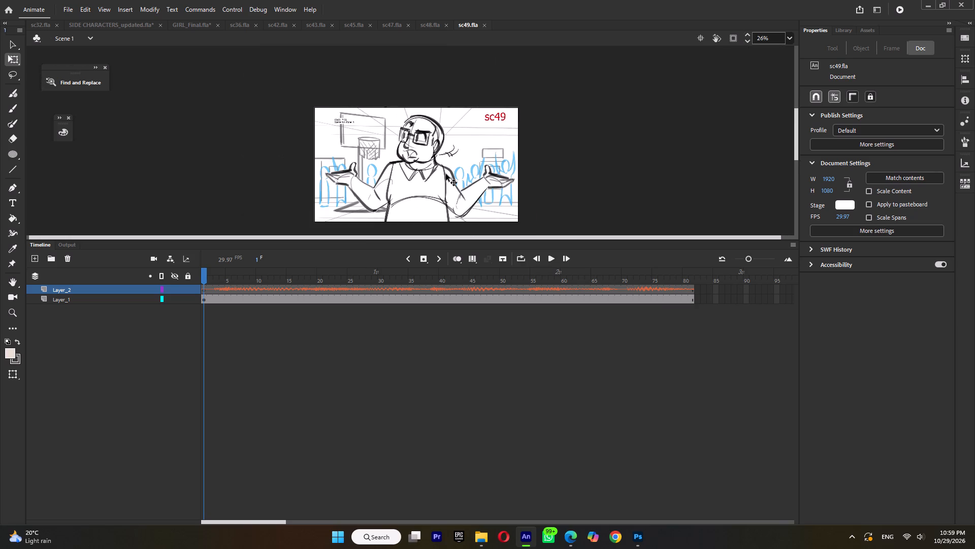
key(Return)
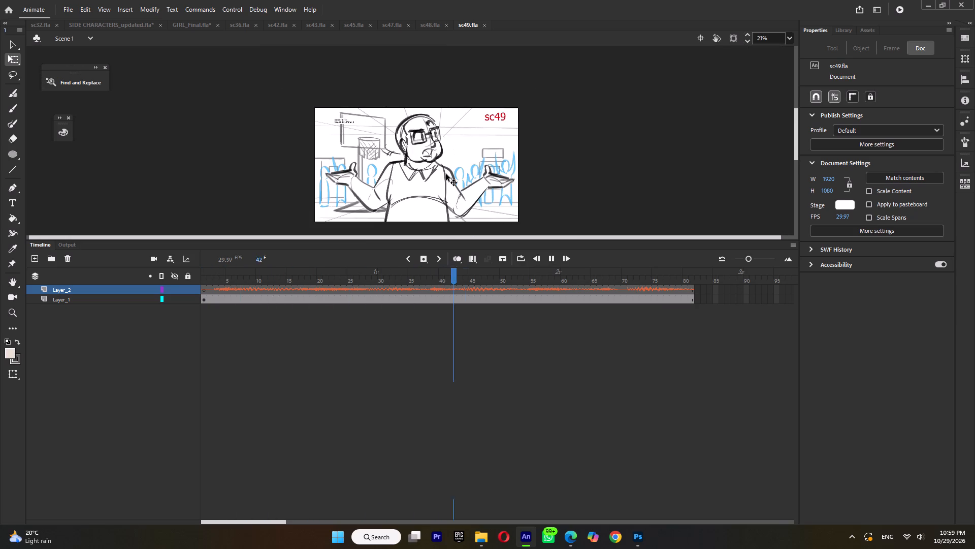
key(Return)
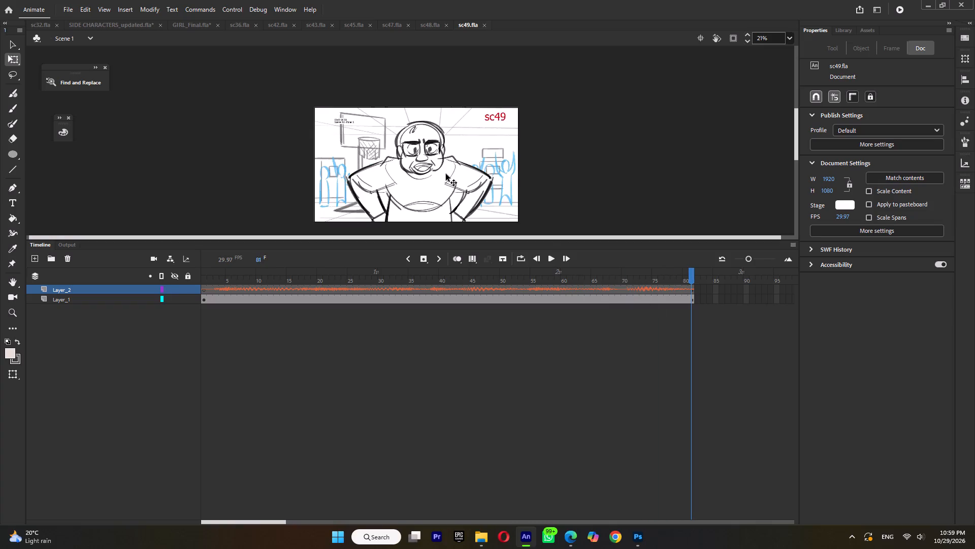
Open sc50.fla from the ep06 shots folder, play through its storyboard animation, and close the file.
click(489, 544)
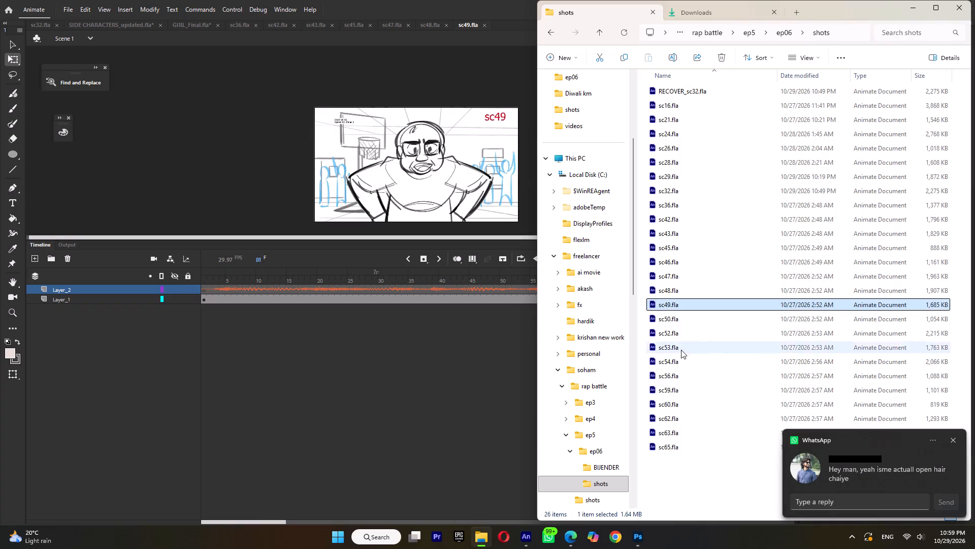
double_click(675, 321)
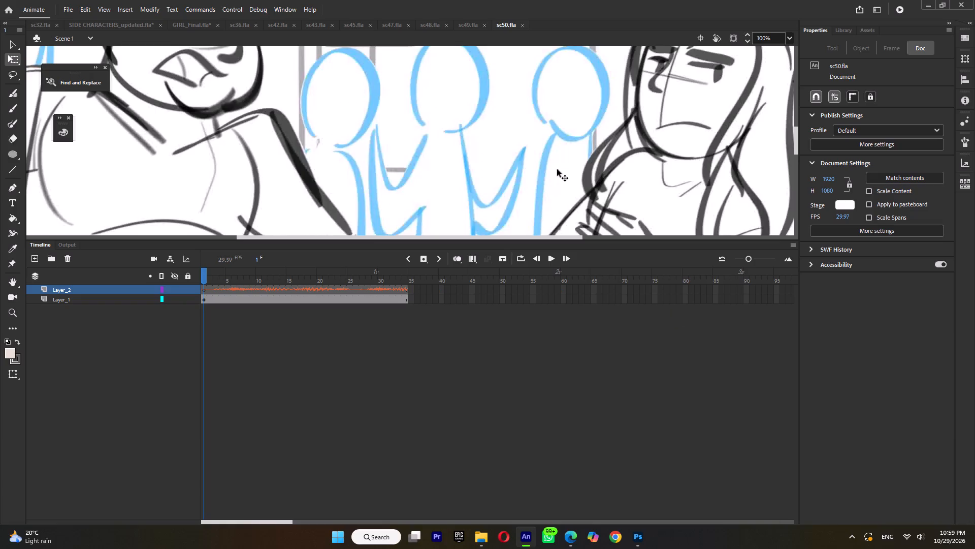
ctrl+scroll(533, 141, down, 6)
key(Return)
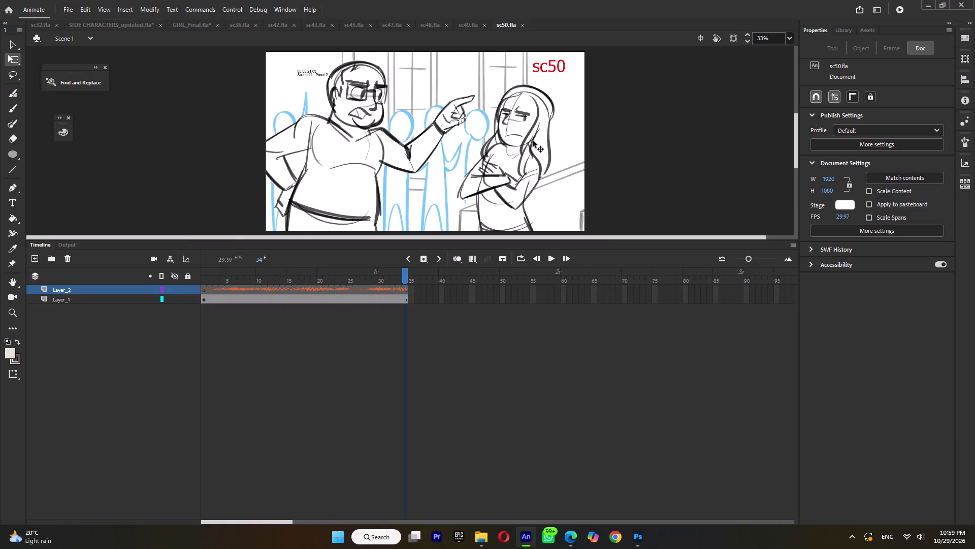
key(Return)
click(523, 23)
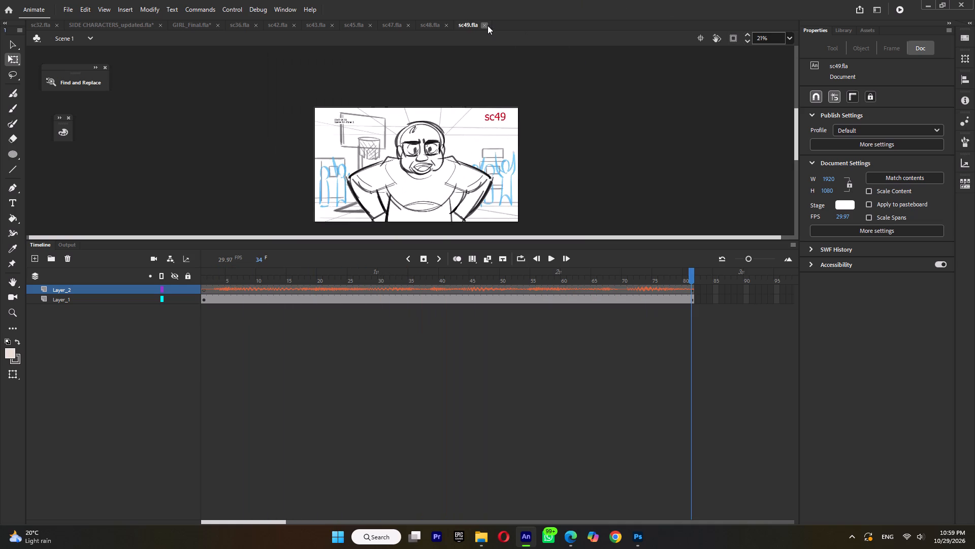
Open sc52.fla from the shots folder and play back its timeline to review the storyboard with its audio.
click(486, 541)
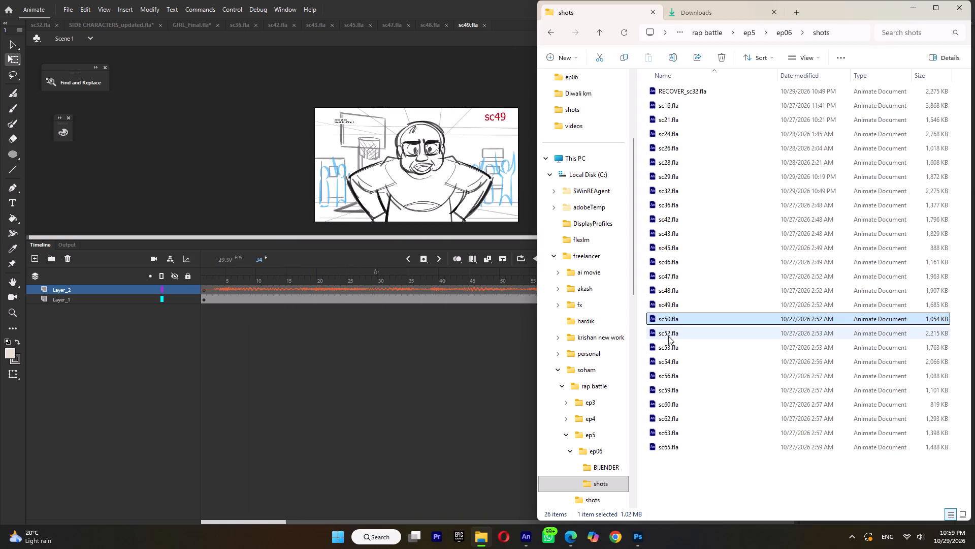
double_click(669, 334)
ctrl+scroll(498, 169, down, 5)
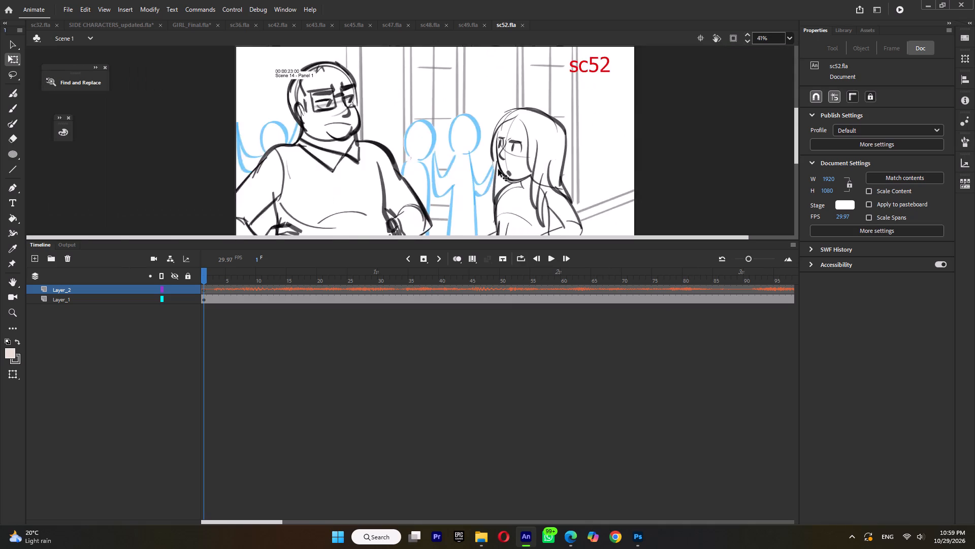
ctrl+scroll(498, 169, down, 3)
key(Return)
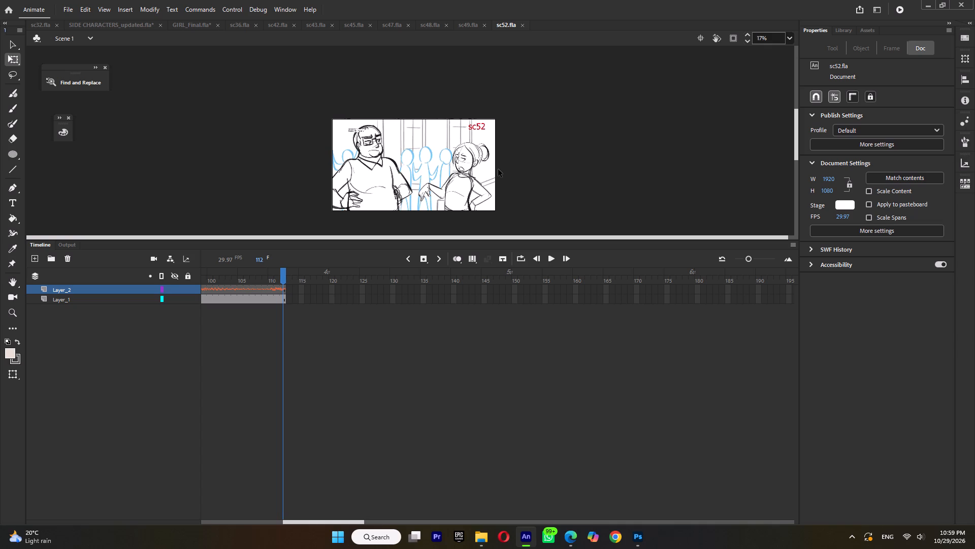
key(Return)
key(Return)
key(Return)
key(Return)
key(Return)
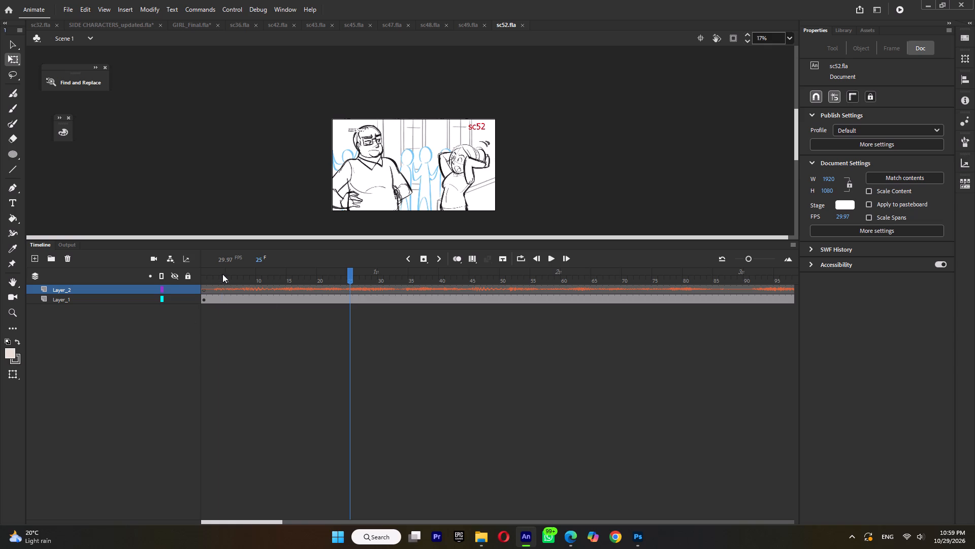
Scrub sc52.fla's timeline back and forth between frames 4 and 57 to examine the girl's storyboard poses and their timing.
drag(222, 274, 276, 287)
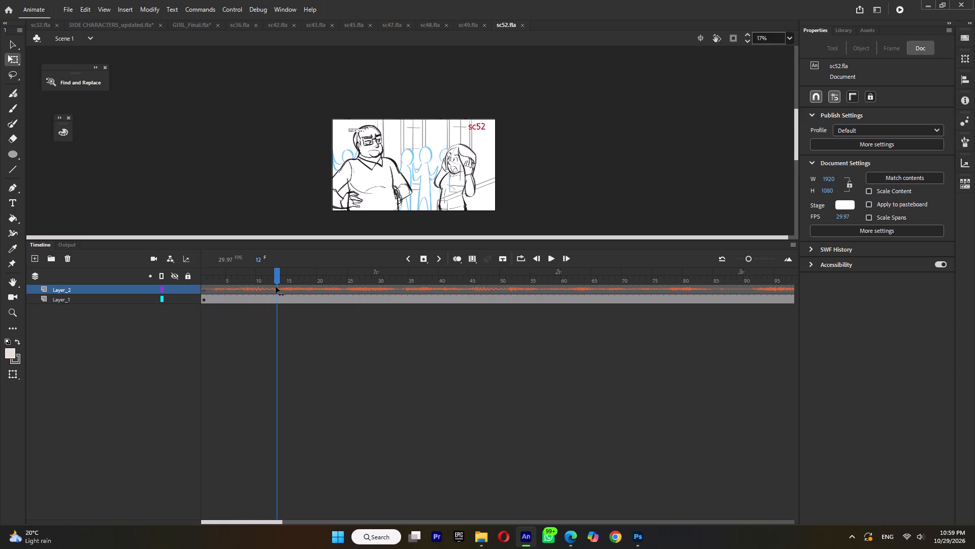
drag(276, 287, 223, 307)
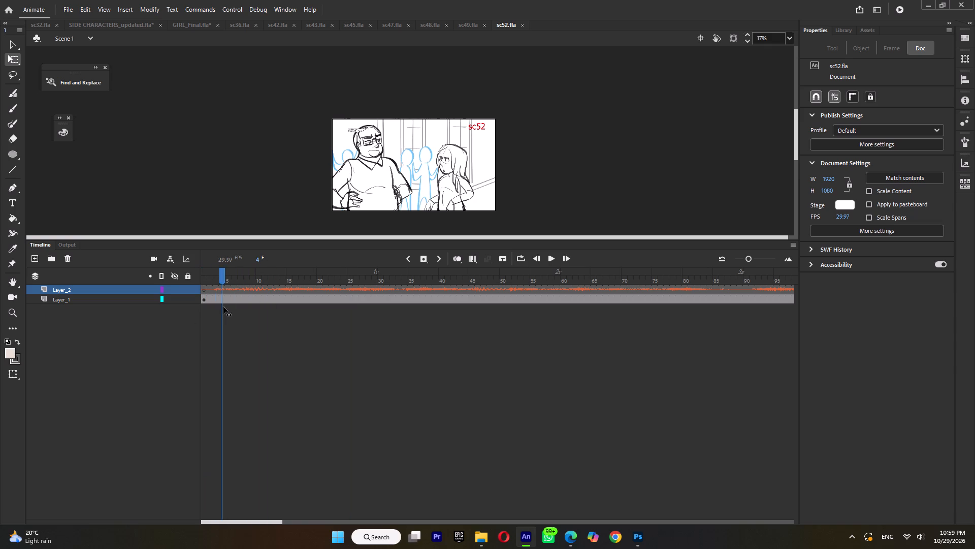
drag(223, 307, 340, 310)
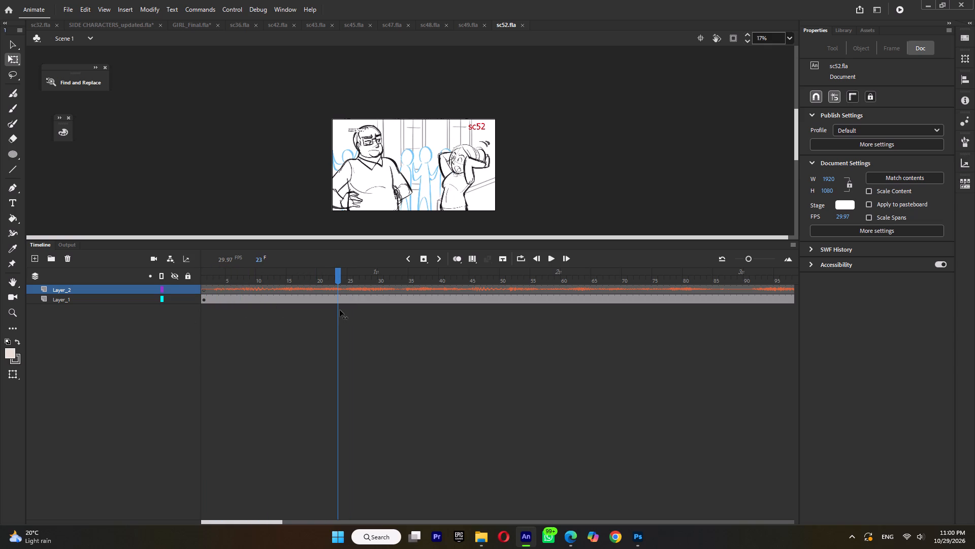
drag(340, 310, 319, 318)
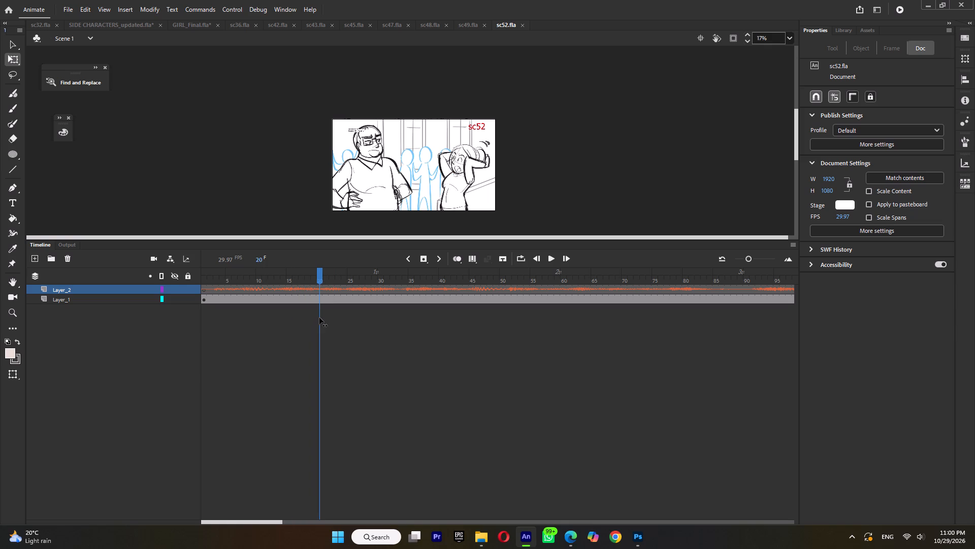
drag(319, 318, 401, 329)
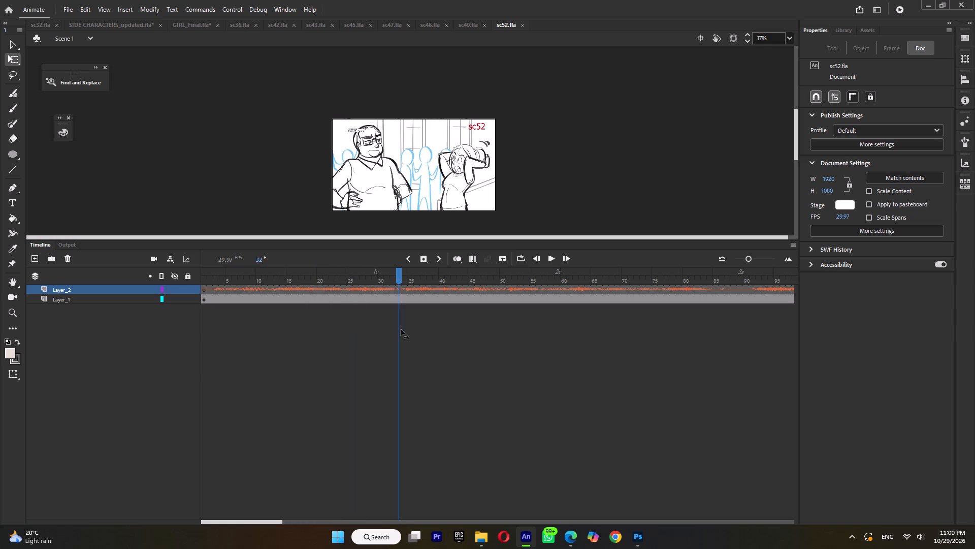
drag(401, 329, 496, 340)
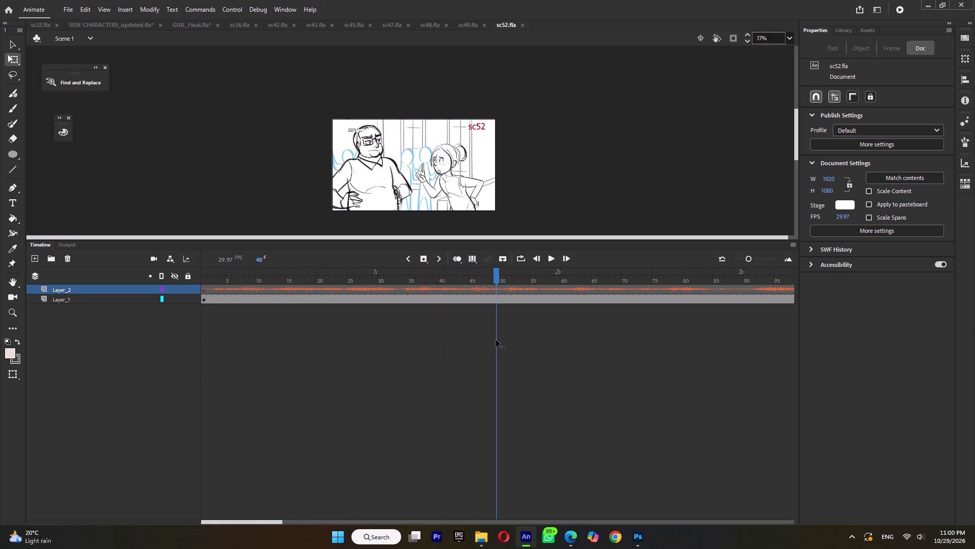
drag(496, 340, 495, 372)
drag(495, 372, 441, 384)
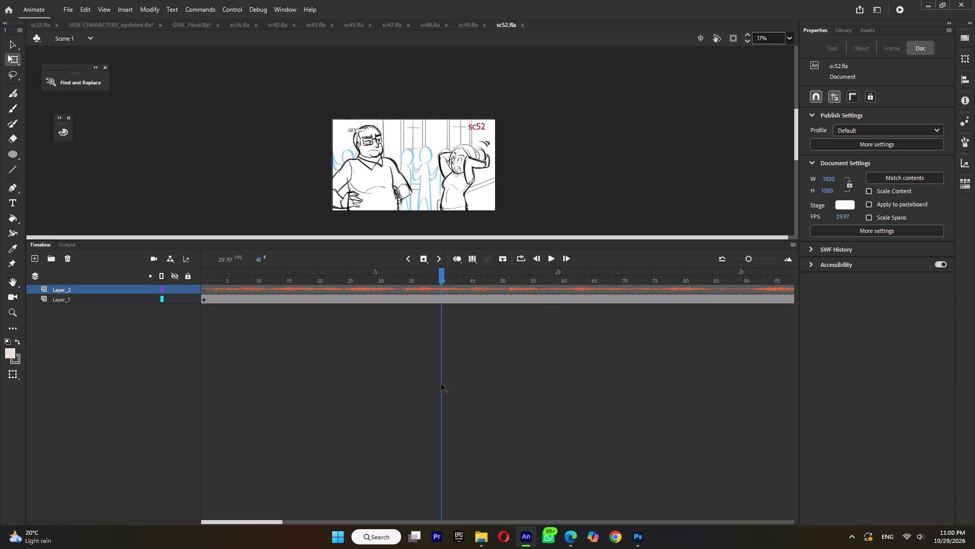
drag(441, 384, 389, 388)
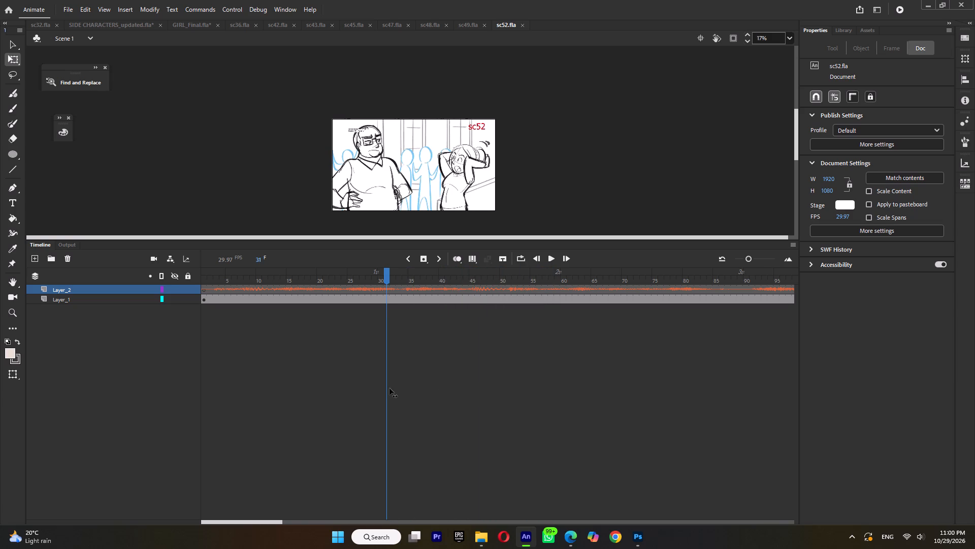
drag(389, 388, 425, 393)
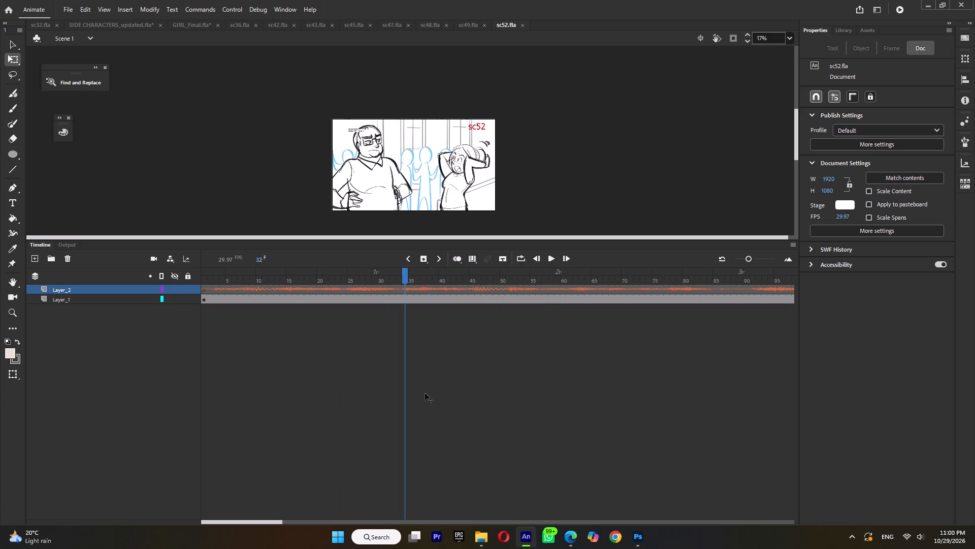
drag(425, 393, 294, 402)
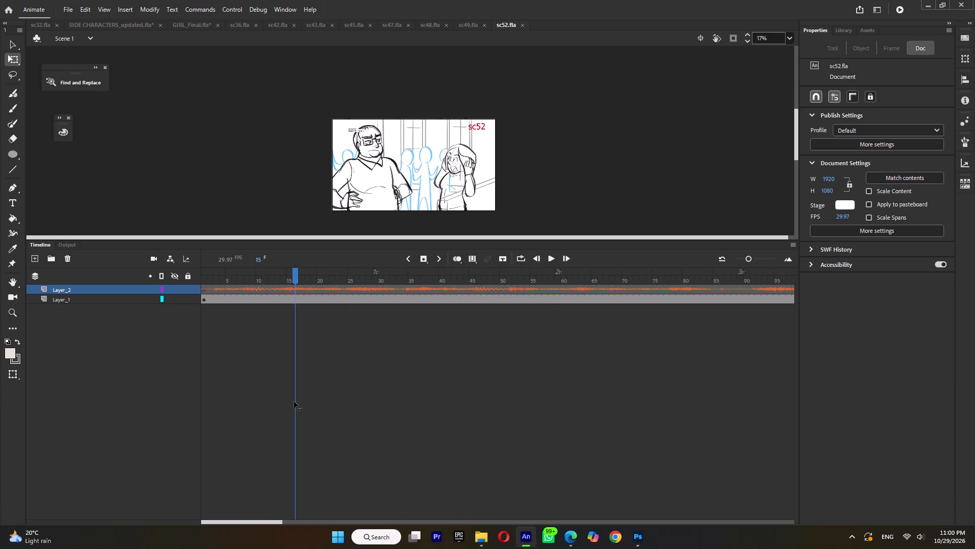
drag(294, 402, 431, 392)
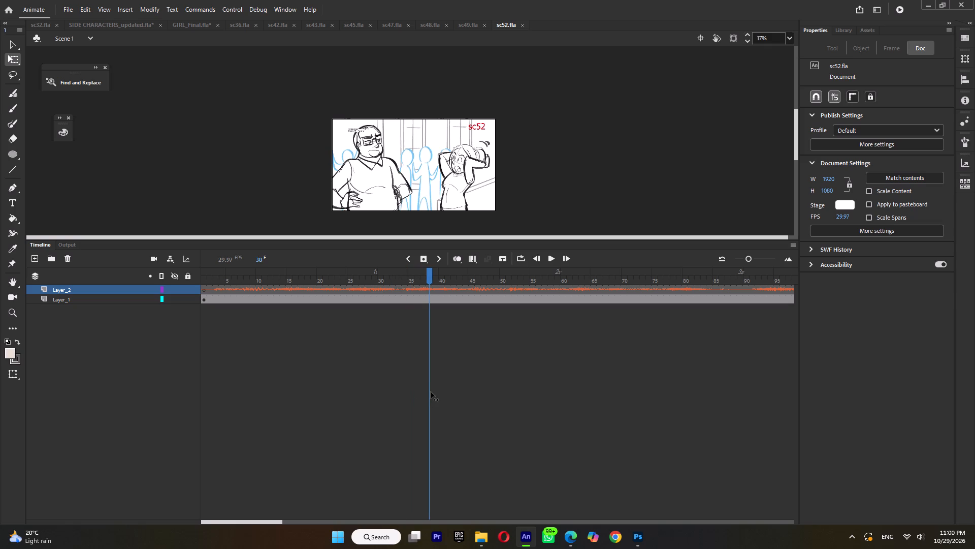
drag(431, 392, 547, 419)
Open sc53.fla from the shots folder and scrub its timeline between frames 1 and 73 to review the bakery storyboard.
click(477, 530)
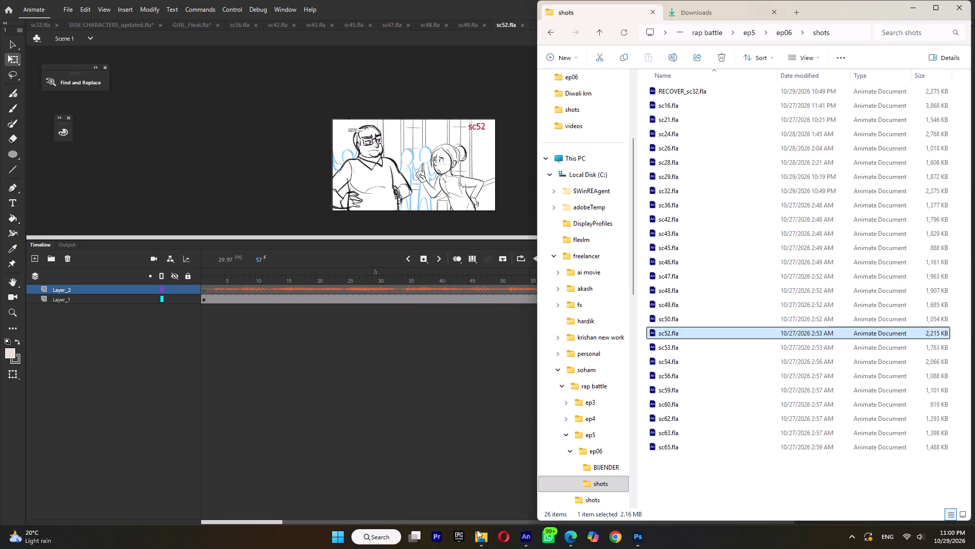
double_click(669, 345)
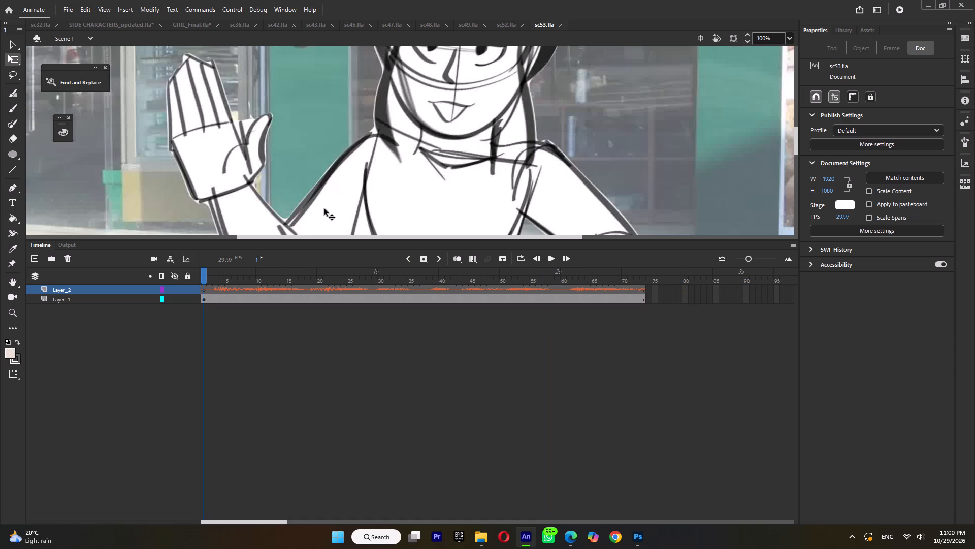
ctrl+scroll(368, 170, down, 5)
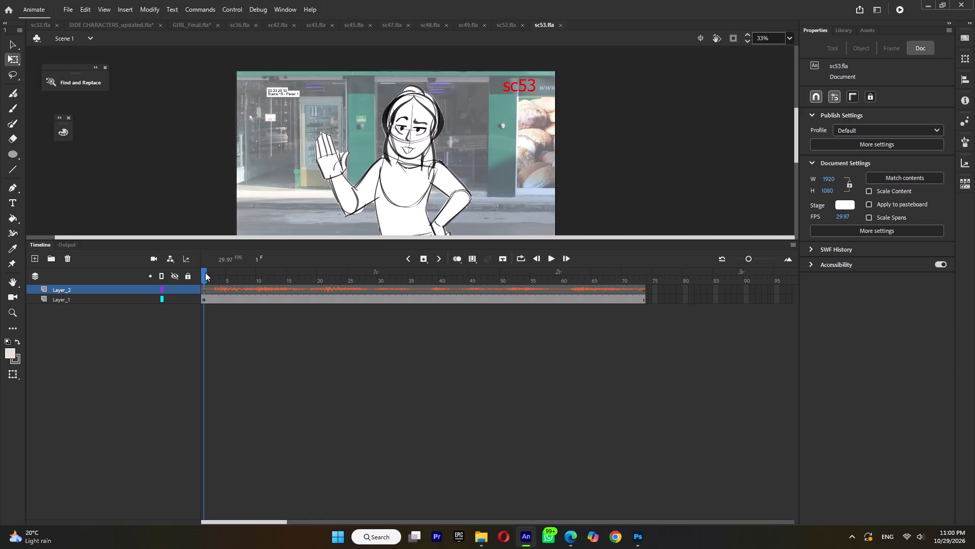
drag(214, 279, 473, 329)
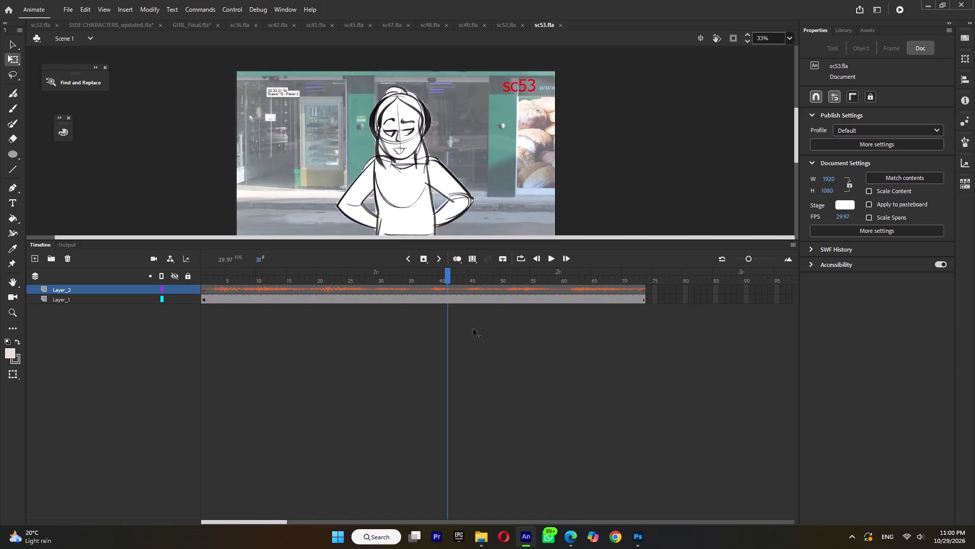
drag(473, 329, 340, 349)
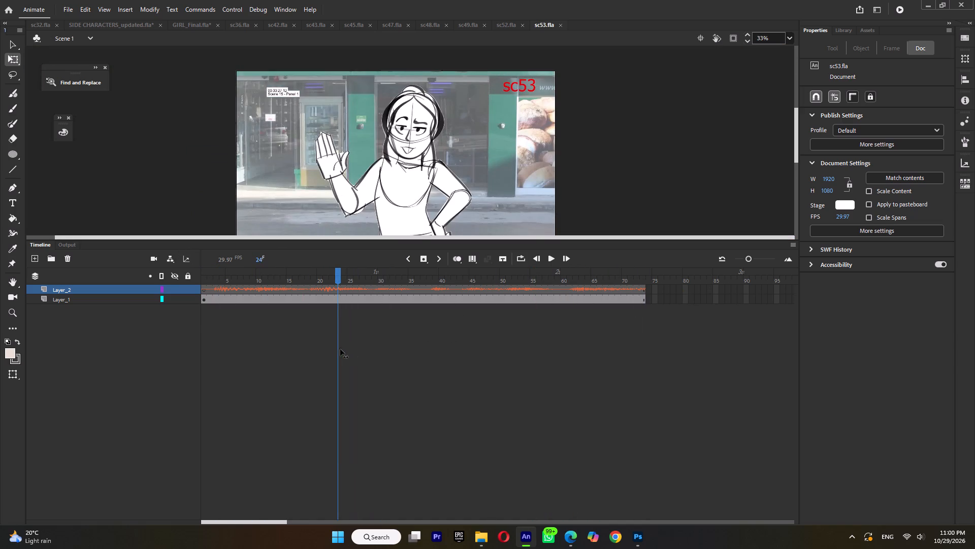
drag(340, 349, 642, 338)
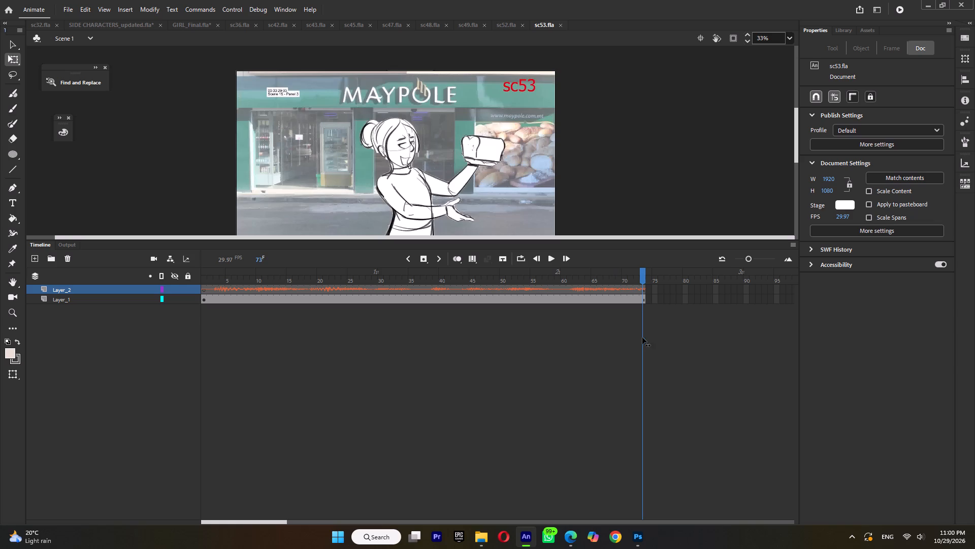
drag(642, 338, 182, 338)
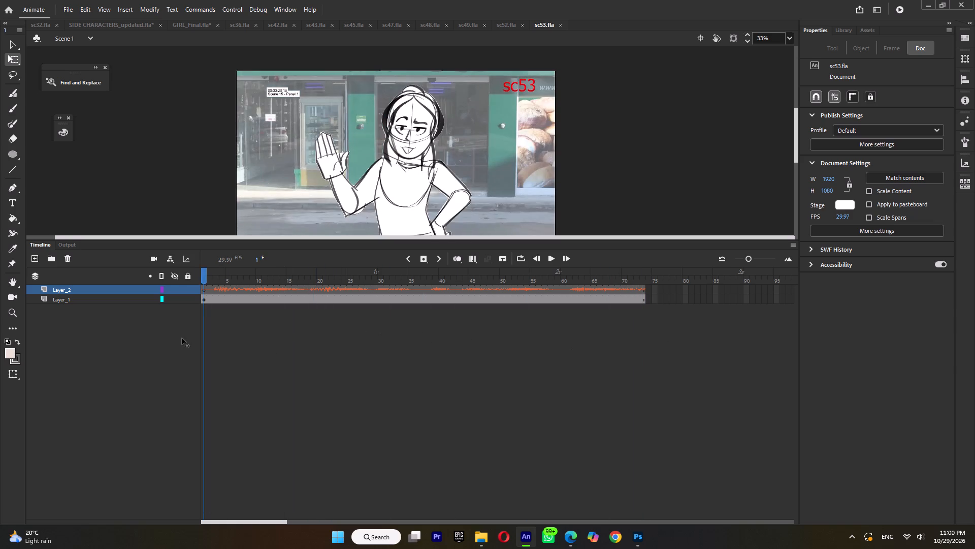
drag(182, 338, 597, 351)
Open sc54.fla from the shots folder and scrub its timeline to frame 72 to review the storyboard.
click(481, 536)
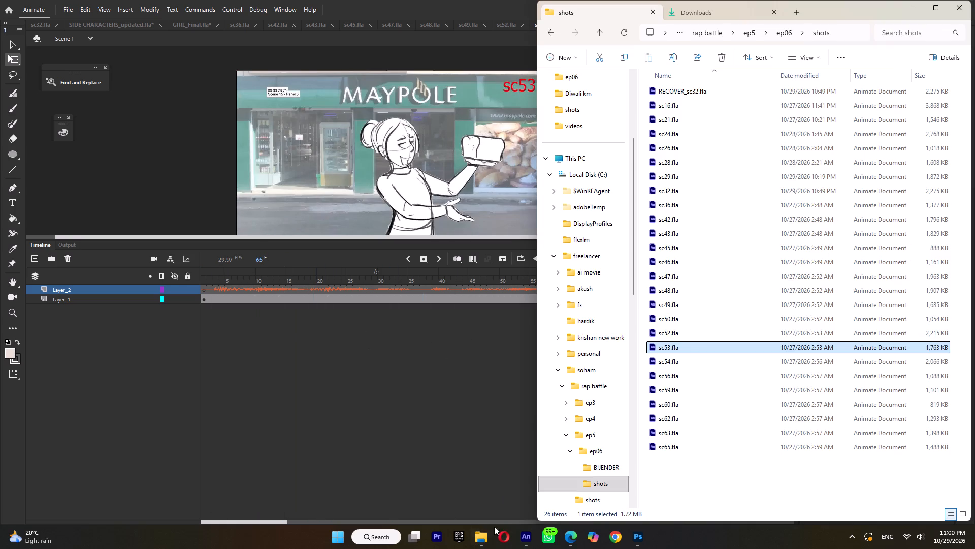
double_click(680, 364)
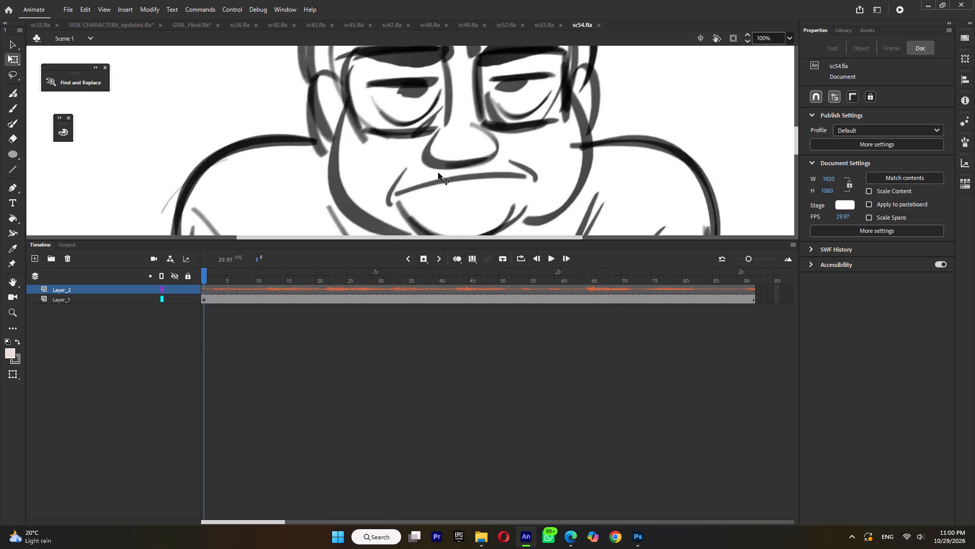
ctrl+scroll(438, 170, down, 10)
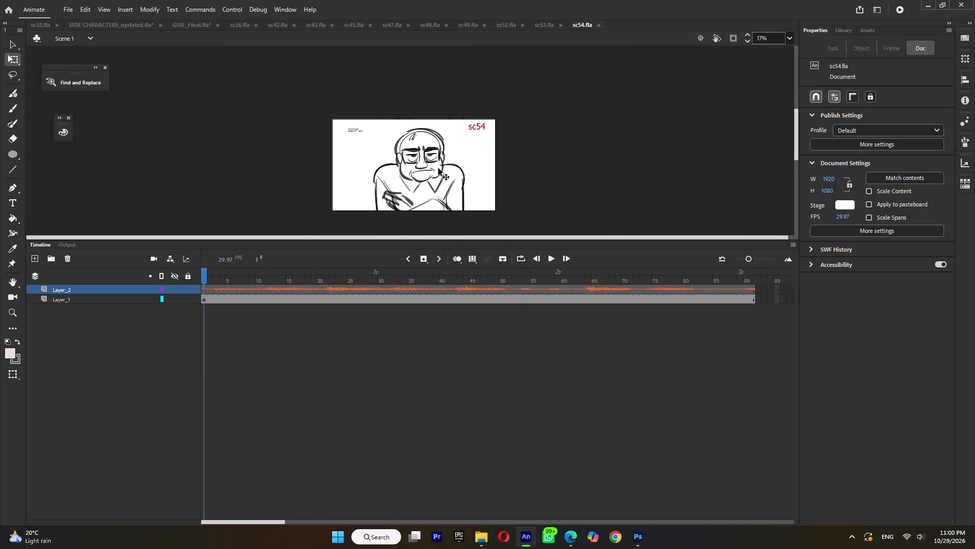
drag(212, 272, 407, 292)
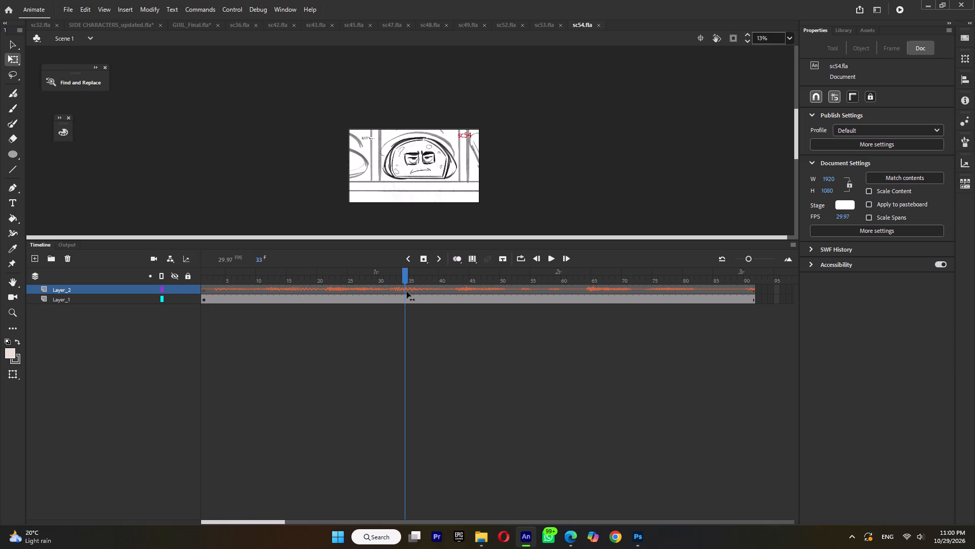
drag(407, 292, 639, 288)
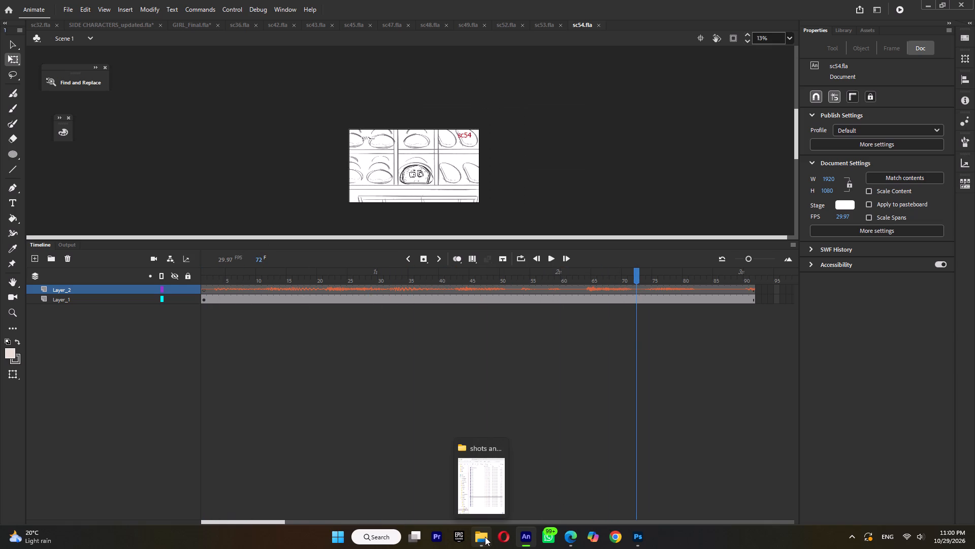
Open sc56.fla from the shots folder and scrub its timeline to frame 36 to review the storyboard.
click(479, 500)
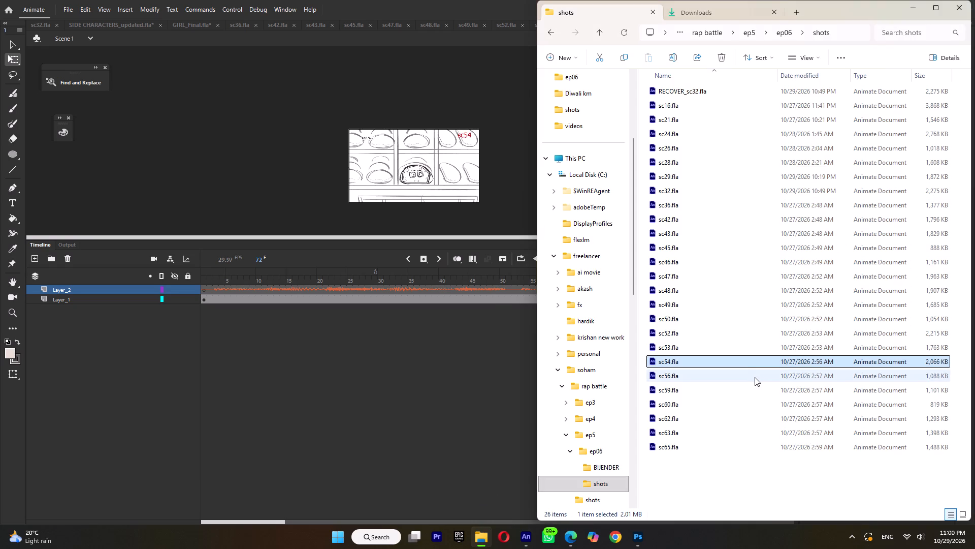
double_click(701, 379)
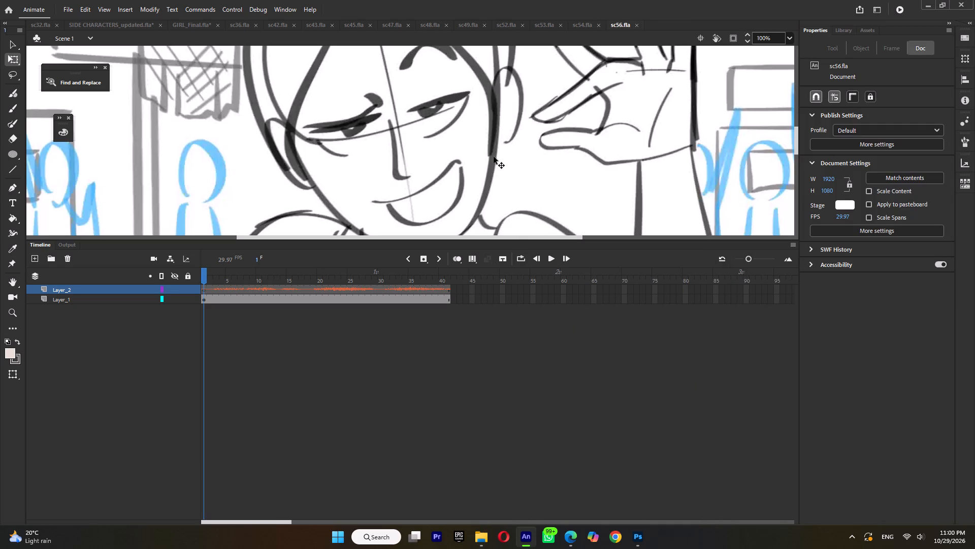
ctrl+scroll(494, 156, down, 5)
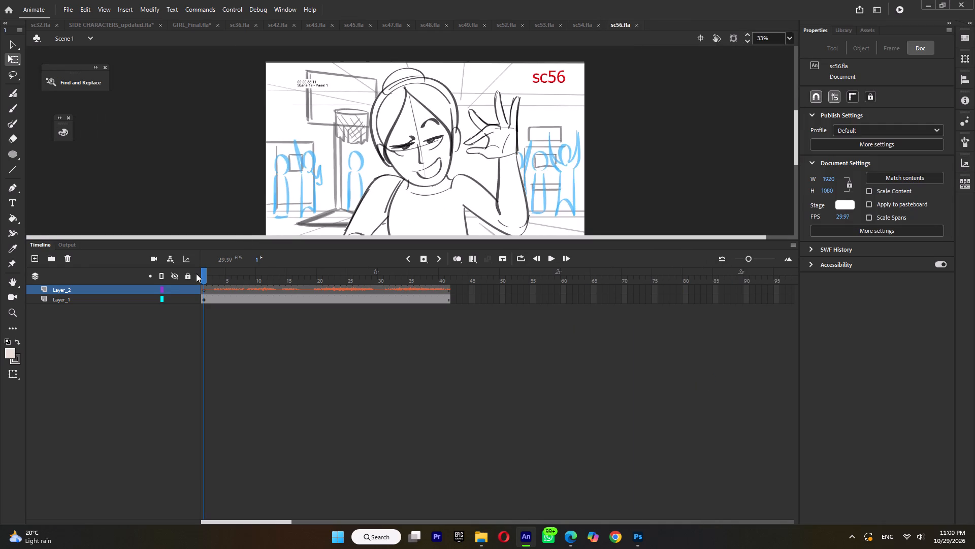
drag(212, 273, 413, 299)
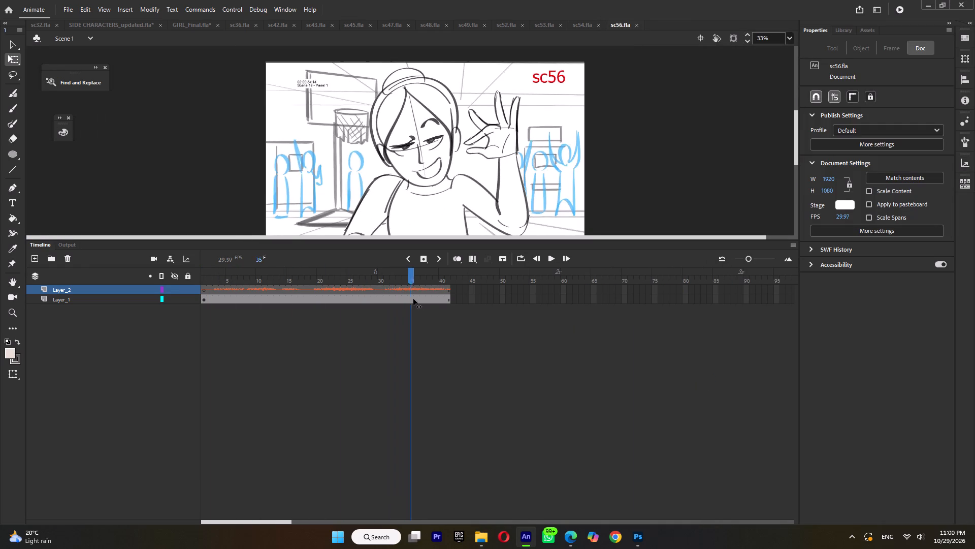
drag(413, 299, 417, 310)
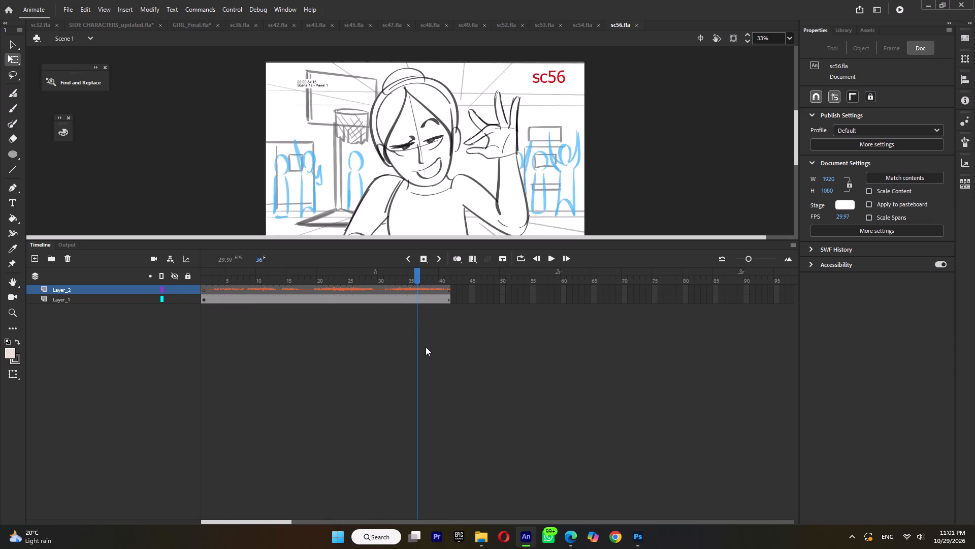
Open sc59.fla from the shots folder and play back its timeline repeatedly to review the phone storyboard with its audio.
click(483, 543)
double_click(674, 393)
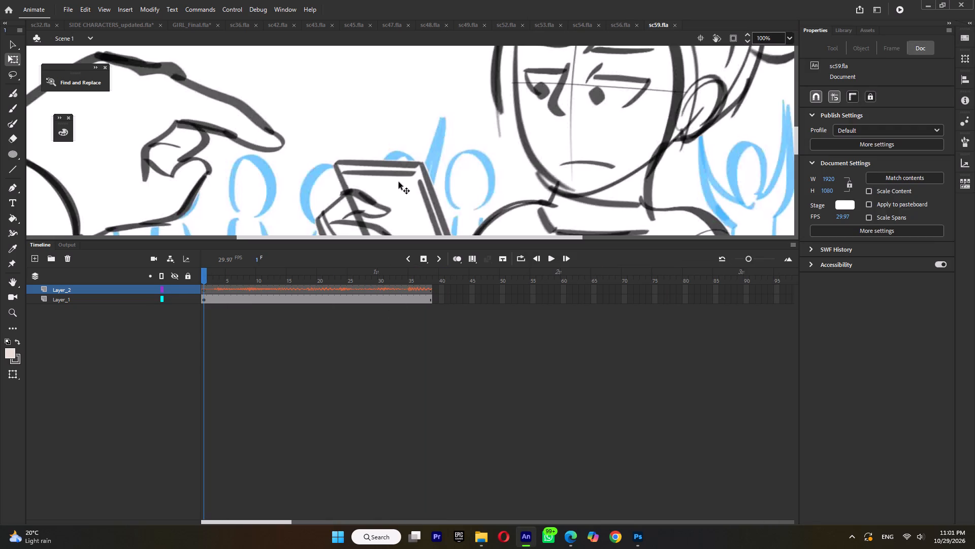
ctrl+scroll(399, 182, down, 8)
key(Return)
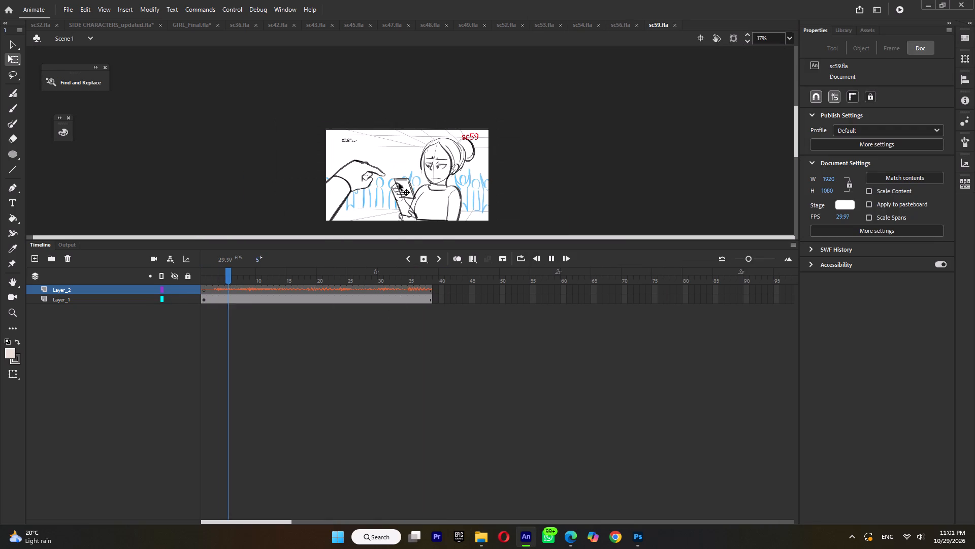
key(Return)
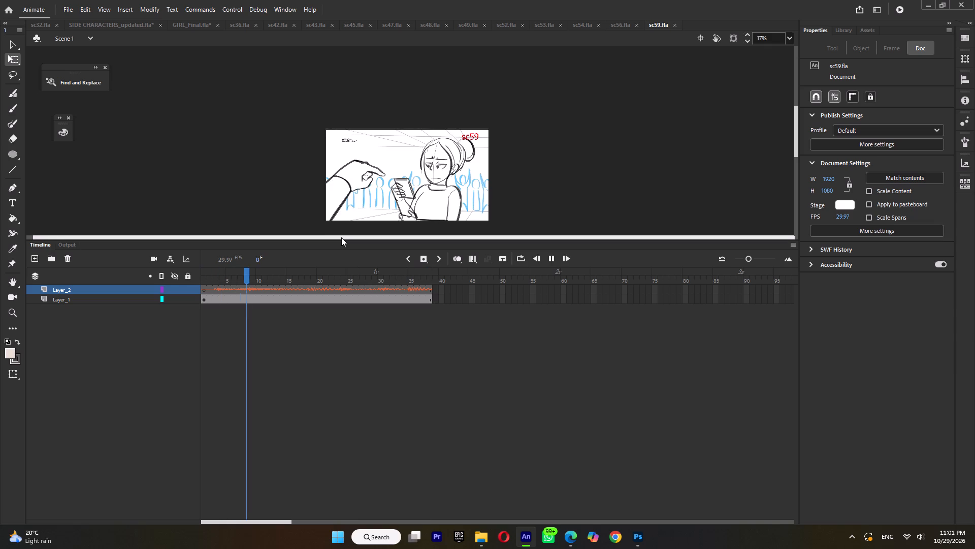
key(Return)
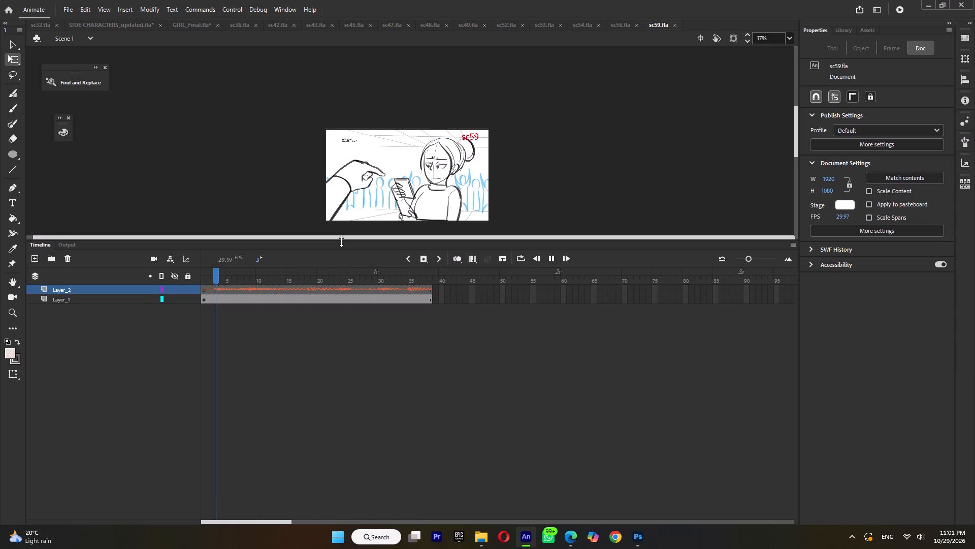
key(Return)
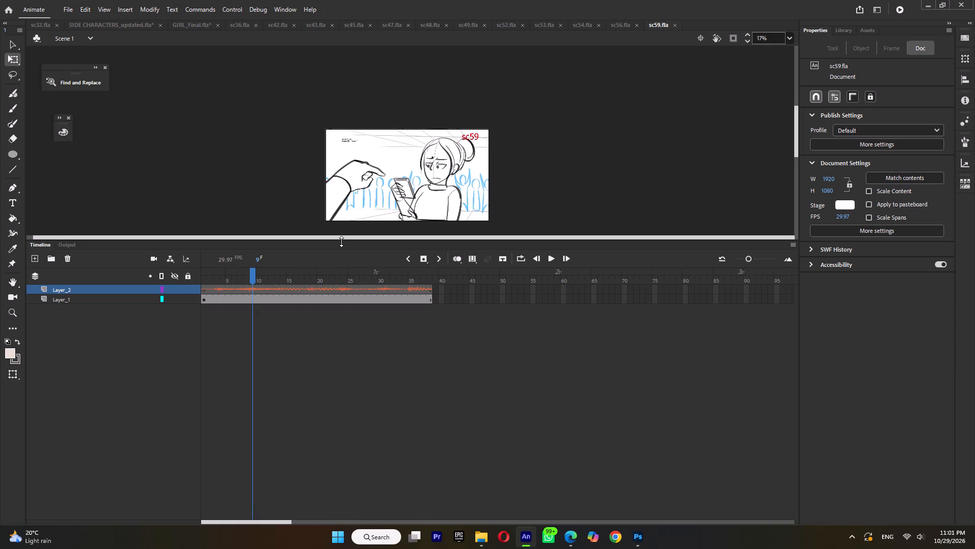
key(Return)
key(Return)
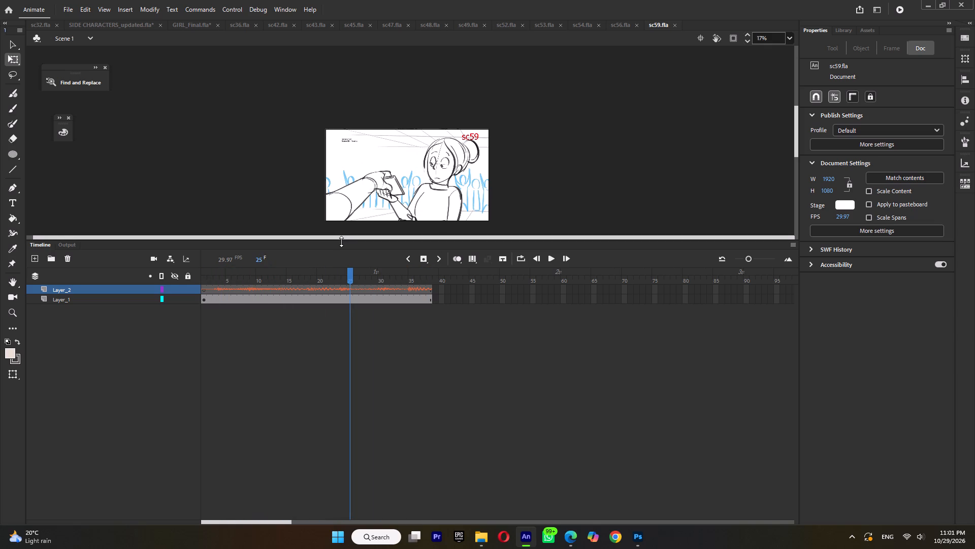
key(Return)
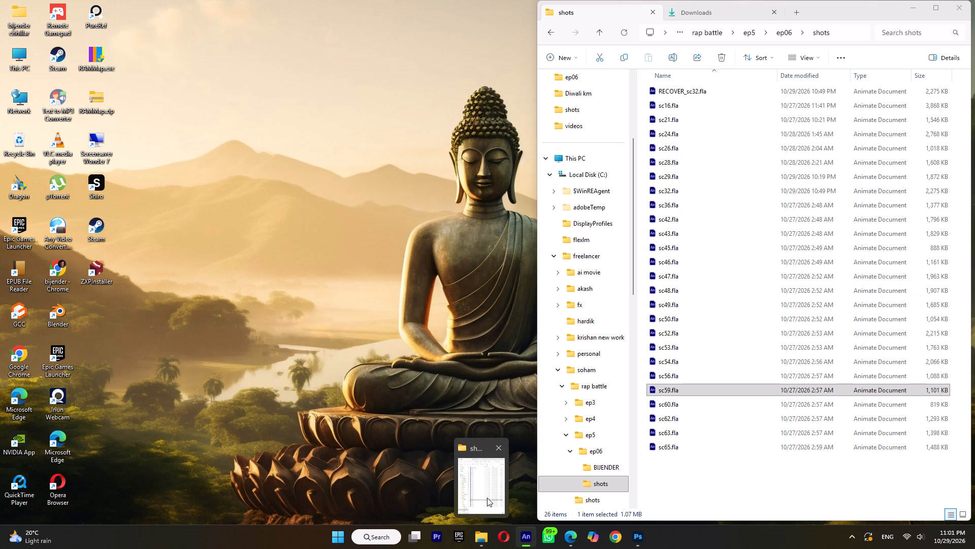
Save sc59.fla and quit Adobe Animate, saving the changes to SIDE CHARACTERS_updated.fla.
click(486, 497)
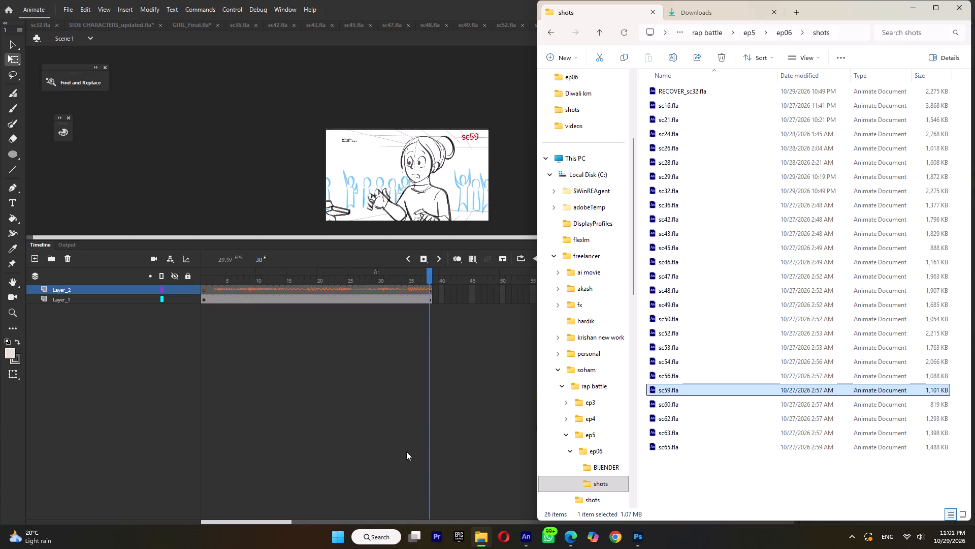
key(ctrl+s)
click(186, 108)
key(ctrl+s)
click(974, 0)
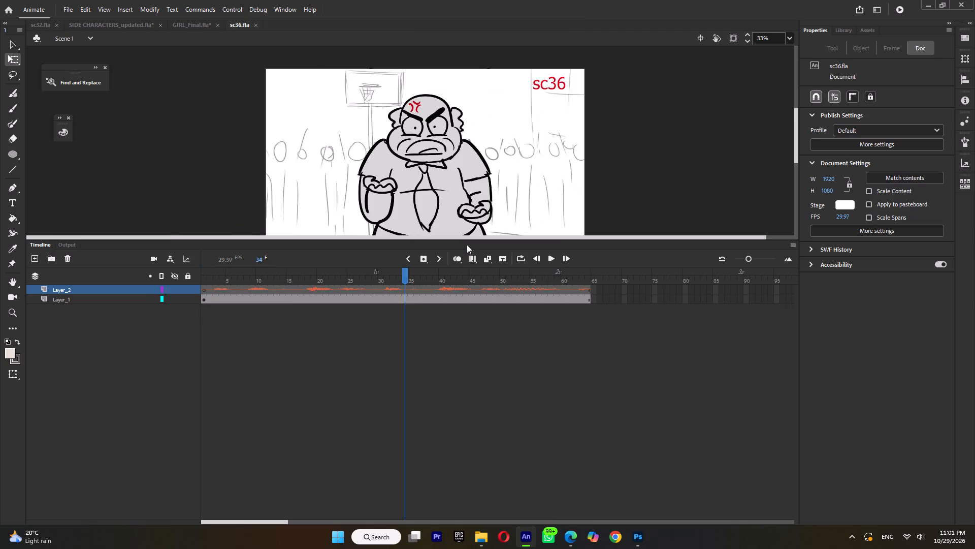
click(461, 298)
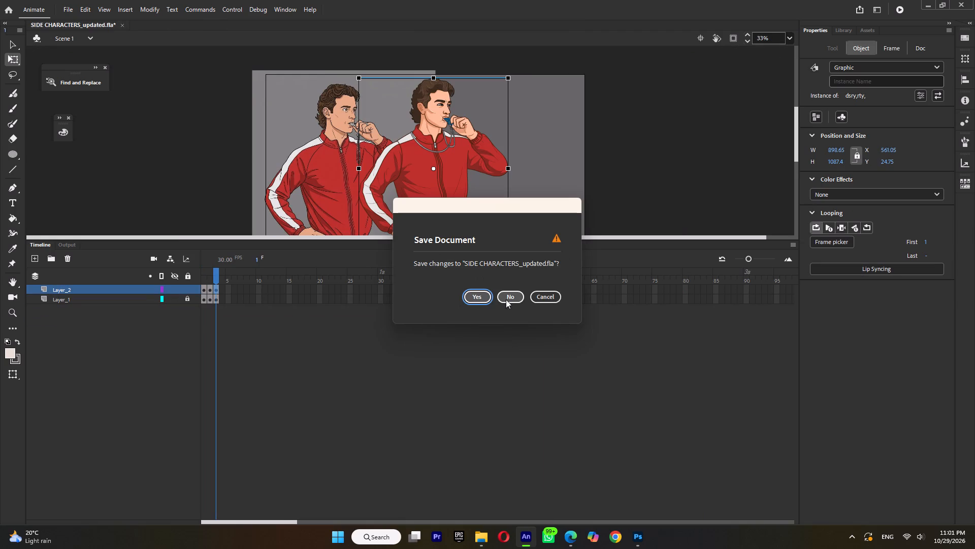
click(482, 298)
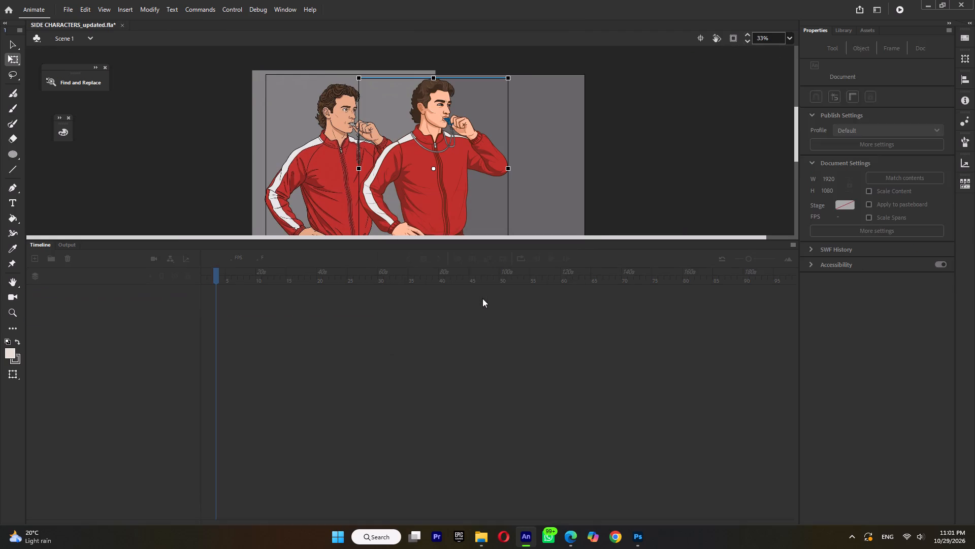
Close the Microsoft Edge window with the WeTransfer download page and the File Explorer window showing the shots folder.
click(347, 38)
click(485, 0)
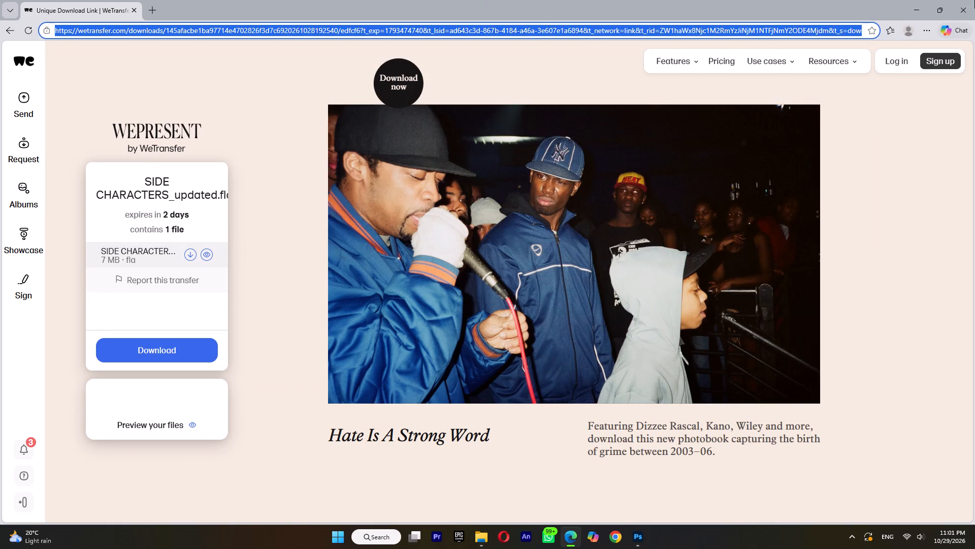
click(974, 0)
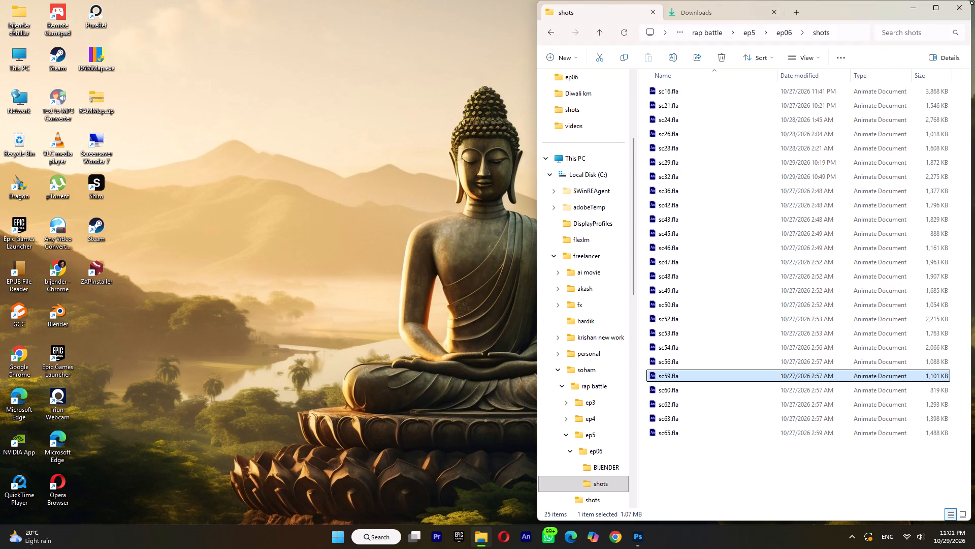
click(965, 8)
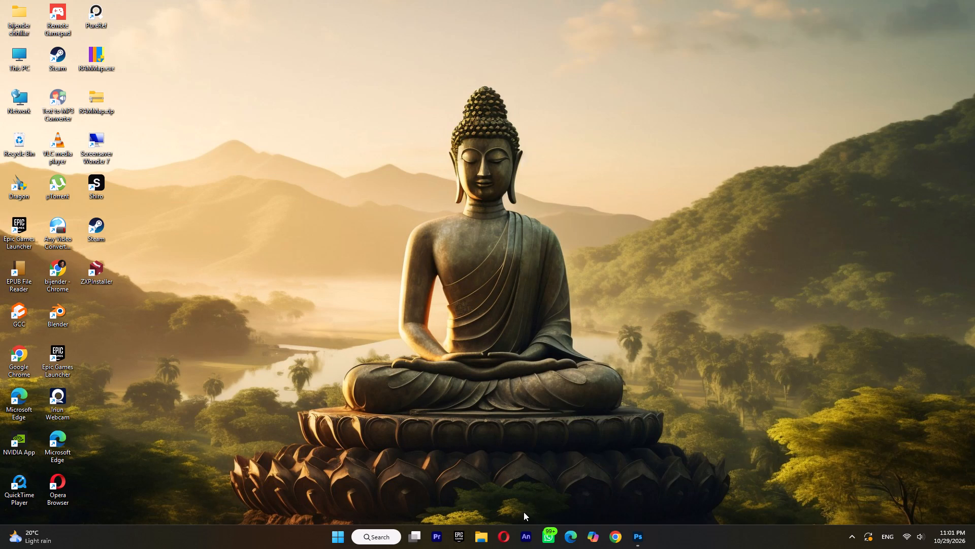